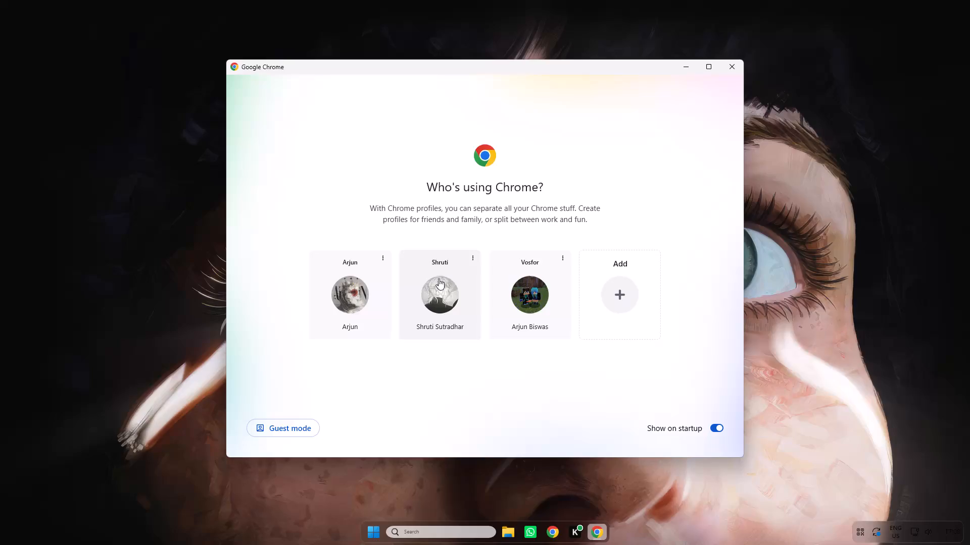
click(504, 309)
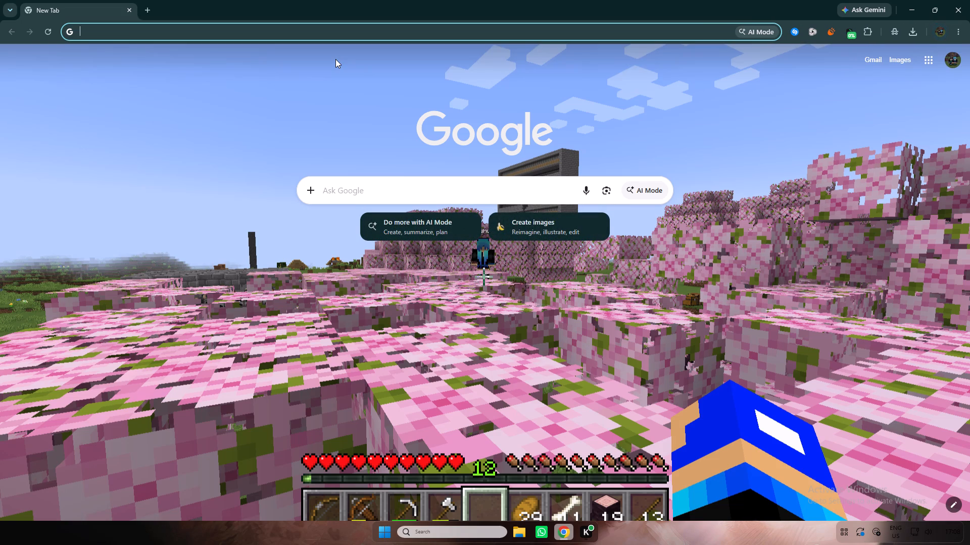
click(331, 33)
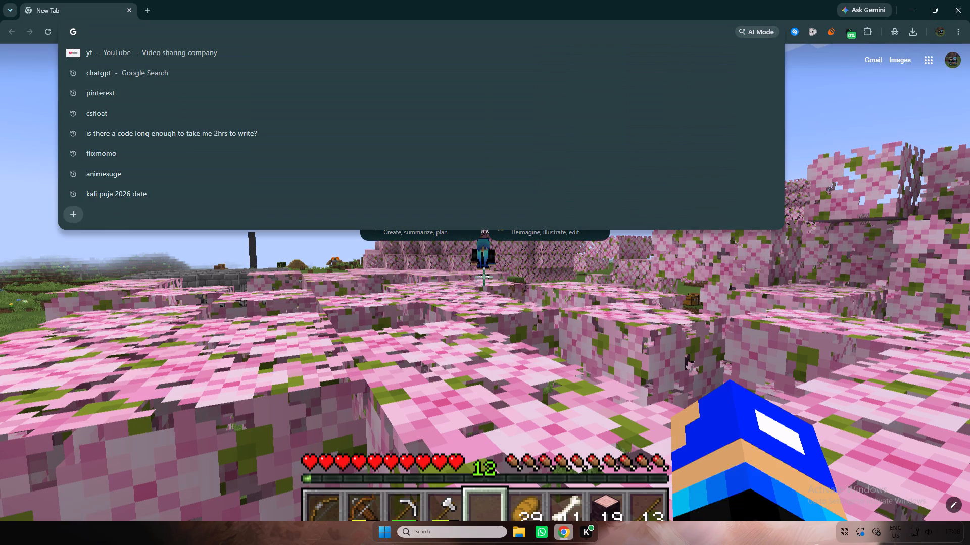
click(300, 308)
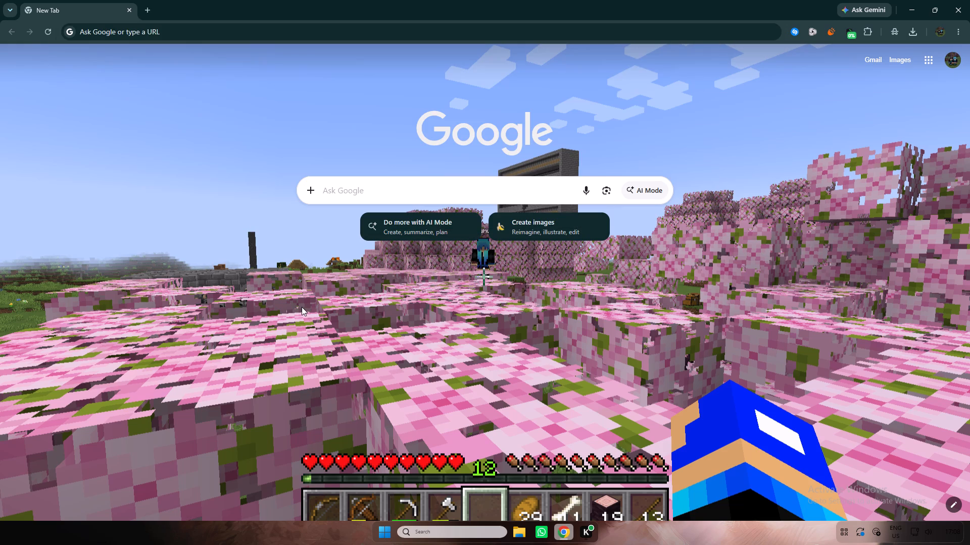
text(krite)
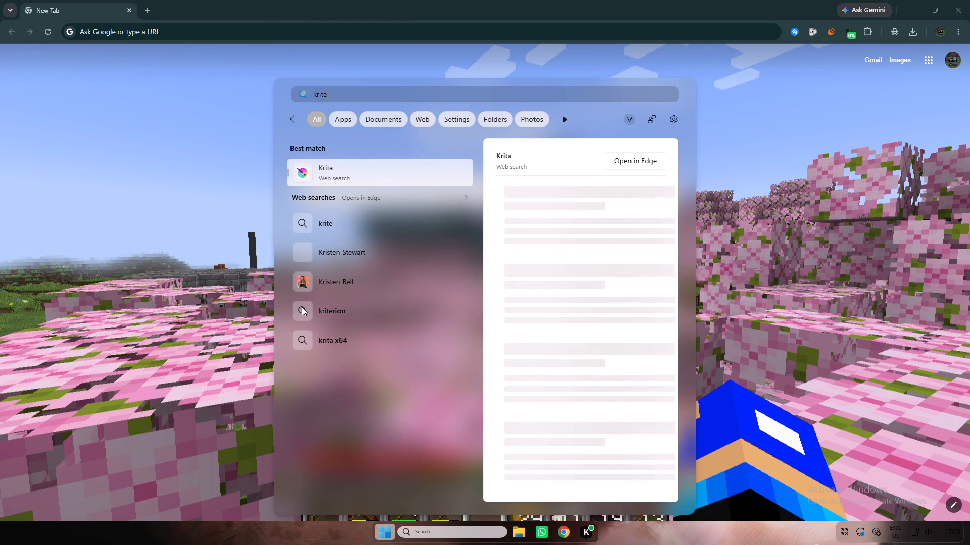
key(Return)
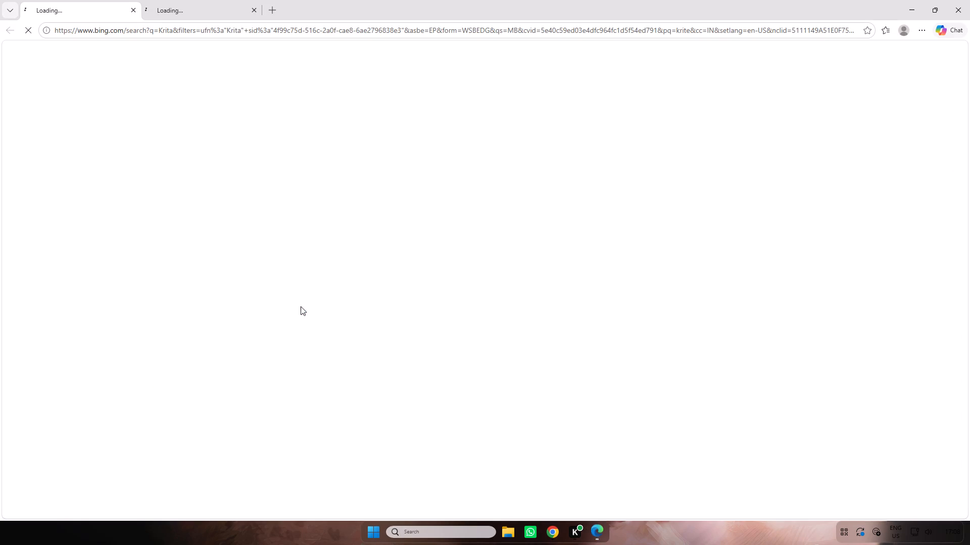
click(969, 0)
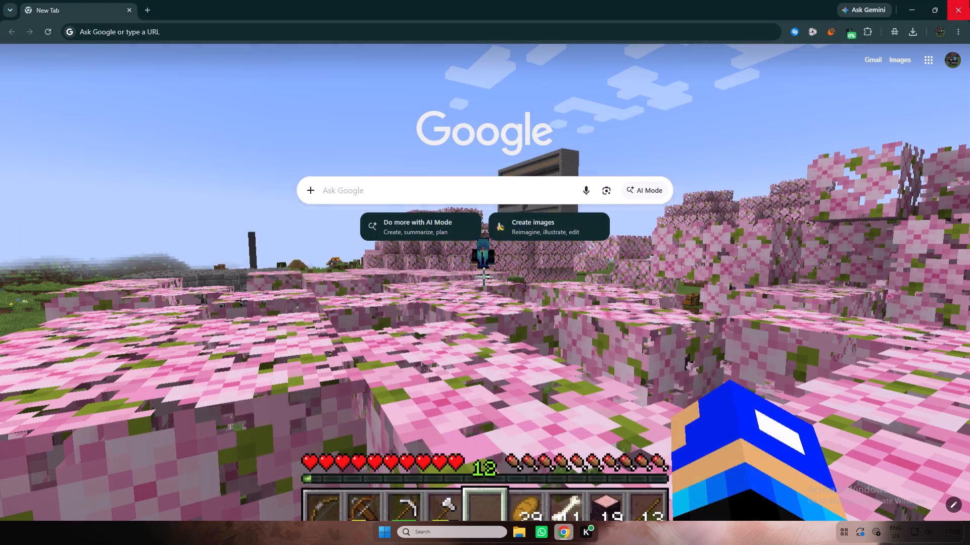
Search the computer for krita and launch the Krita painting application.
text(krita)
key(Return)
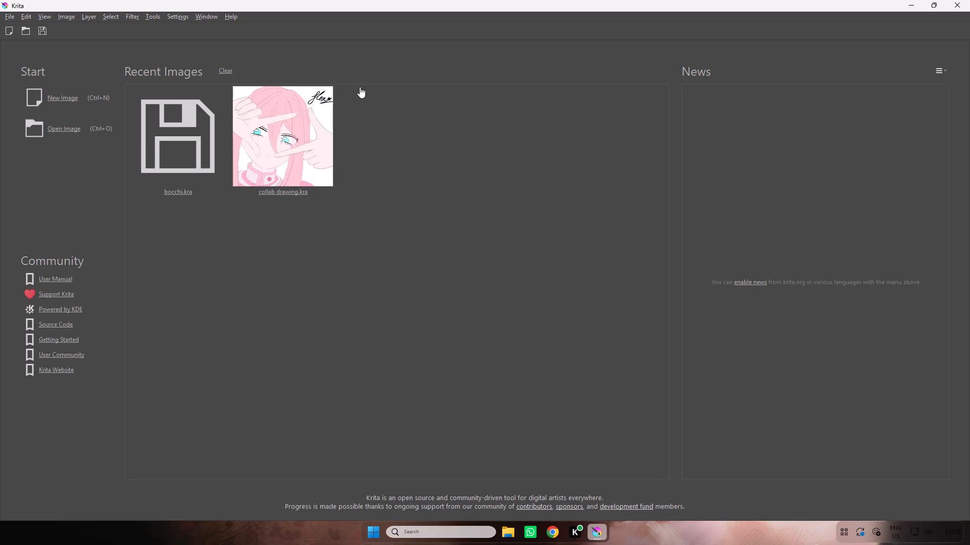
Create a new custom RGB/Alpha 8-bit document of 10000 by 10000 pixels at 600 pixels/inch.
click(56, 96)
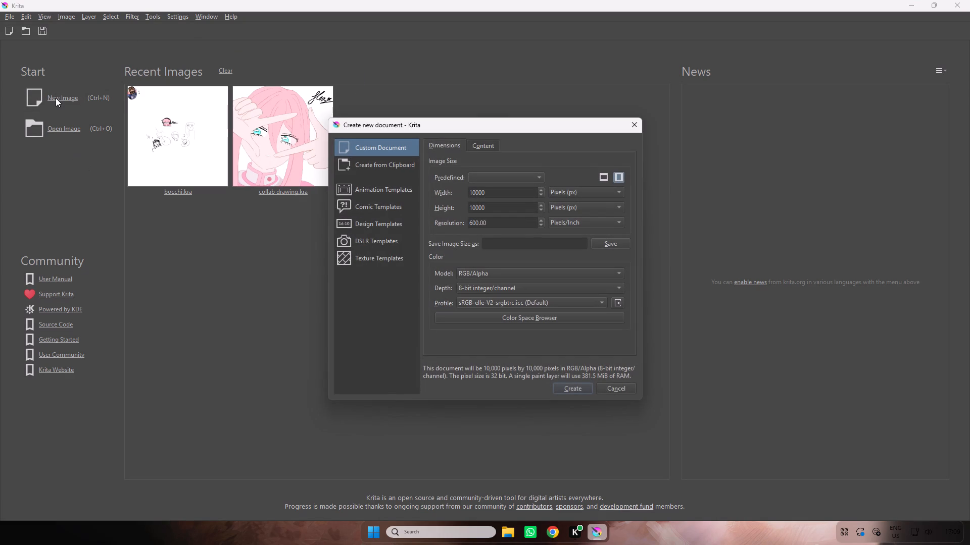
click(555, 386)
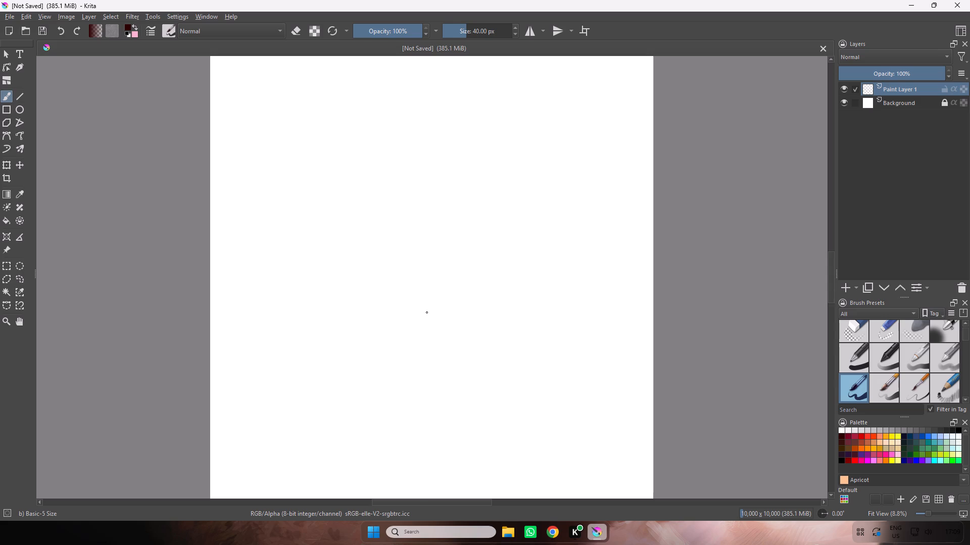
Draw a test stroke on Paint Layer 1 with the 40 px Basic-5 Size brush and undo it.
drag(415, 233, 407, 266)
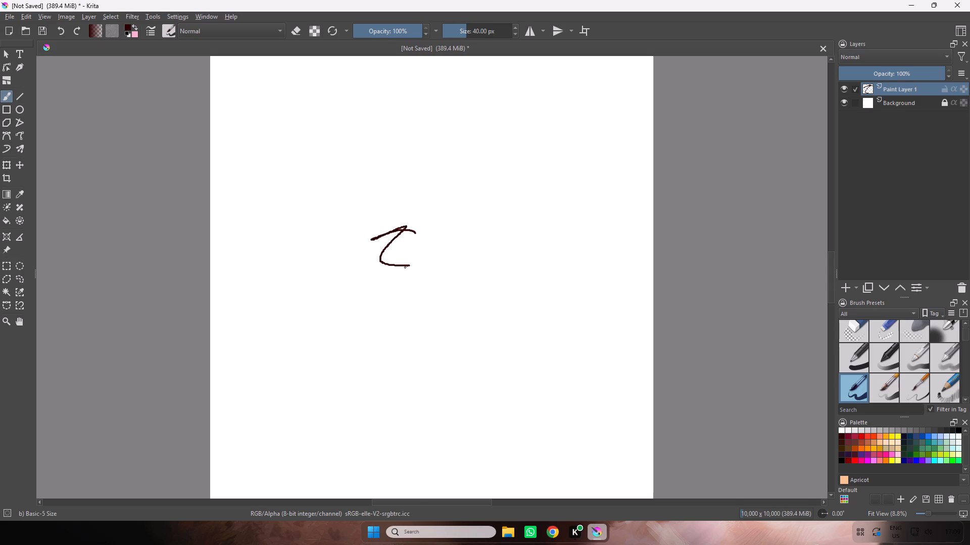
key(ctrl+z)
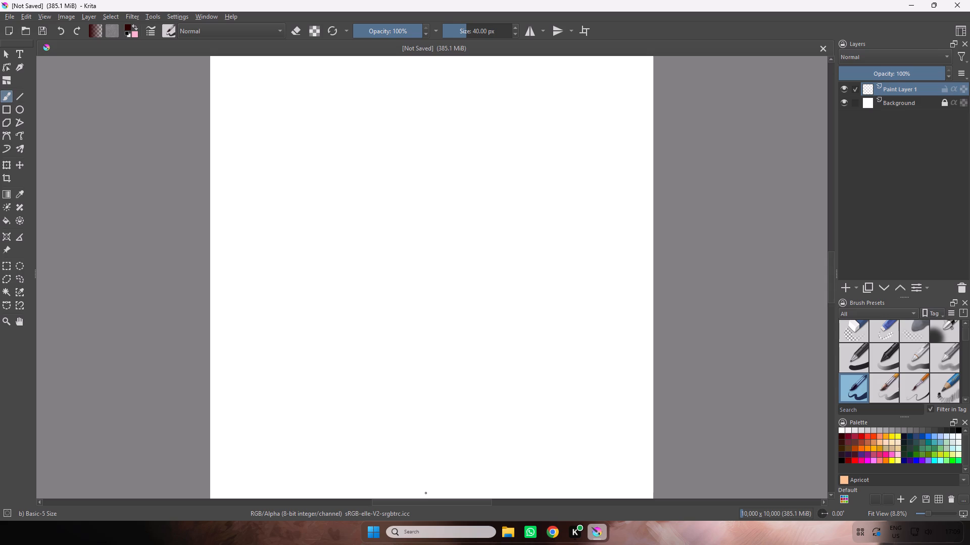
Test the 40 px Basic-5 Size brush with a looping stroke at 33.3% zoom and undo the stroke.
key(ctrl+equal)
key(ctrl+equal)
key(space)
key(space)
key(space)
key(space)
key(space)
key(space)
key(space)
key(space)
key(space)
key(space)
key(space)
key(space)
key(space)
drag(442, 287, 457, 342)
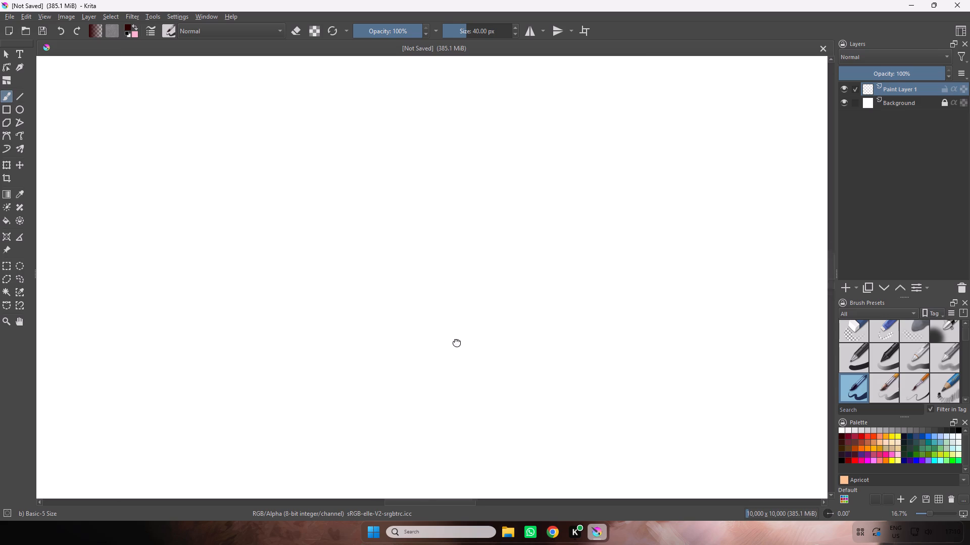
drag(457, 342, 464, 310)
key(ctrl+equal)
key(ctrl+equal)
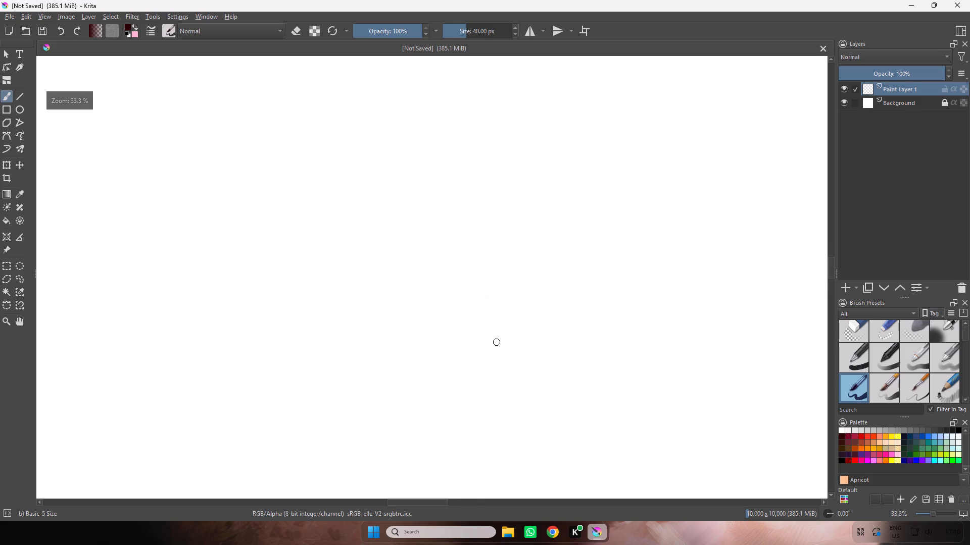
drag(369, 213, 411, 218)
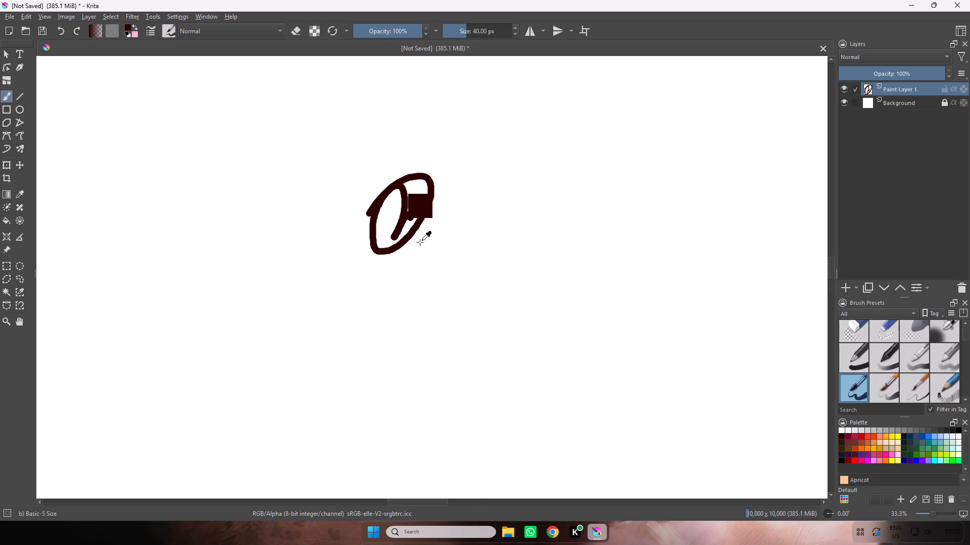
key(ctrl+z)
Filter the brush presets by the Sketch tag.
click(880, 313)
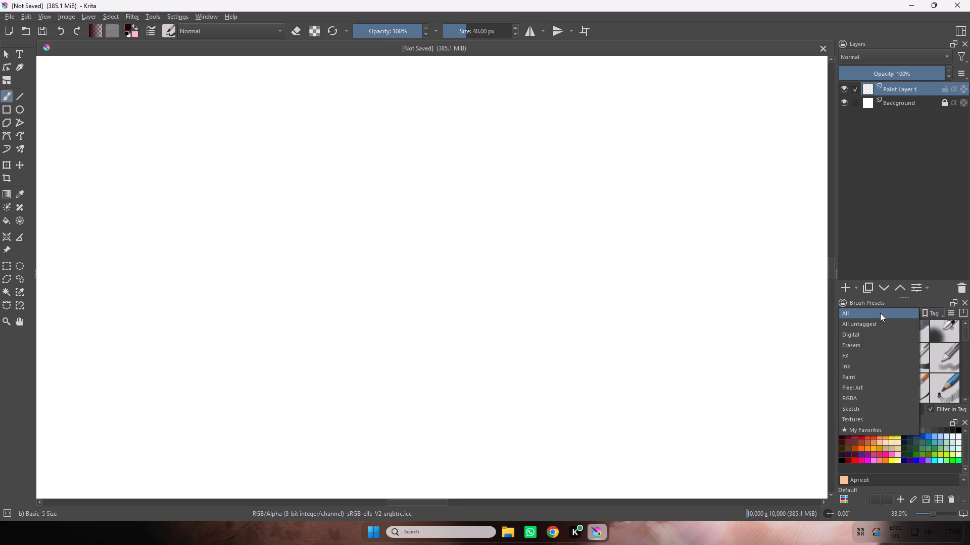
click(857, 409)
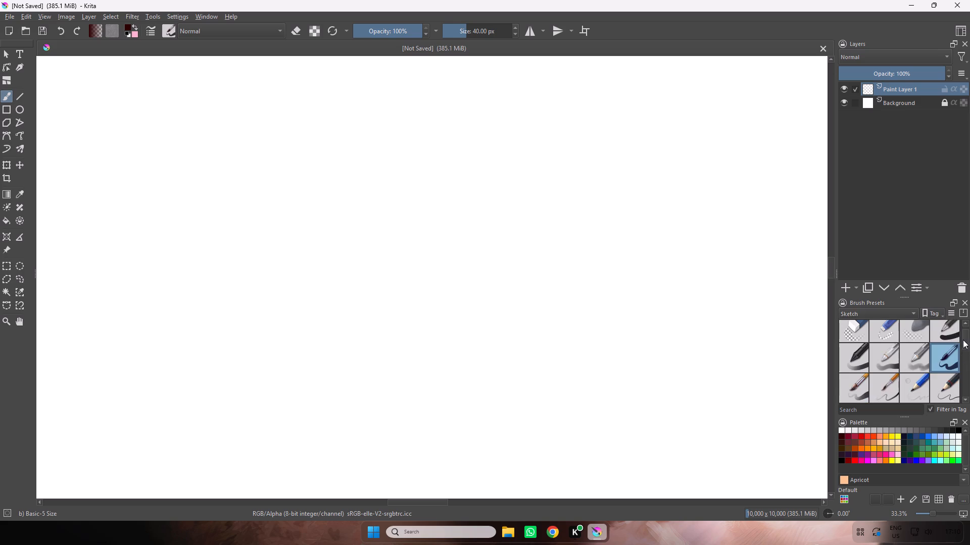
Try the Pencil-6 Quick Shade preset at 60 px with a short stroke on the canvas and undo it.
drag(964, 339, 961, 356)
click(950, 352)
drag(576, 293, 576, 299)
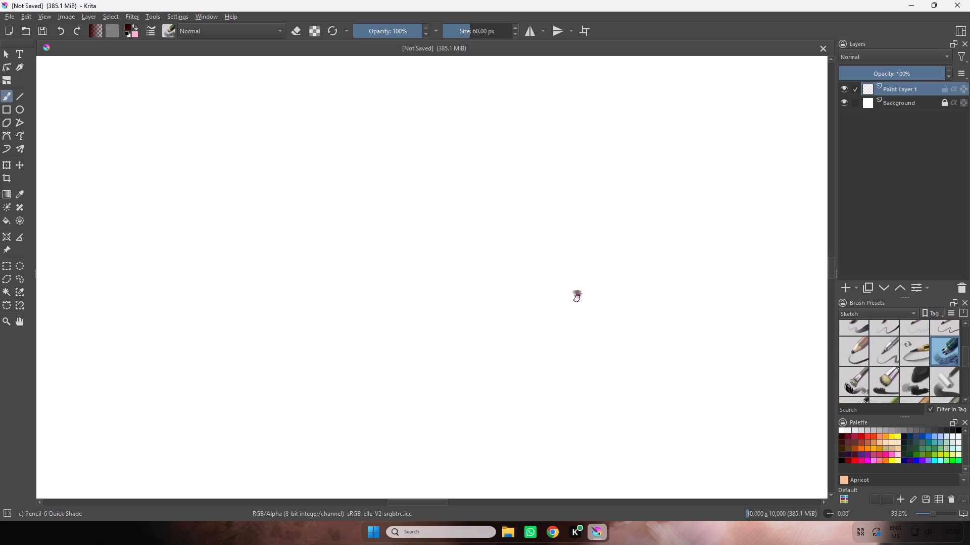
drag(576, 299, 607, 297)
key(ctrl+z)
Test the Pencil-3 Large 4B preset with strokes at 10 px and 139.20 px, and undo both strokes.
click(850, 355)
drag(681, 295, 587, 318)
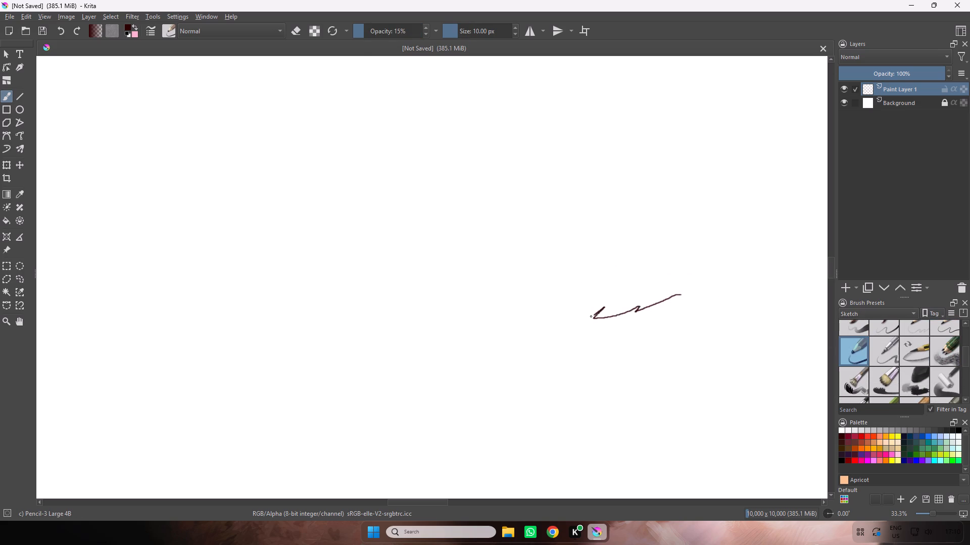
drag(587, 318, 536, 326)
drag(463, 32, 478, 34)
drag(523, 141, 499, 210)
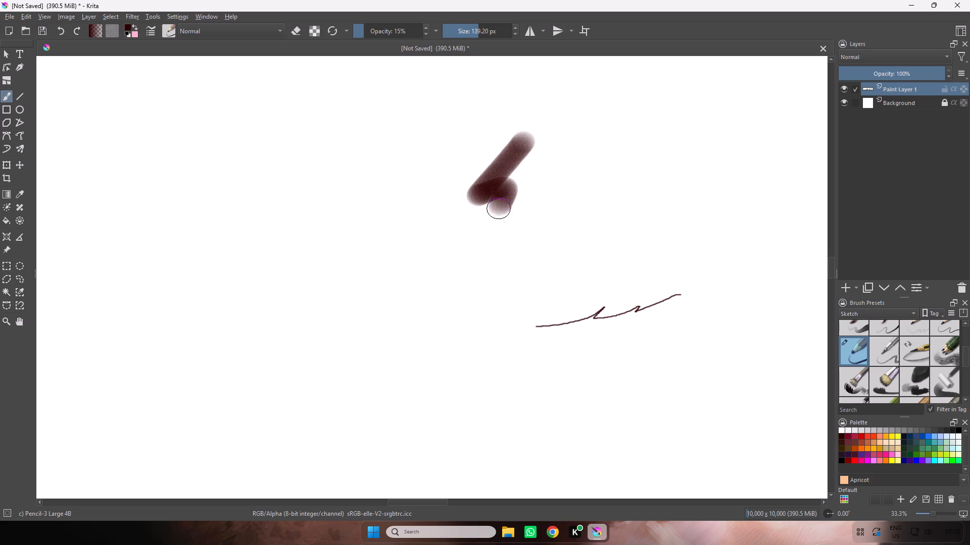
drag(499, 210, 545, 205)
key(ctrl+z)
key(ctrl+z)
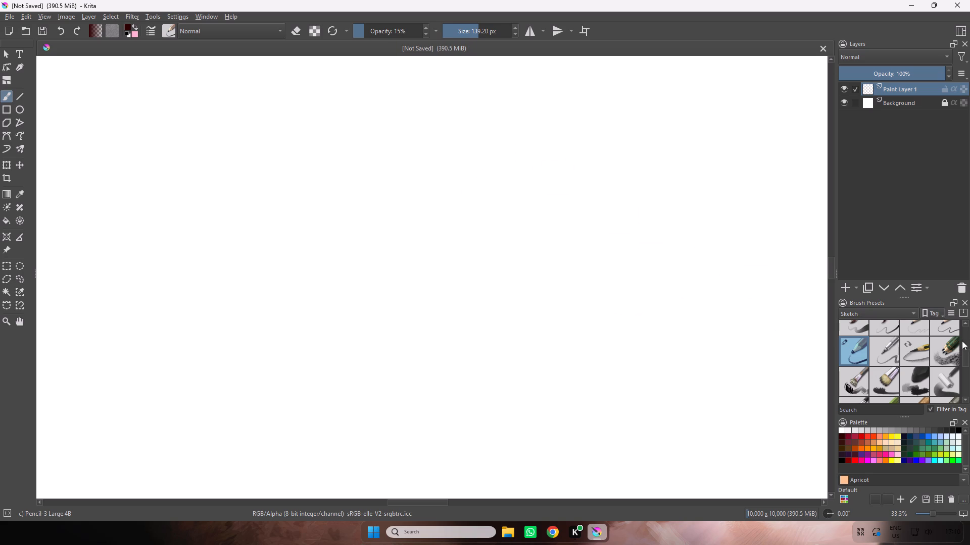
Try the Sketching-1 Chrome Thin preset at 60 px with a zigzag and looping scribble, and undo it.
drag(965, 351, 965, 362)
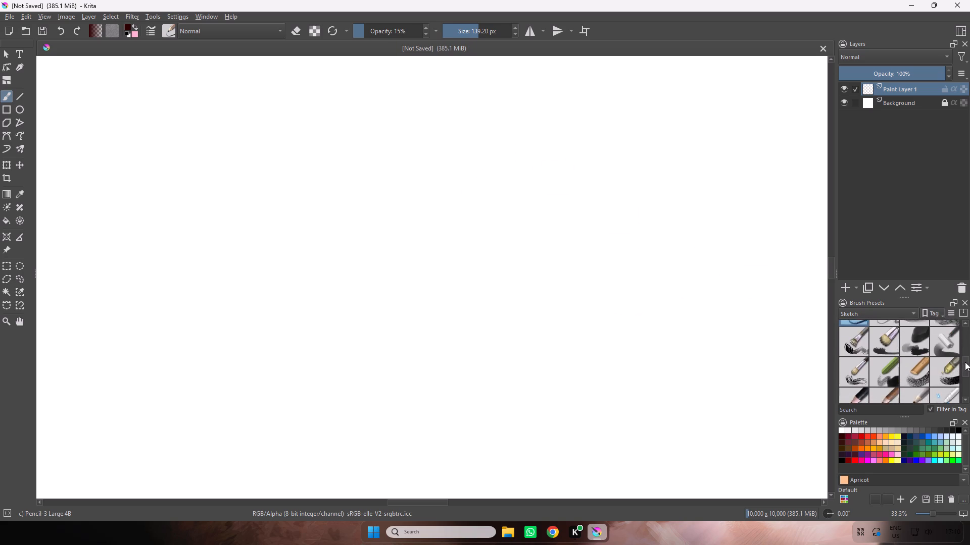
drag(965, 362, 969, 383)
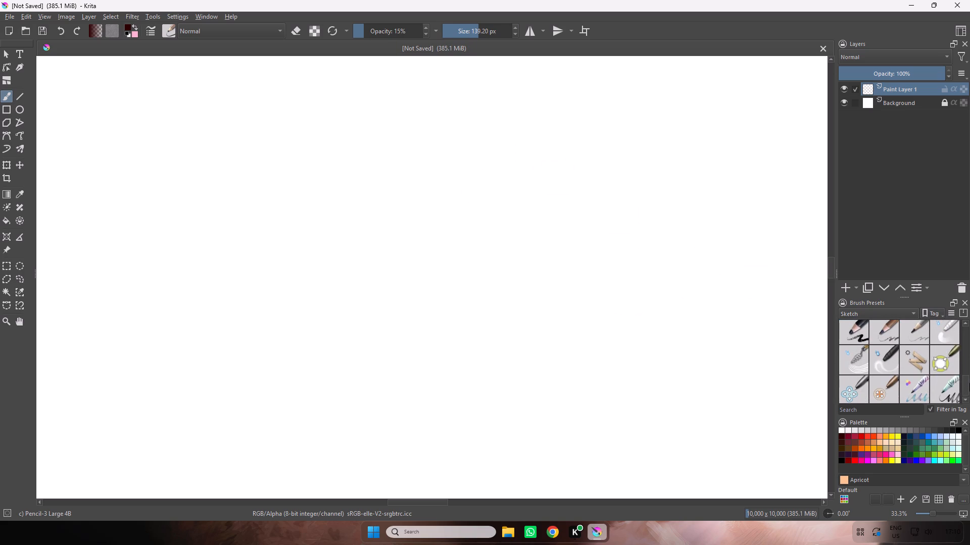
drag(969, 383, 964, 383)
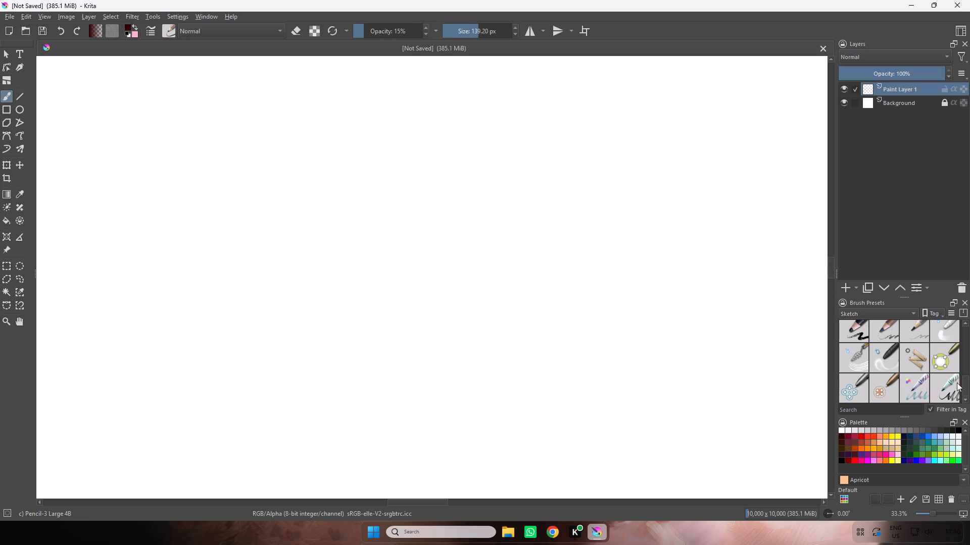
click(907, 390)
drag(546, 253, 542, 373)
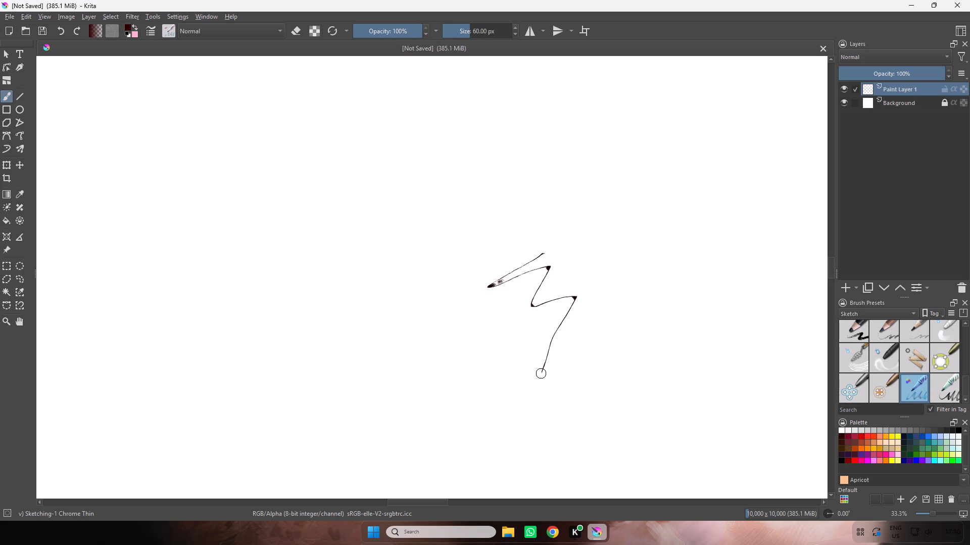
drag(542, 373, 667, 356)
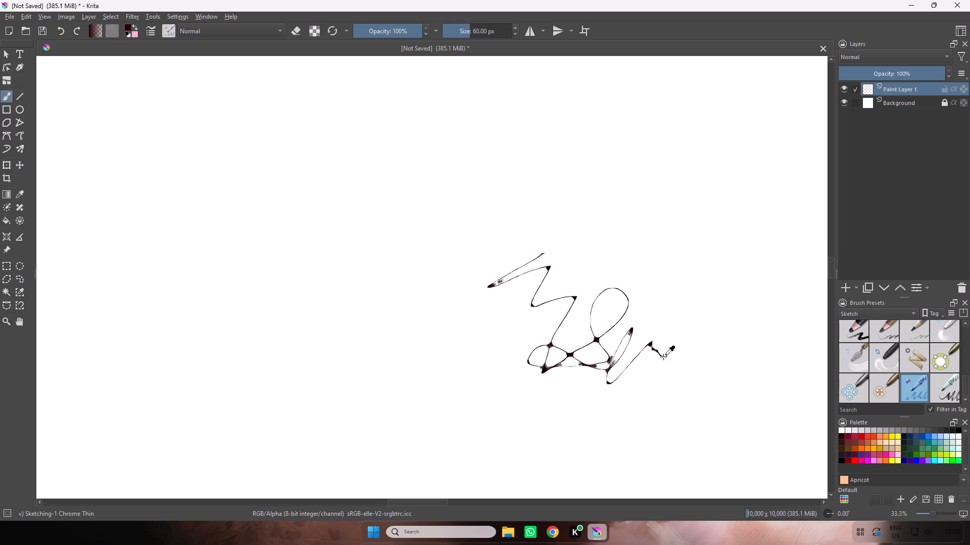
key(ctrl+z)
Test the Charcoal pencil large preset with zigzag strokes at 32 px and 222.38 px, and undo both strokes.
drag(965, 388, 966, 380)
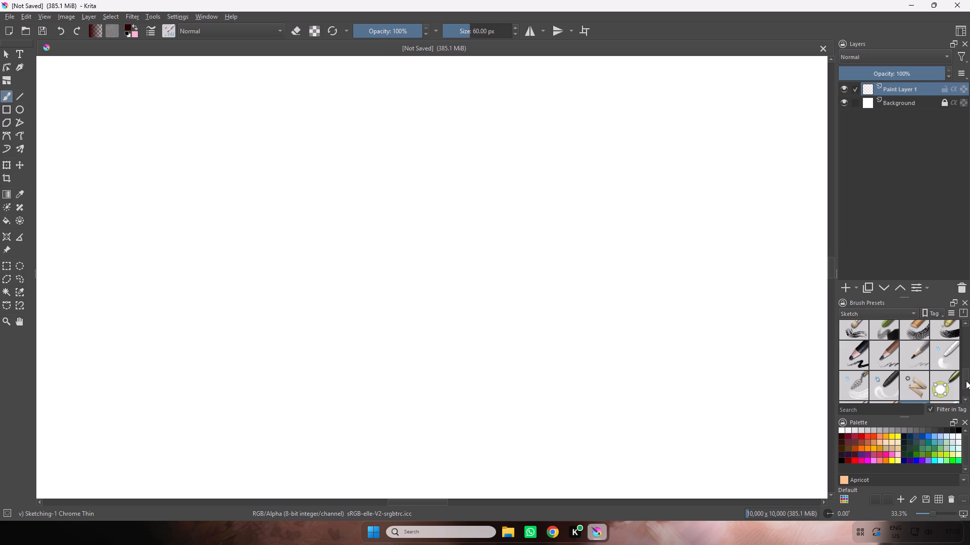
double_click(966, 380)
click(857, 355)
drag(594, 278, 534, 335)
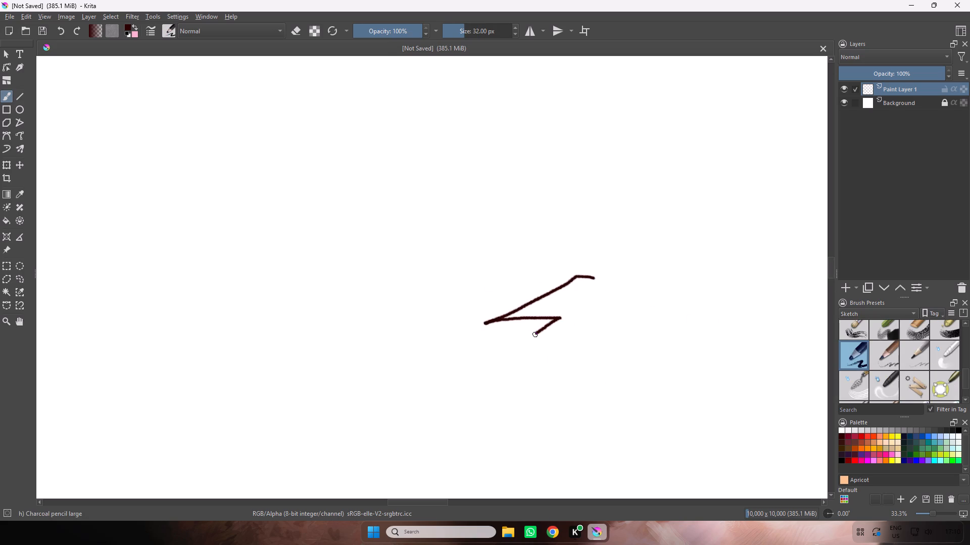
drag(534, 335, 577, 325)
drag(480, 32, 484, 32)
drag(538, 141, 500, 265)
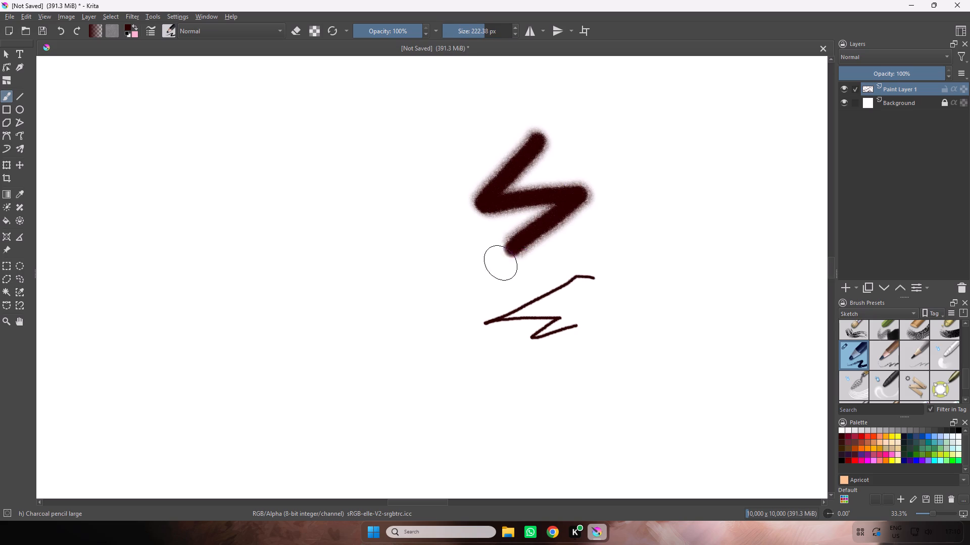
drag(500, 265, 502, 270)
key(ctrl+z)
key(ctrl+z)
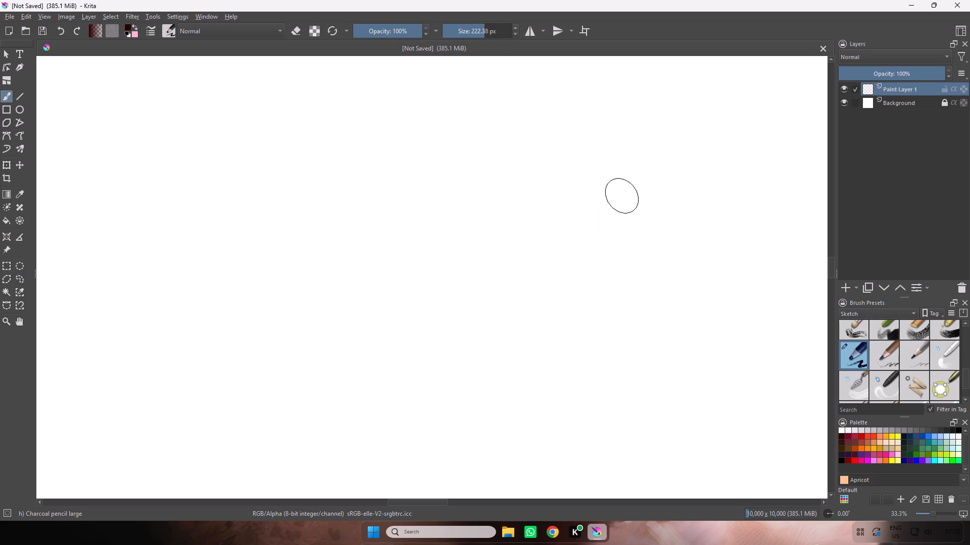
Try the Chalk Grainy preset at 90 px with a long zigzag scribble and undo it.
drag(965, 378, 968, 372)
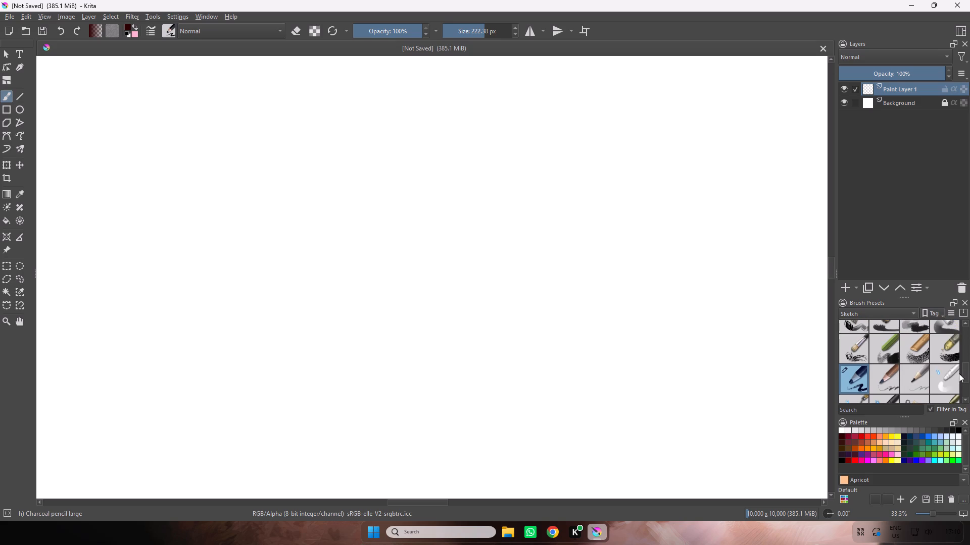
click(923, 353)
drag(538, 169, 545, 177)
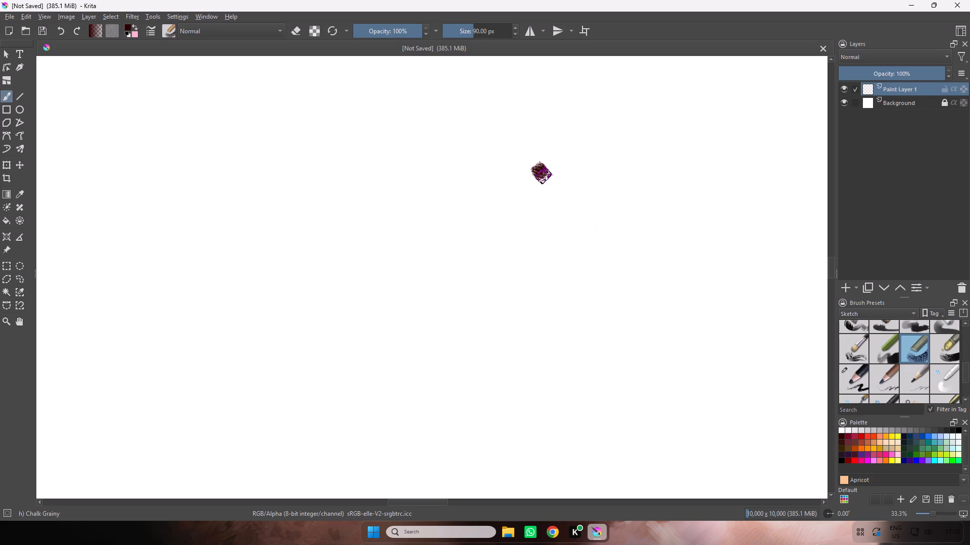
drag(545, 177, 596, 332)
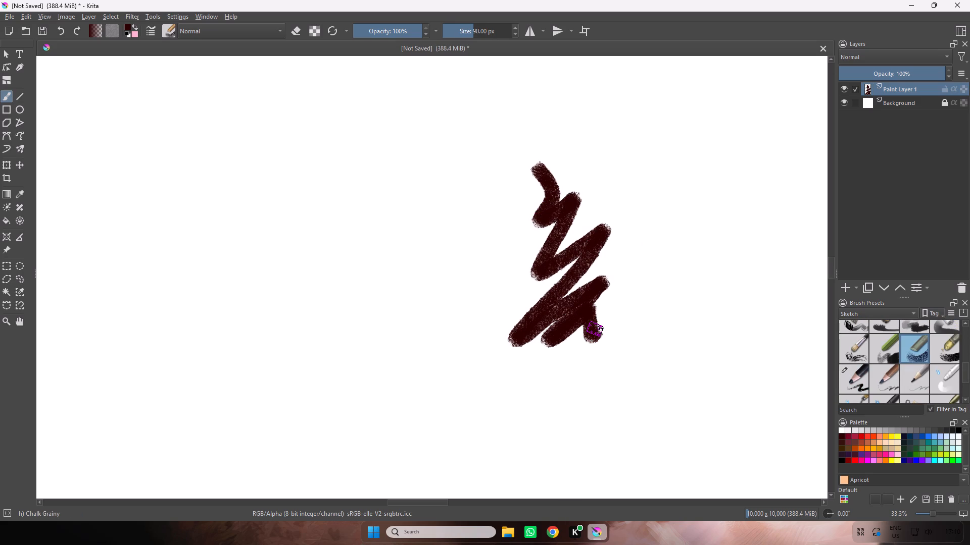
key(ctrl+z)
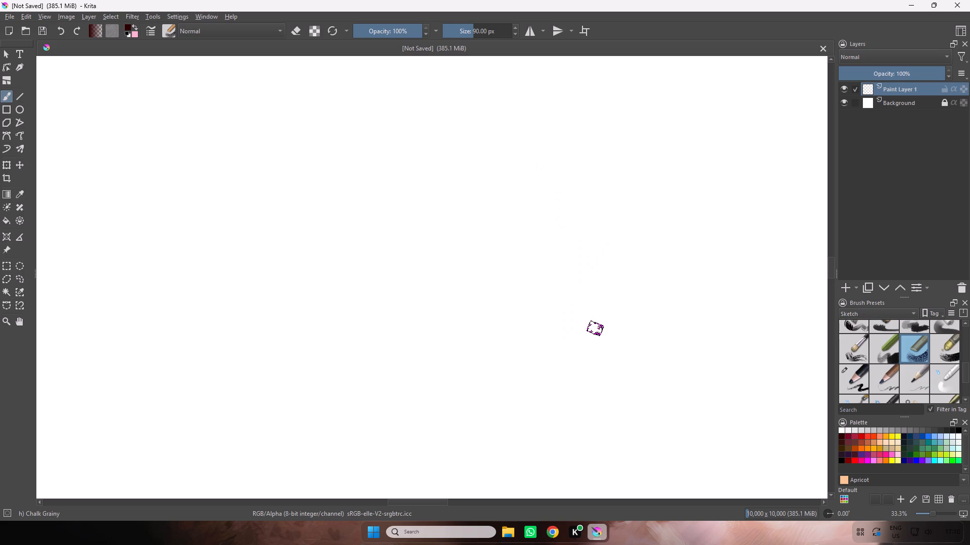
Test the Chalk Soft preset at 135 px with a roughly horizontal back-and-forth stroke on Paint Layer 1.
click(941, 337)
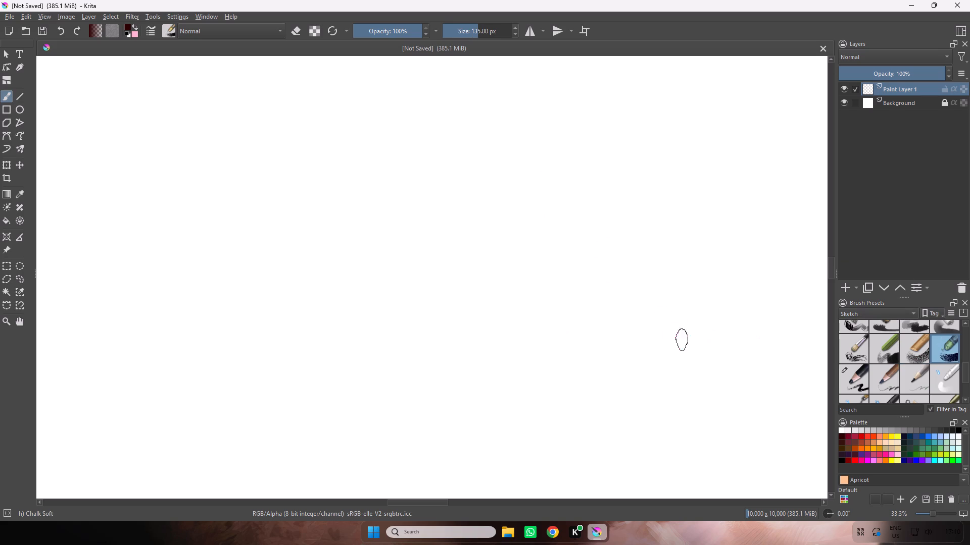
drag(656, 300, 595, 306)
click(595, 306)
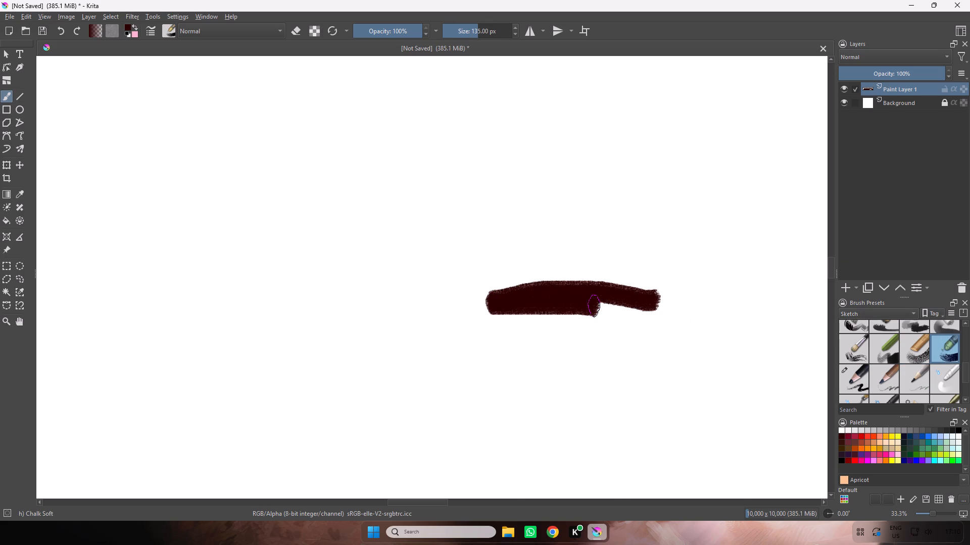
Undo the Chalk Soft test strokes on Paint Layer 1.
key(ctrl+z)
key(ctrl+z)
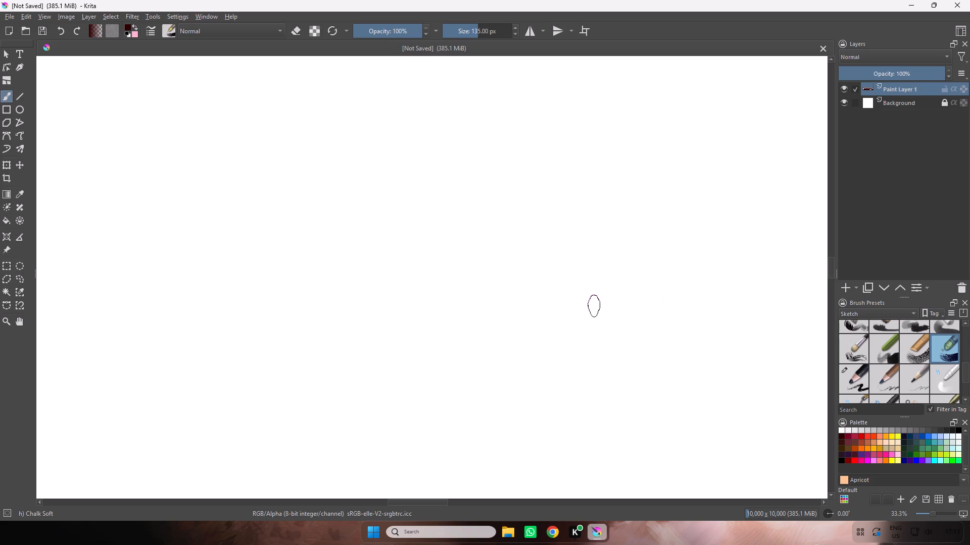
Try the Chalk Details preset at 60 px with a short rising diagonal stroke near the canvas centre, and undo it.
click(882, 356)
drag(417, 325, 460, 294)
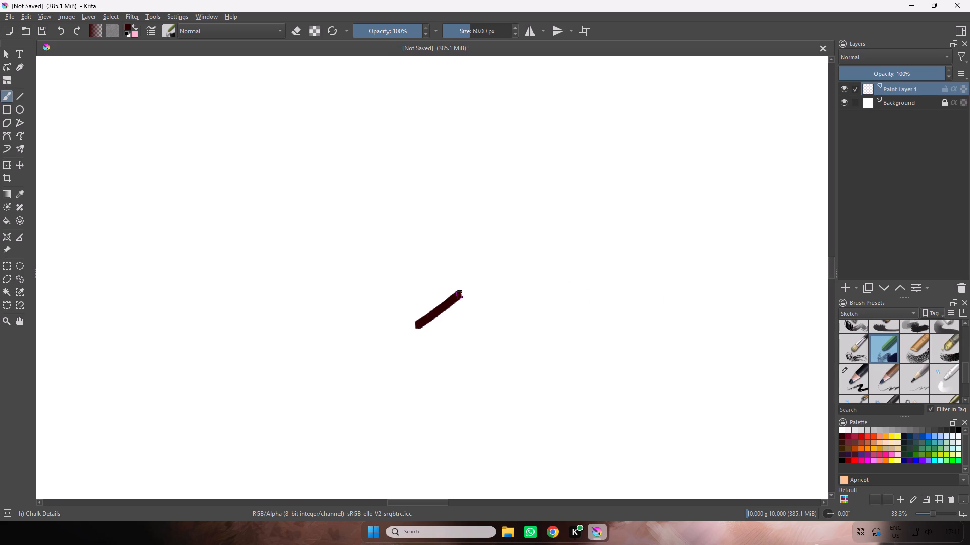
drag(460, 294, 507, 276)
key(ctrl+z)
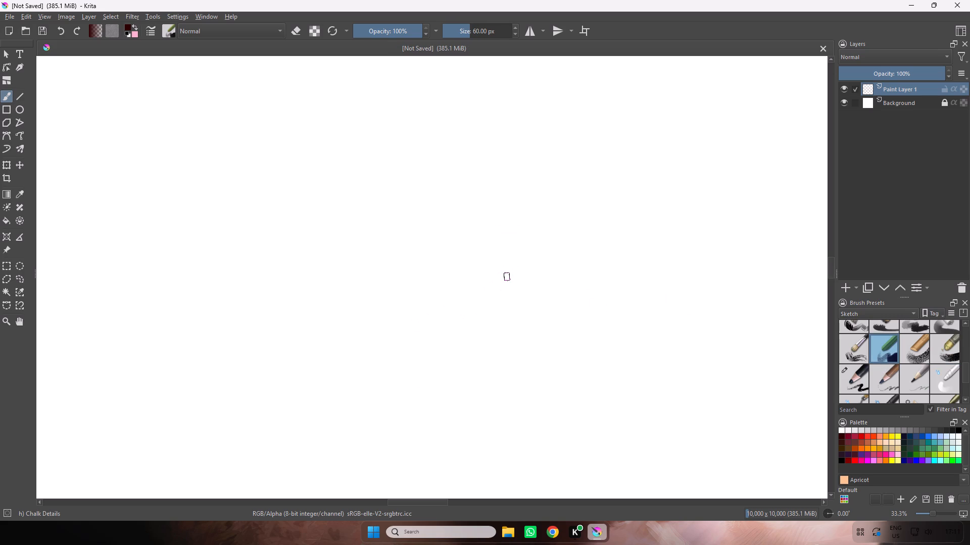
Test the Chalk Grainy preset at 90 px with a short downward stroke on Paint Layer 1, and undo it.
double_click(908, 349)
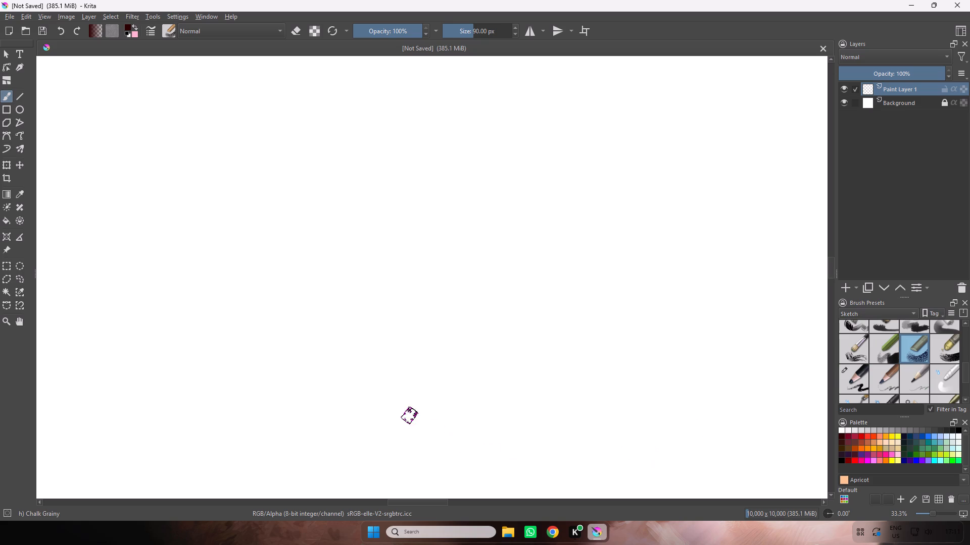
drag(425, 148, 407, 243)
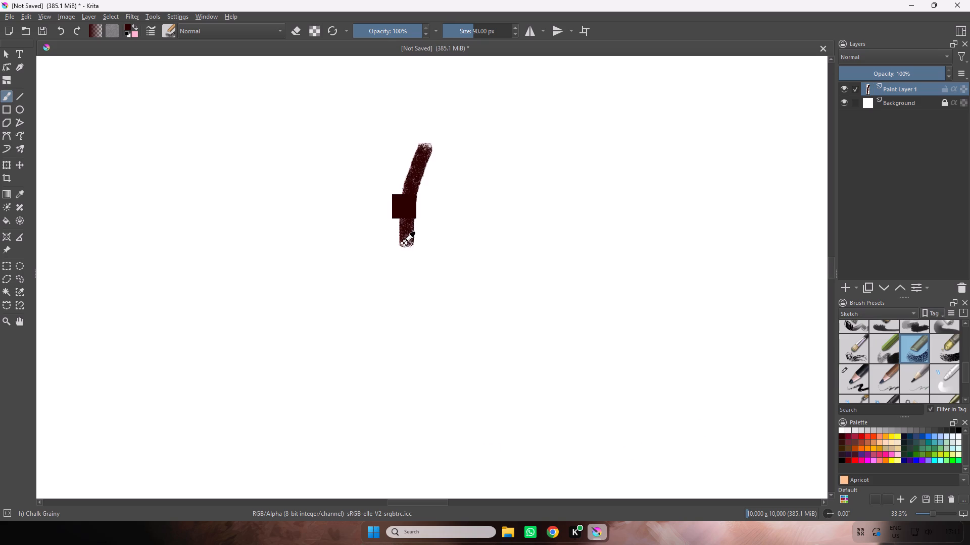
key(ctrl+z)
Reduce the Chalk Grainy brush size to 40.39 px.
drag(472, 35, 466, 36)
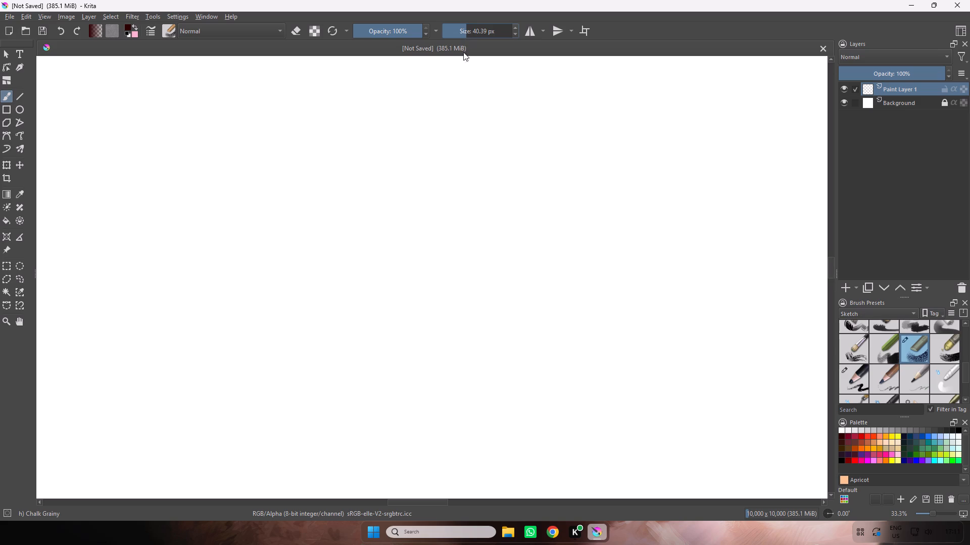
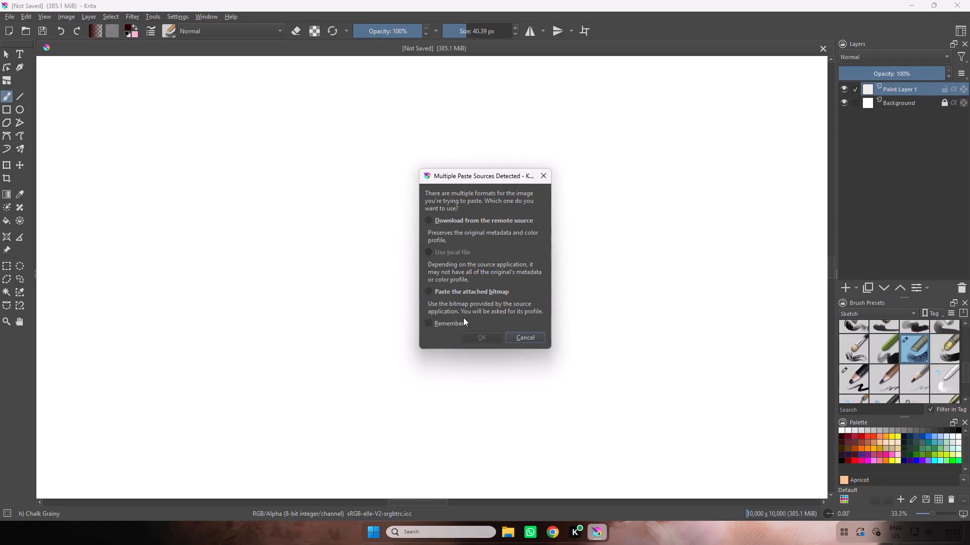
Try to paste the copied image by downloading it from the remote source, and turn off further prompts about downloading.
click(428, 220)
click(486, 339)
click(453, 261)
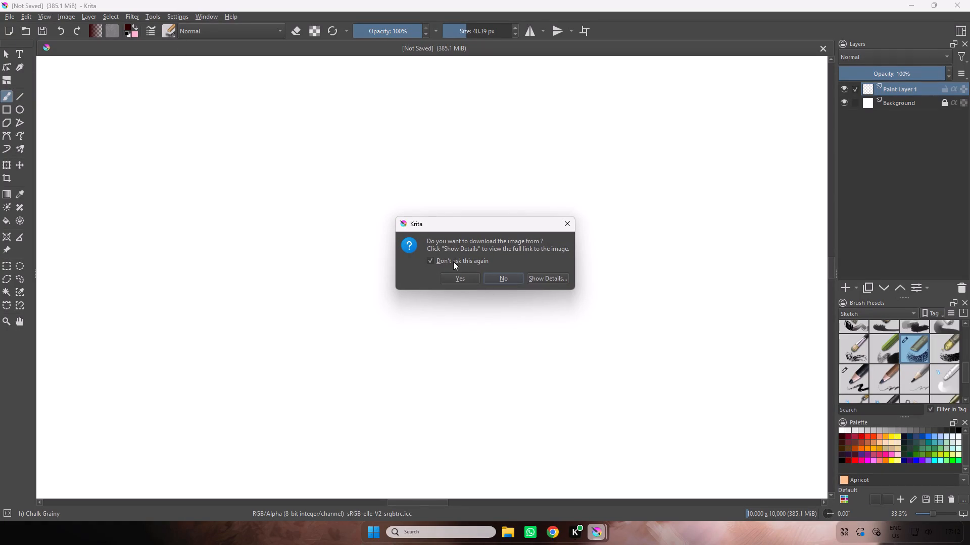
click(462, 280)
click(554, 269)
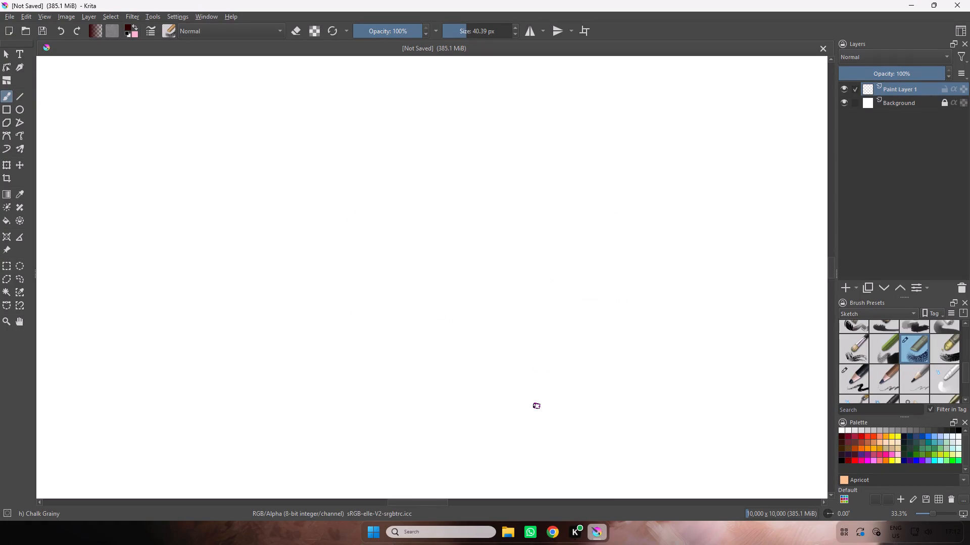
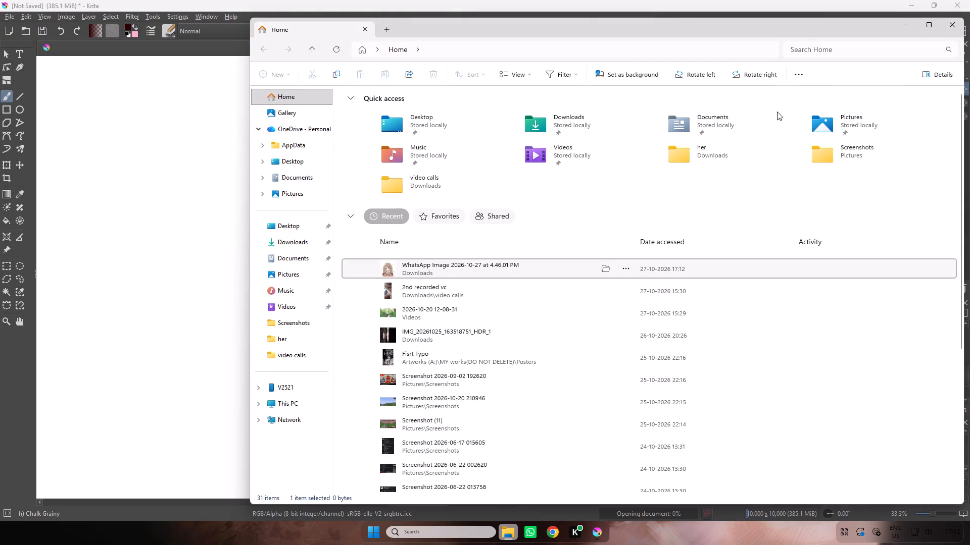
Minimize the file browser and scale the imported reference image up to about half the canvas width.
click(903, 22)
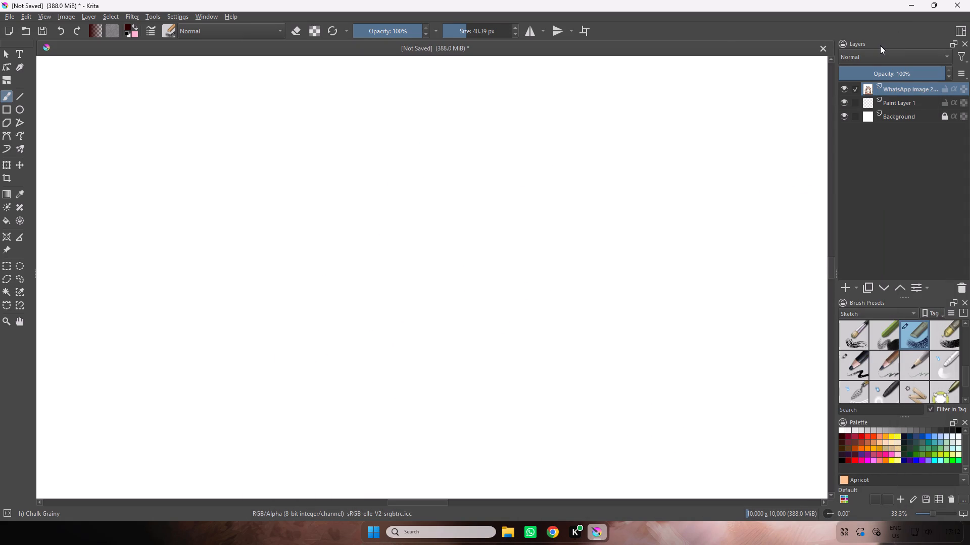
key(ctrl+minus)
key(ctrl+minus)
key(ctrl+minus)
key(ctrl+minus)
key(ctrl+minus)
key(ctrl+equal)
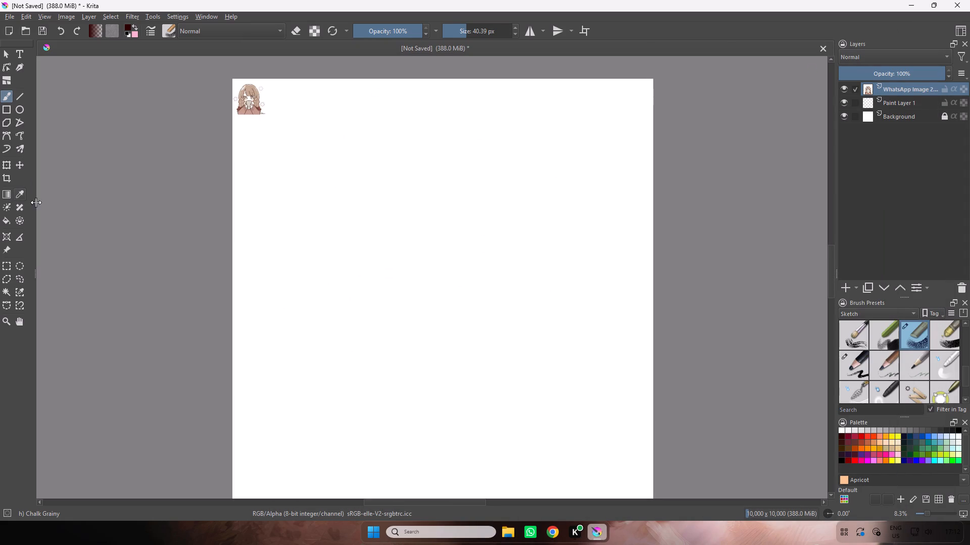
click(7, 168)
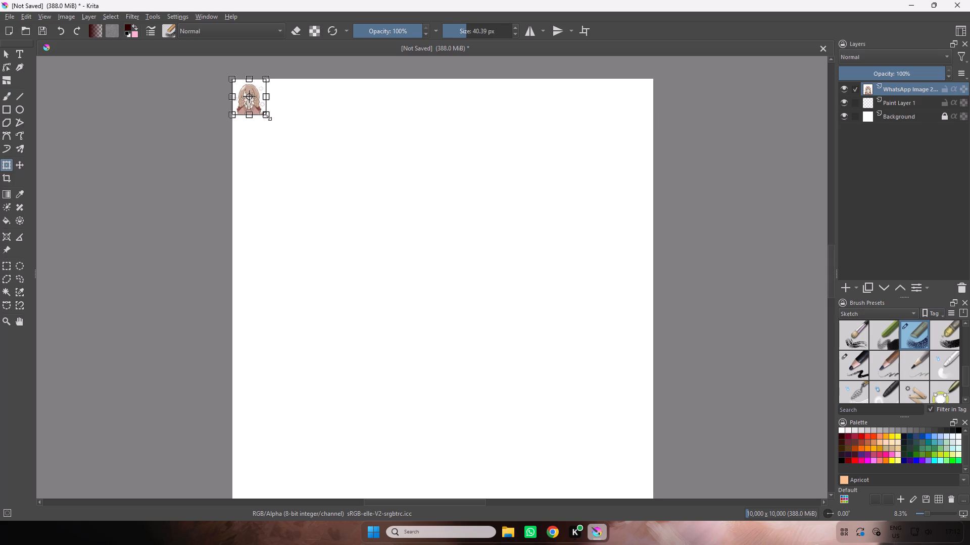
drag(267, 116, 443, 291)
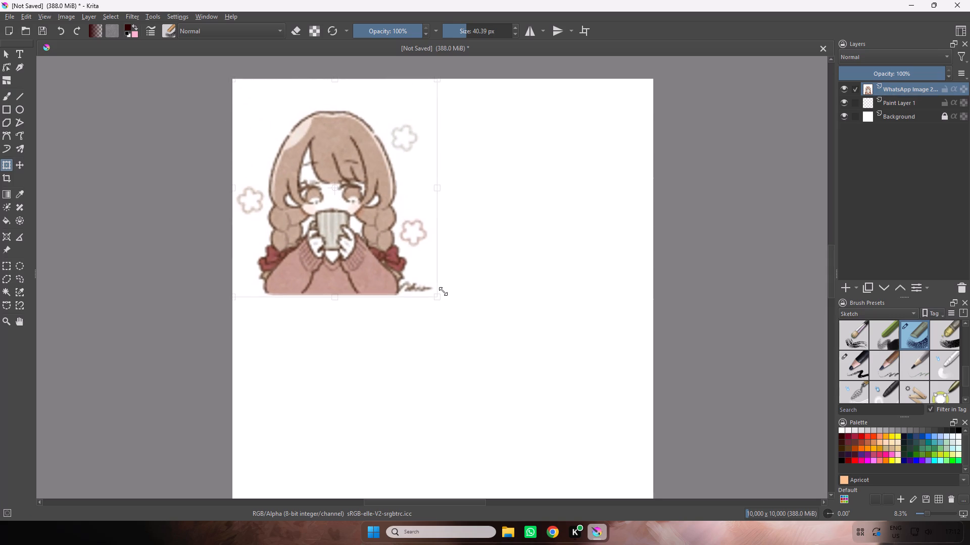
drag(443, 291, 438, 289)
click(6, 53)
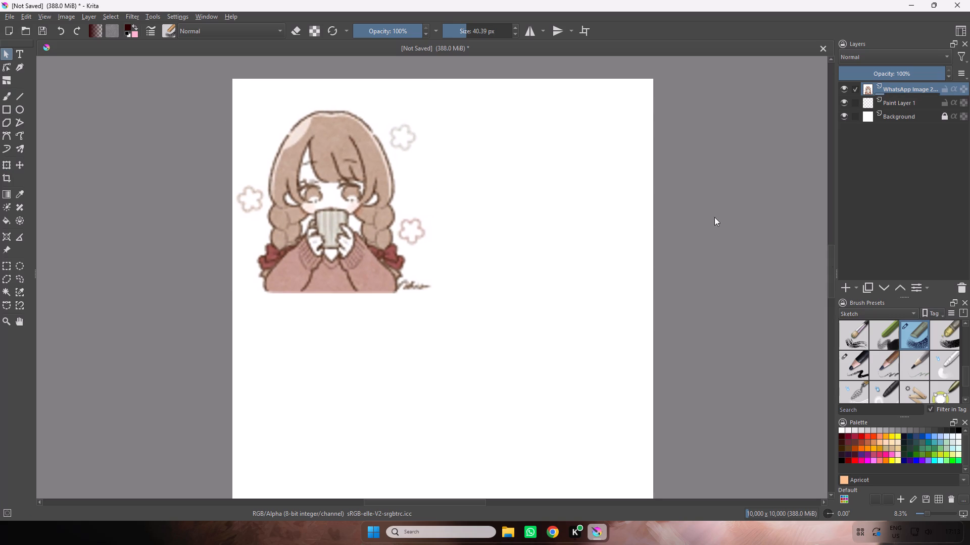
Add a new paint layer above the reference image layer.
click(904, 497)
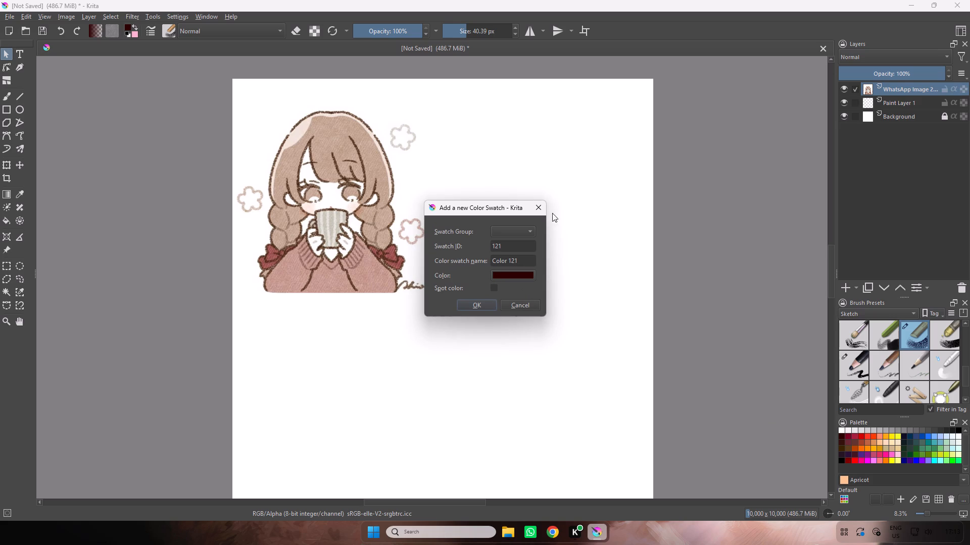
click(540, 206)
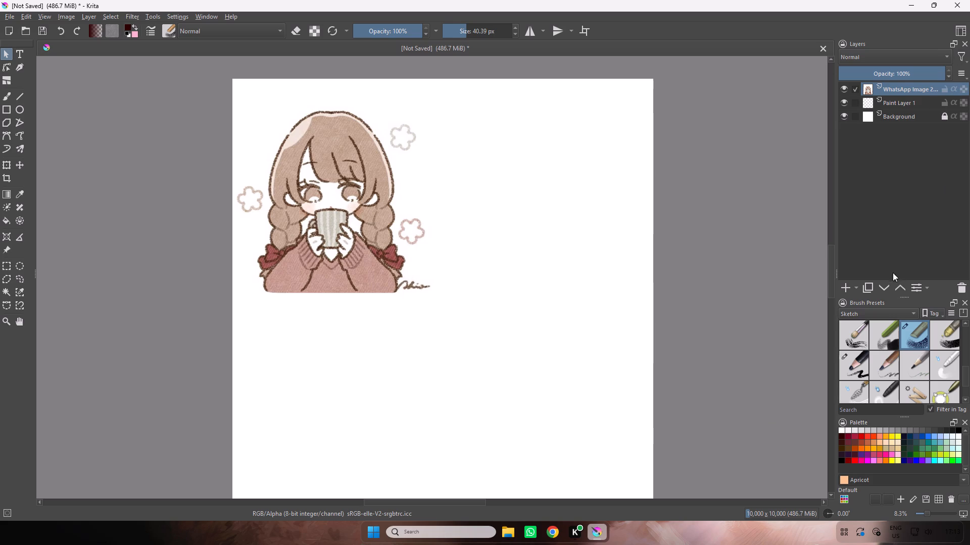
click(848, 288)
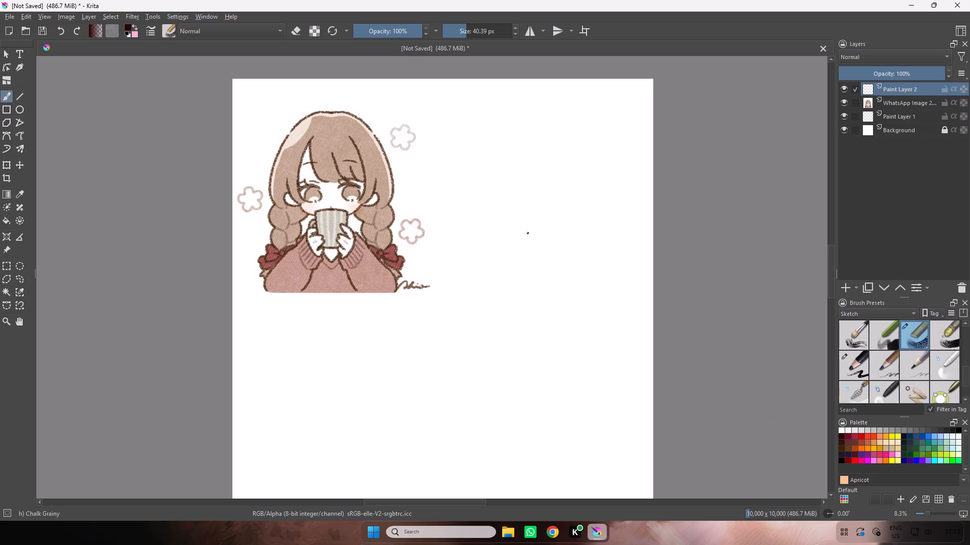
Scale the reference image down to a bit over a quarter of the canvas width, keeping it in the canvas's upper-left corner.
key(ctrl+equal)
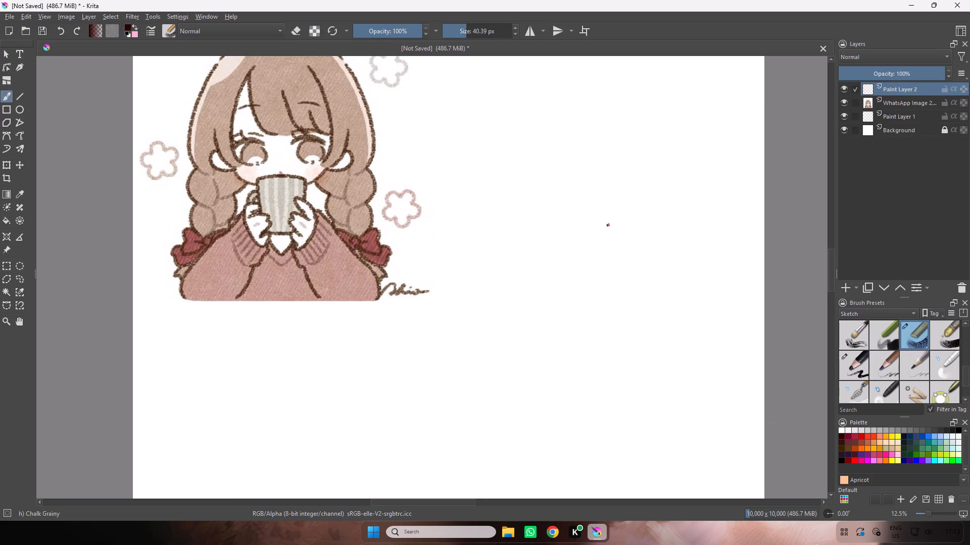
key(space)
key(space)
key(space)
key(space)
key(space)
key(space)
drag(549, 229, 497, 253)
click(898, 99)
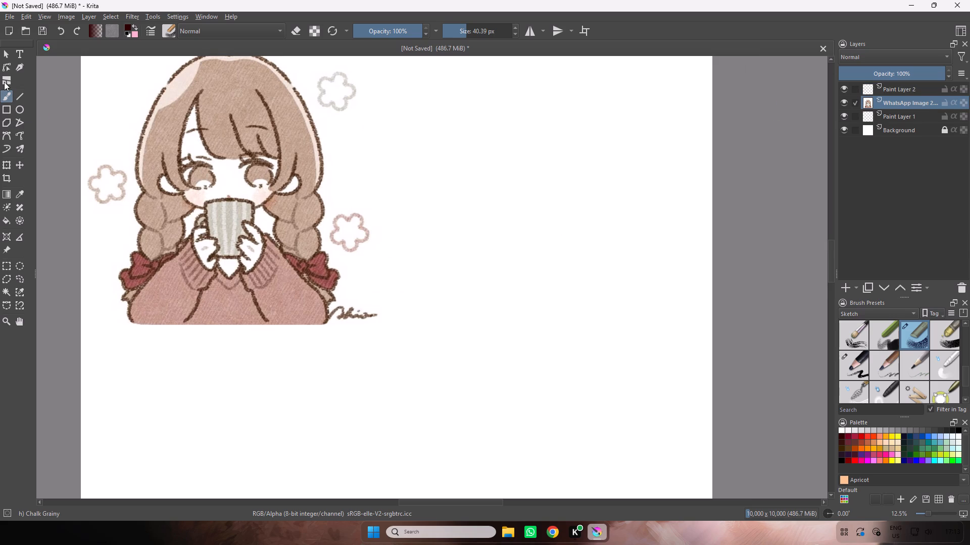
click(10, 162)
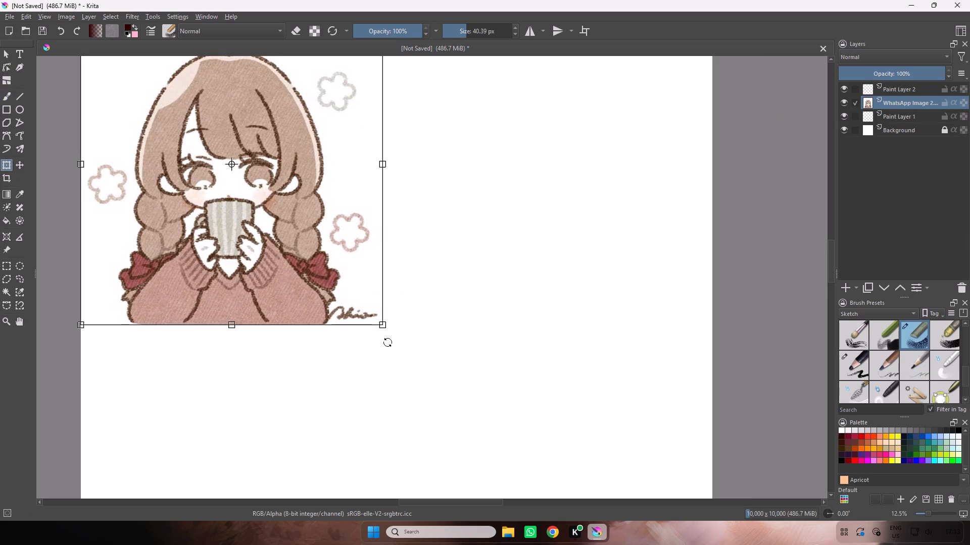
drag(382, 324, 259, 214)
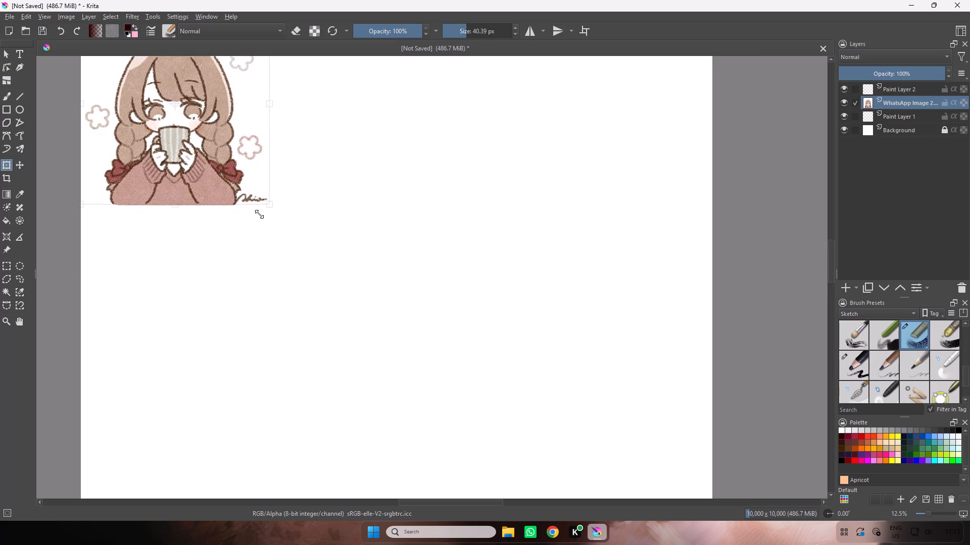
drag(259, 214, 241, 199)
Make Paint Layer 2 active and sample the light brown hair colour from the top of the reference figure's head.
click(889, 91)
key(space)
key(space)
key(space)
key(space)
key(space)
key(space)
key(space)
key(space)
key(space)
key(space)
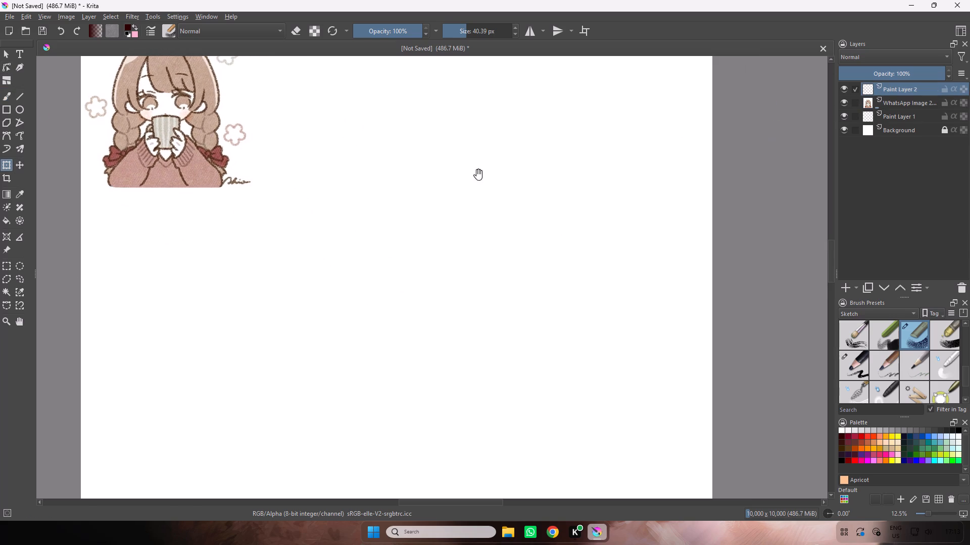
drag(478, 175, 566, 263)
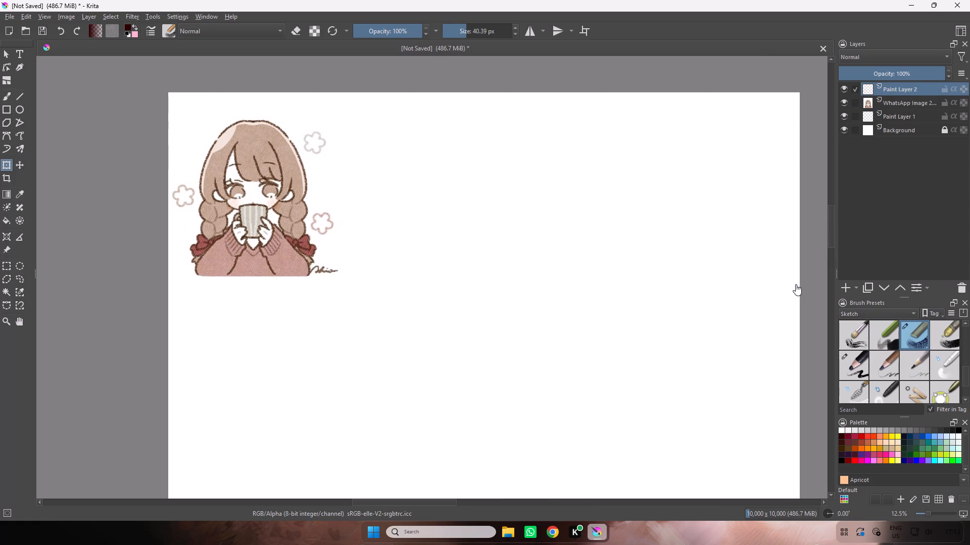
click(21, 196)
click(257, 138)
click(257, 138)
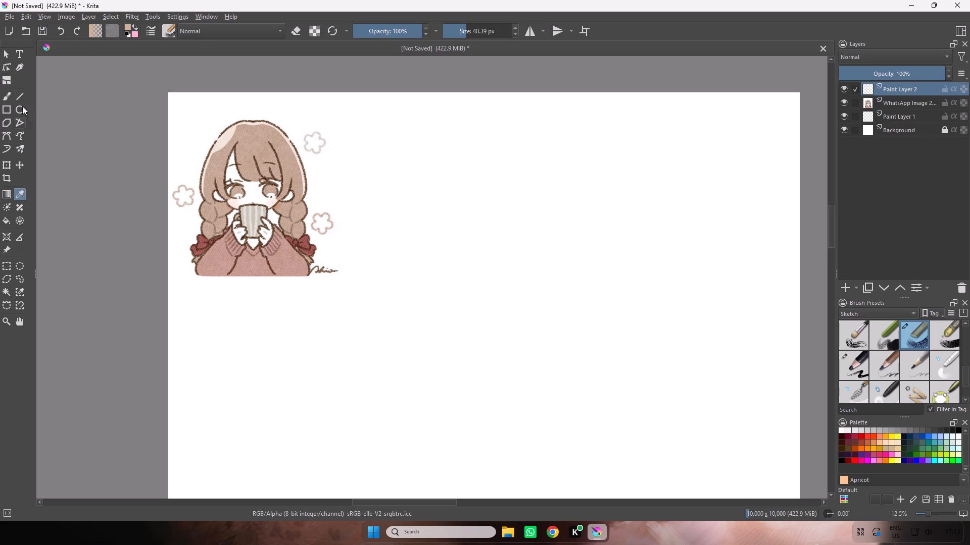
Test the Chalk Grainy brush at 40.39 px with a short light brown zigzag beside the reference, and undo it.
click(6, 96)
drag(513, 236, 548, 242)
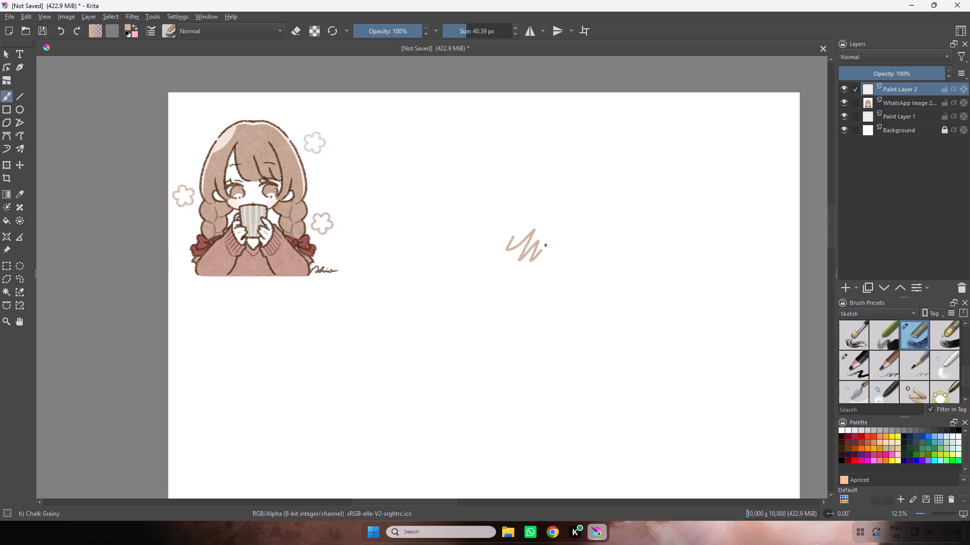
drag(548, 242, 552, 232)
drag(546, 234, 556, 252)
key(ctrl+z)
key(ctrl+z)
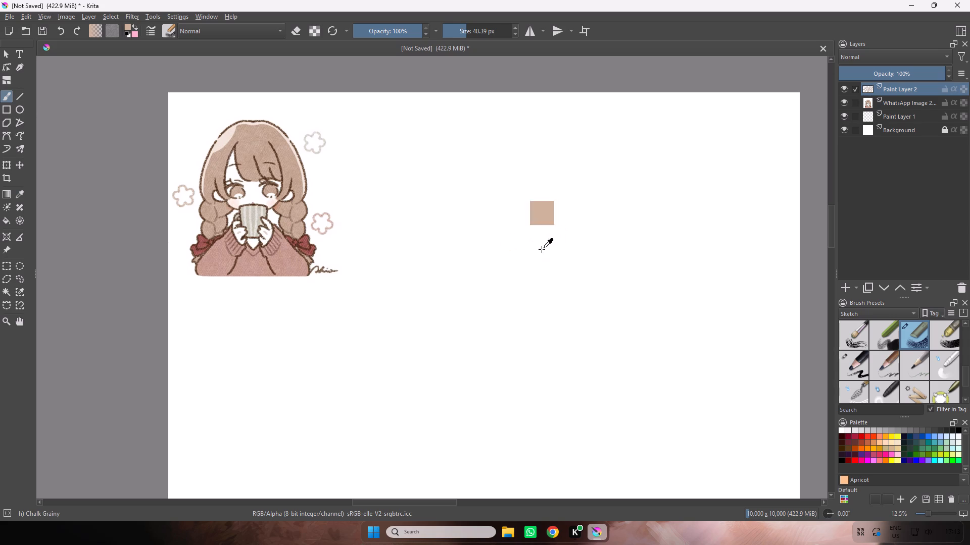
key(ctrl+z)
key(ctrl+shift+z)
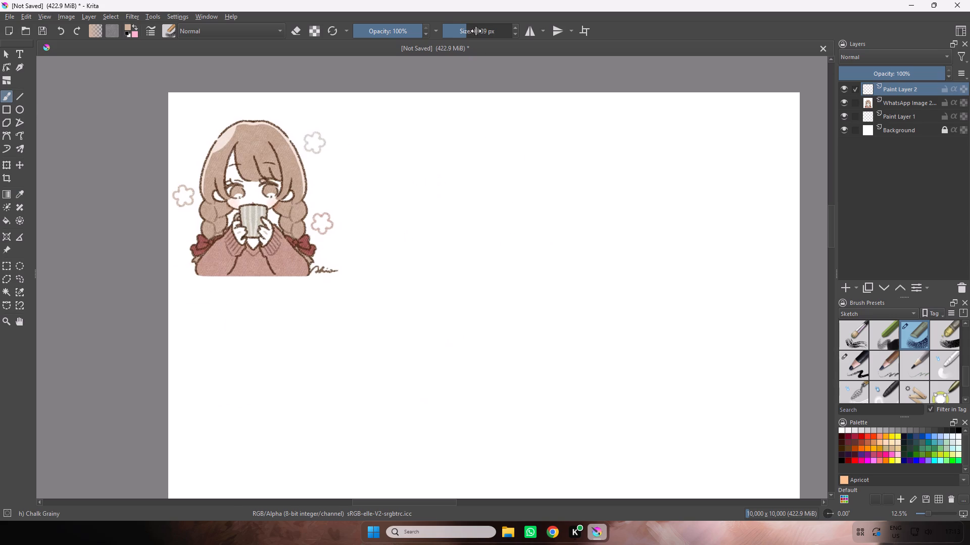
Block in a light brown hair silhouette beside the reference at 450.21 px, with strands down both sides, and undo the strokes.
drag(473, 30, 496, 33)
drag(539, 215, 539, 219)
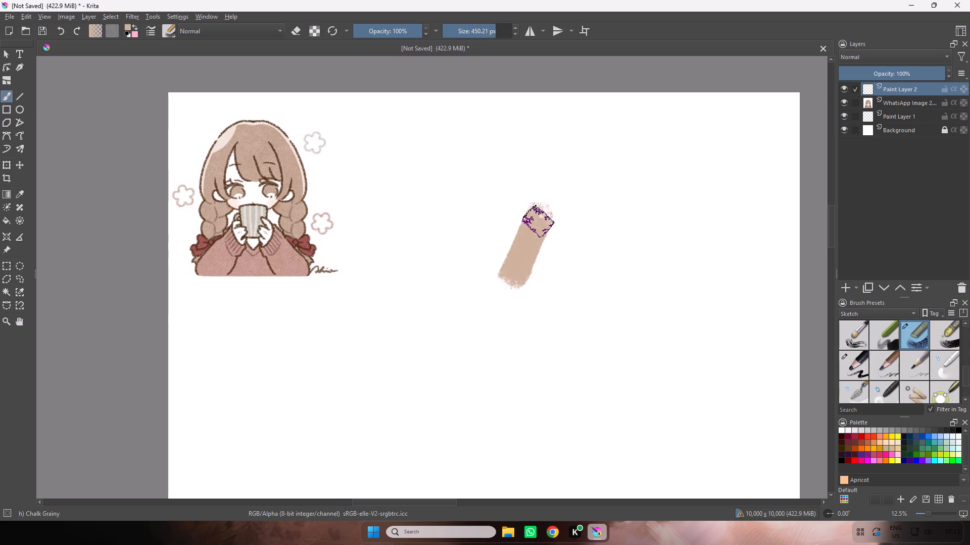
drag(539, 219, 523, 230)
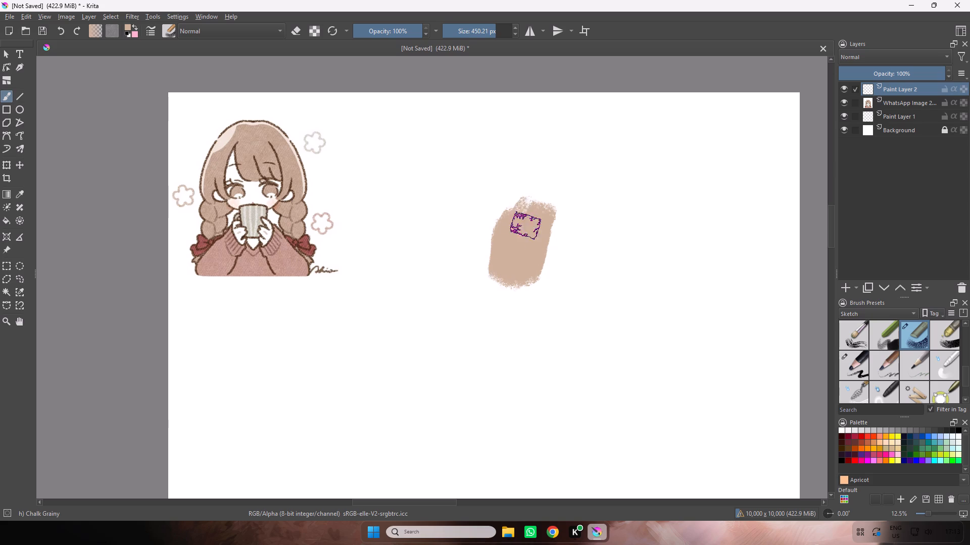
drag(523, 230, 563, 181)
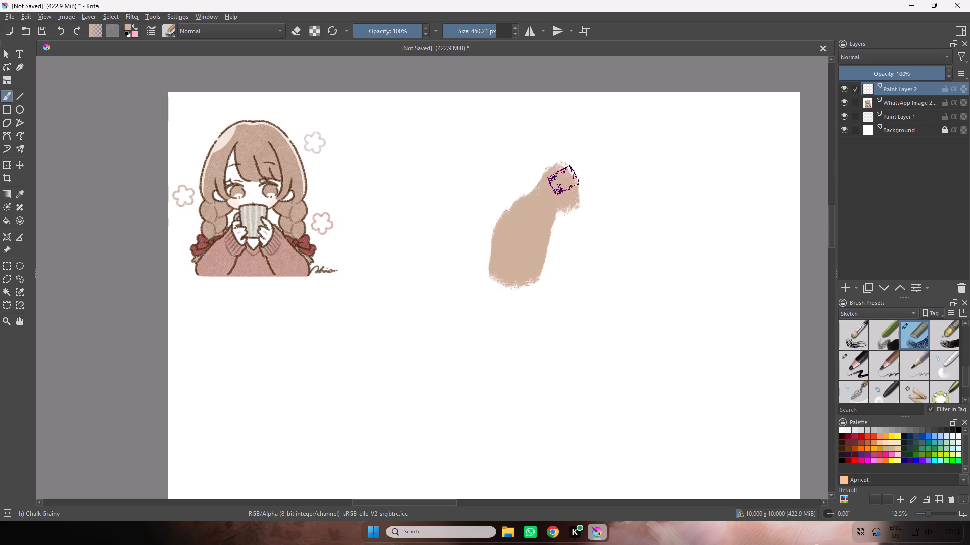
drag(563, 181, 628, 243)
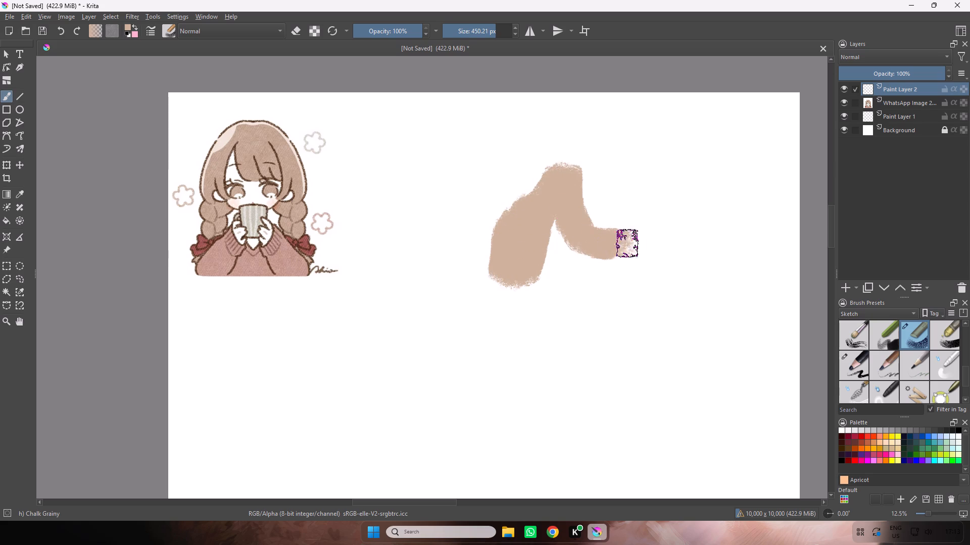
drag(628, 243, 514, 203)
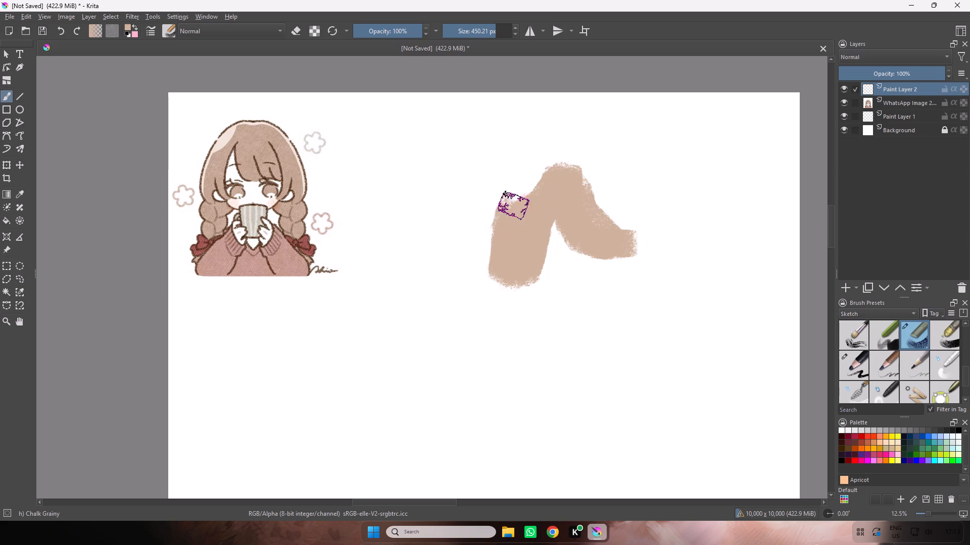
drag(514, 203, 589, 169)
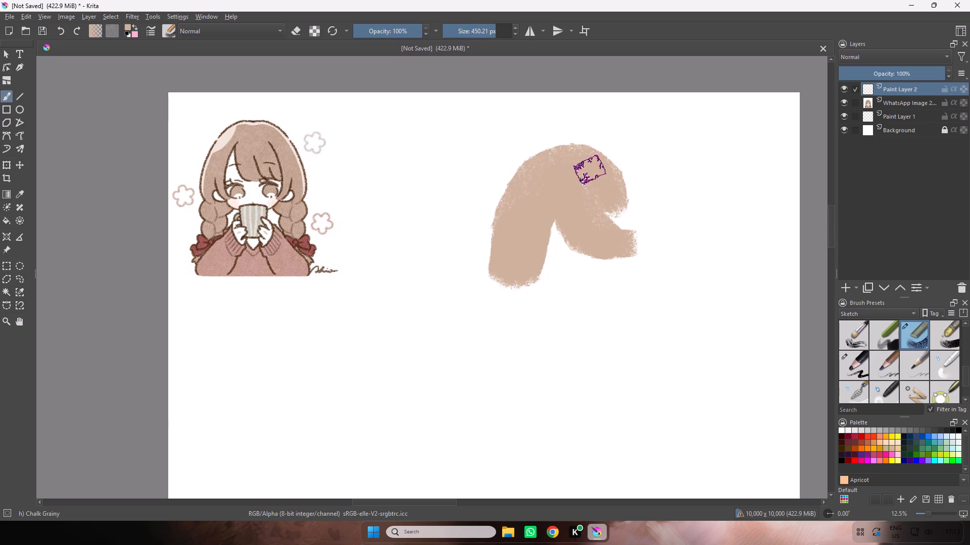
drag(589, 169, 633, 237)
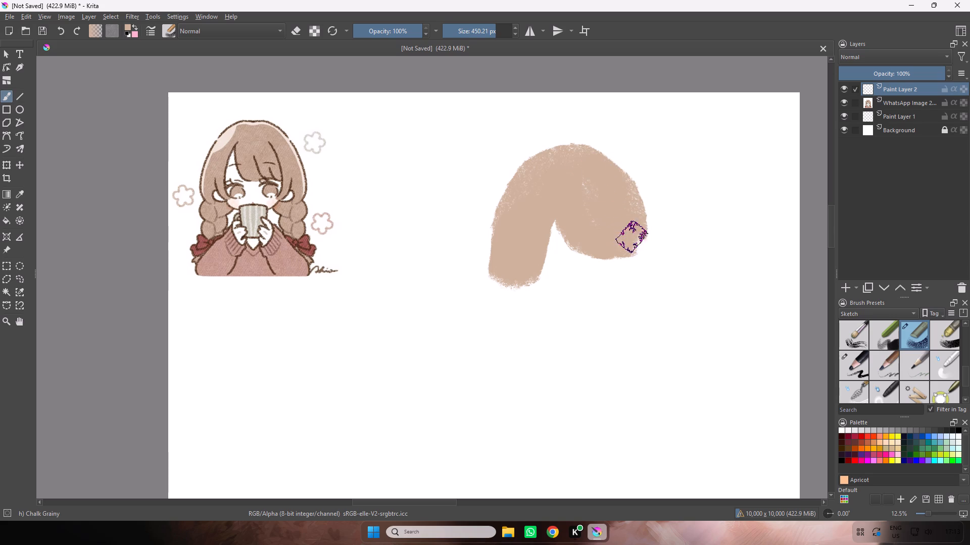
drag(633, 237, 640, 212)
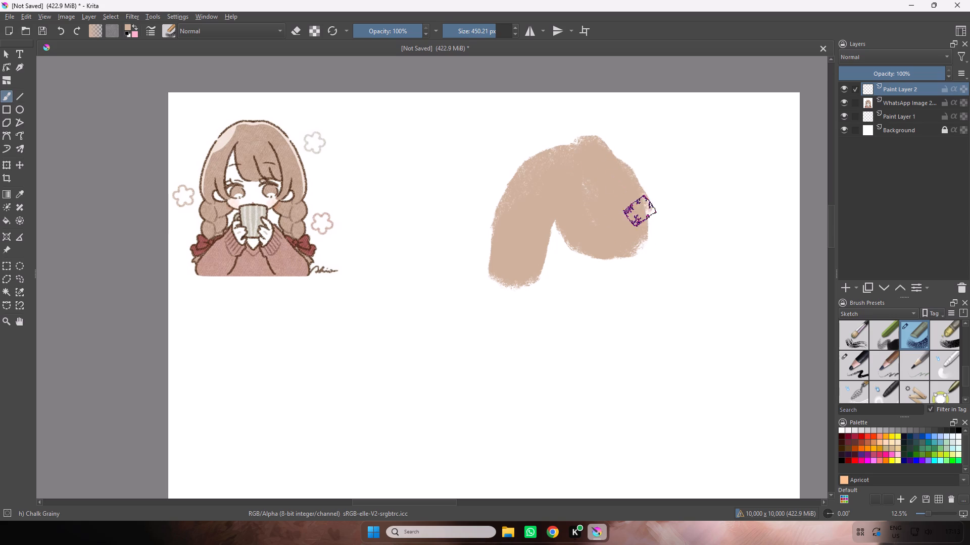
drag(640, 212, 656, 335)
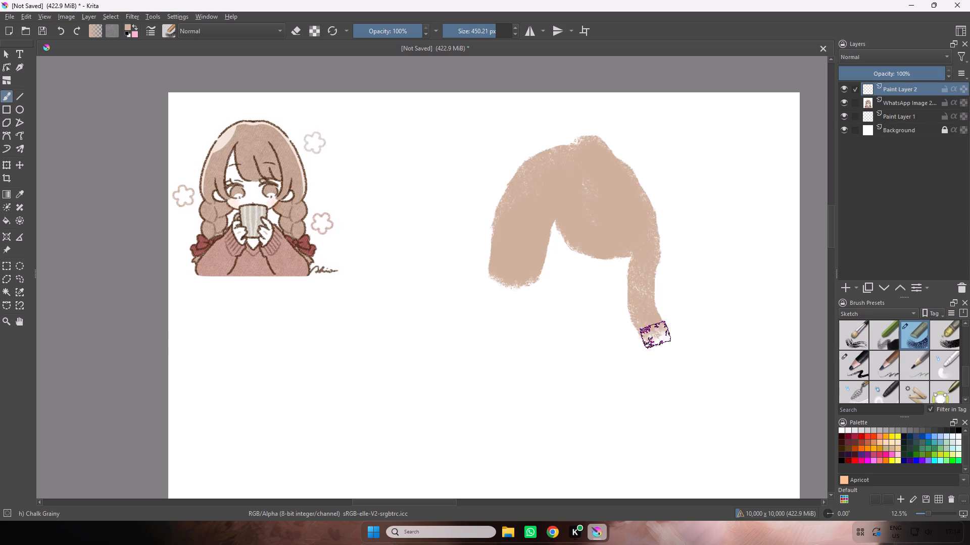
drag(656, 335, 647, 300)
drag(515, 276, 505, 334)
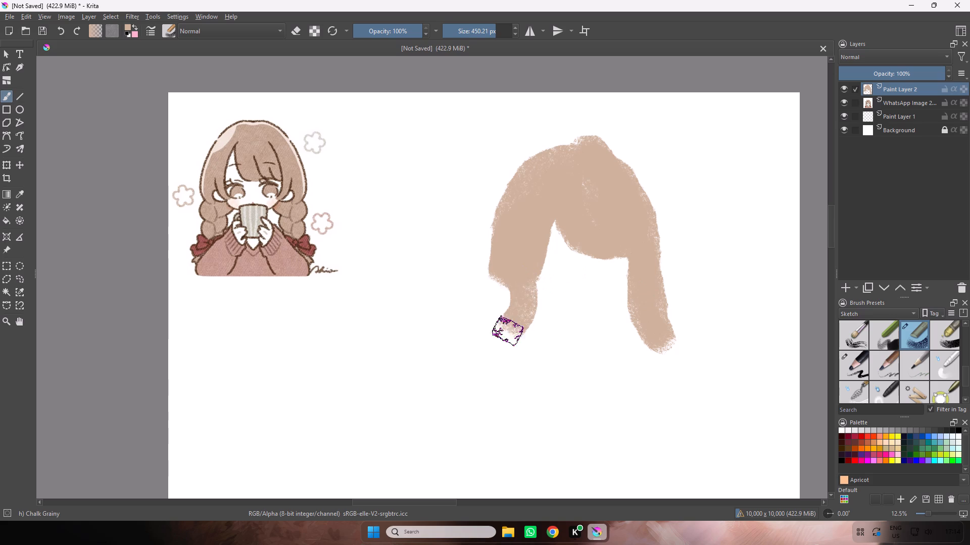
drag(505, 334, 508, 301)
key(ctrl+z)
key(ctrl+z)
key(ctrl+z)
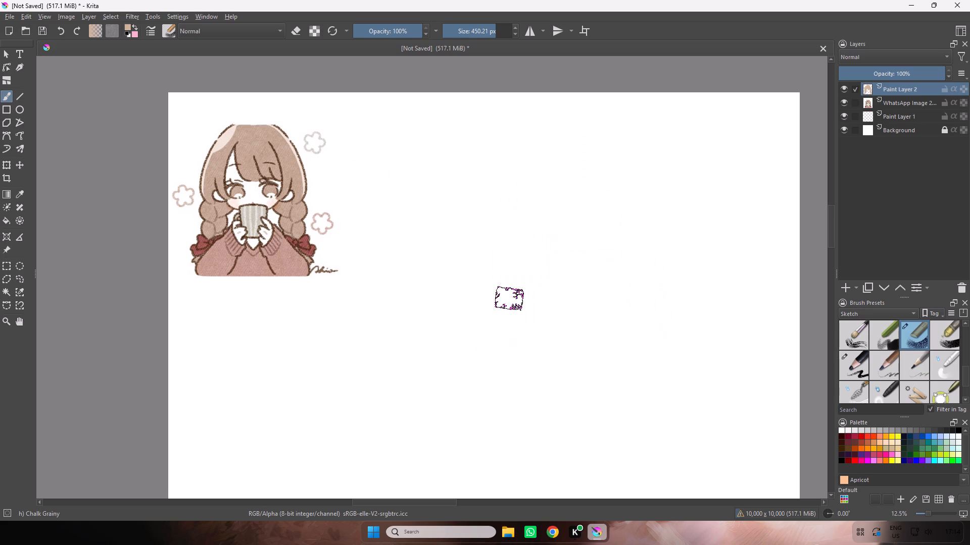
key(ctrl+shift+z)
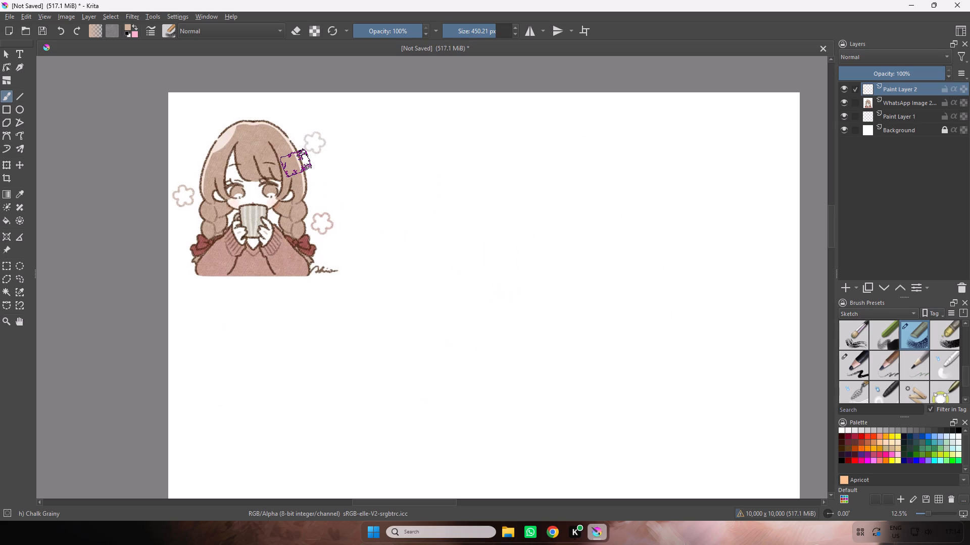
Sample the dark brown outline colour from the edge of the reference figure's hair.
click(19, 193)
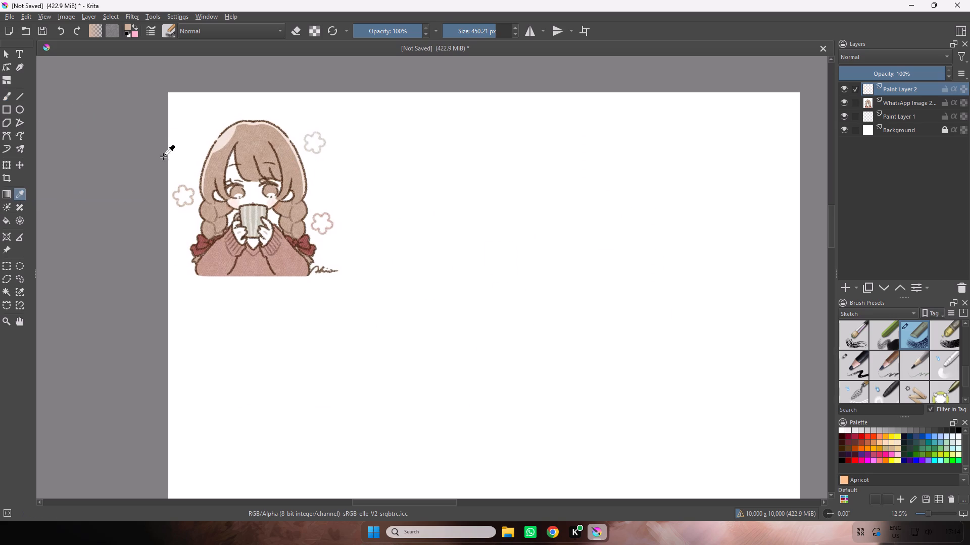
drag(235, 134, 236, 123)
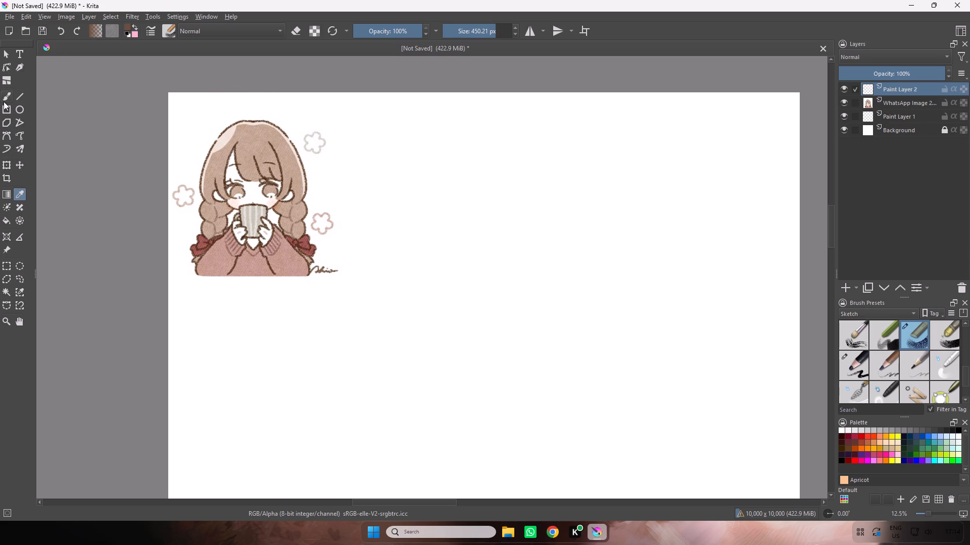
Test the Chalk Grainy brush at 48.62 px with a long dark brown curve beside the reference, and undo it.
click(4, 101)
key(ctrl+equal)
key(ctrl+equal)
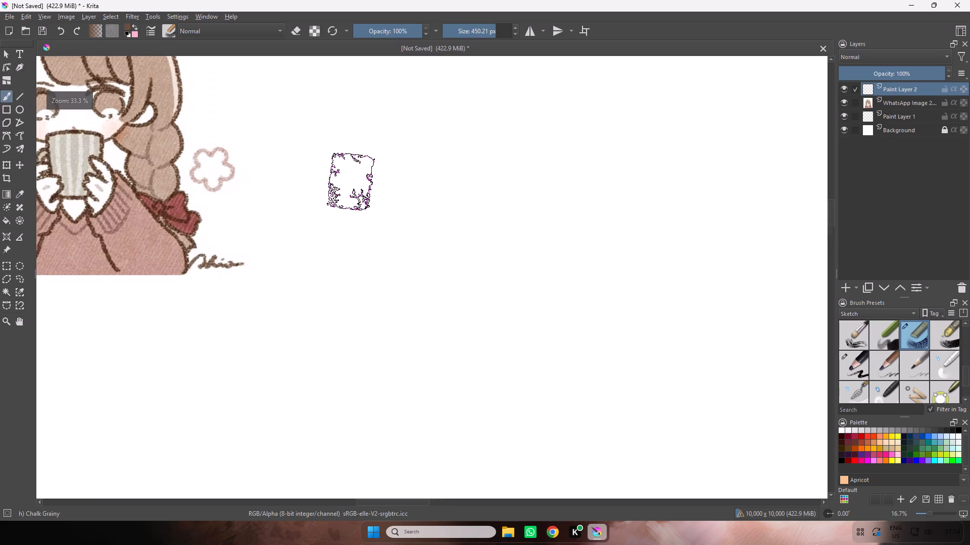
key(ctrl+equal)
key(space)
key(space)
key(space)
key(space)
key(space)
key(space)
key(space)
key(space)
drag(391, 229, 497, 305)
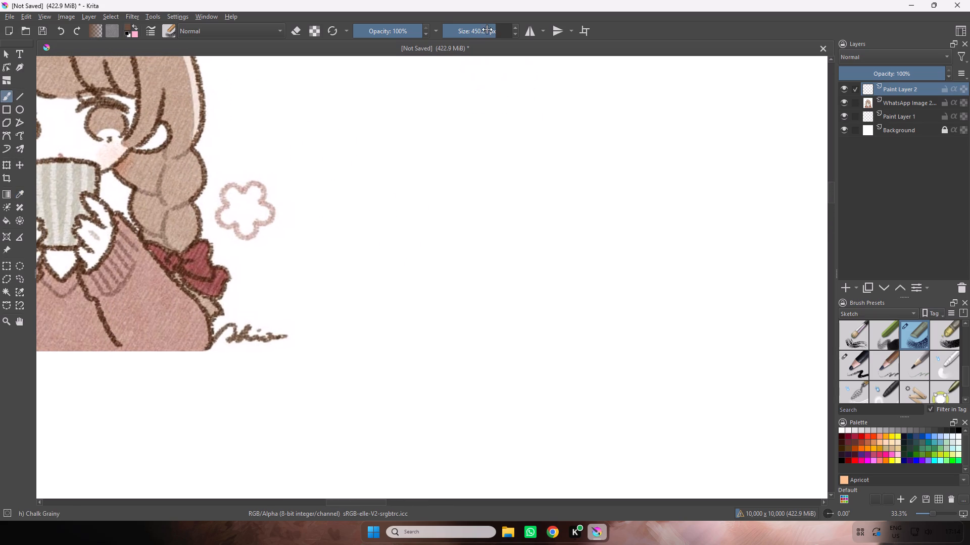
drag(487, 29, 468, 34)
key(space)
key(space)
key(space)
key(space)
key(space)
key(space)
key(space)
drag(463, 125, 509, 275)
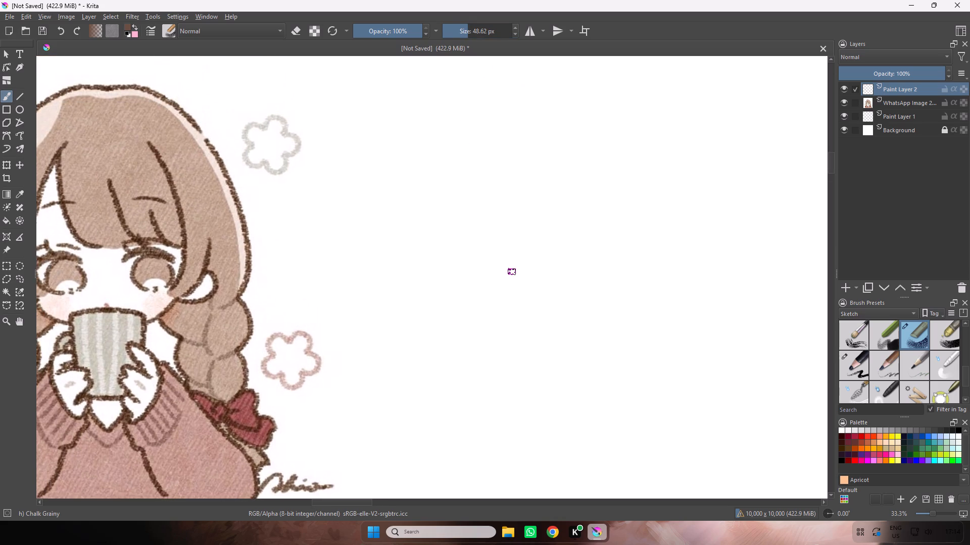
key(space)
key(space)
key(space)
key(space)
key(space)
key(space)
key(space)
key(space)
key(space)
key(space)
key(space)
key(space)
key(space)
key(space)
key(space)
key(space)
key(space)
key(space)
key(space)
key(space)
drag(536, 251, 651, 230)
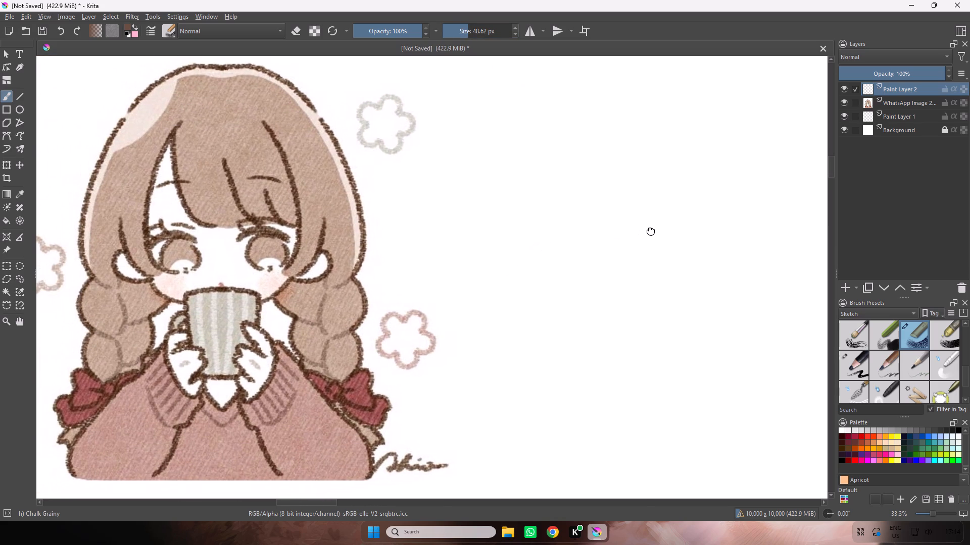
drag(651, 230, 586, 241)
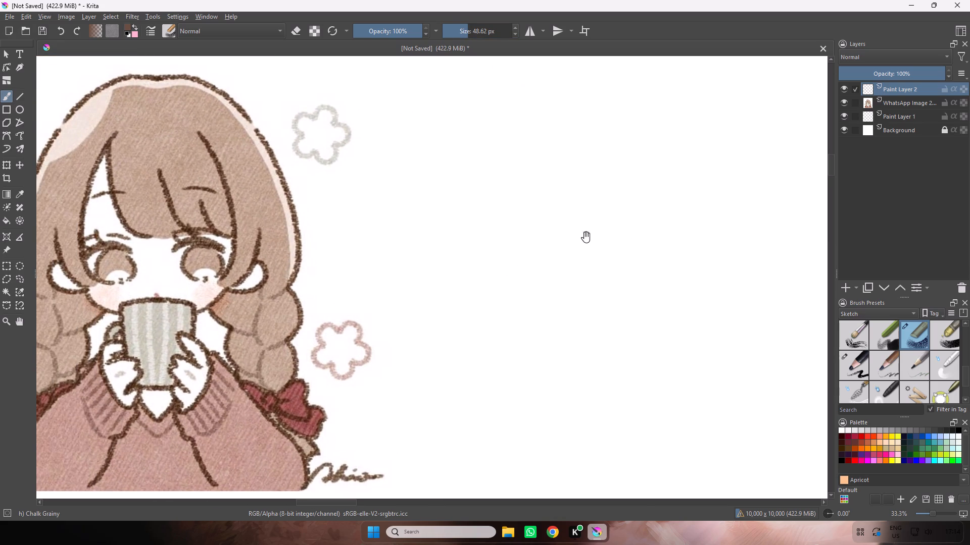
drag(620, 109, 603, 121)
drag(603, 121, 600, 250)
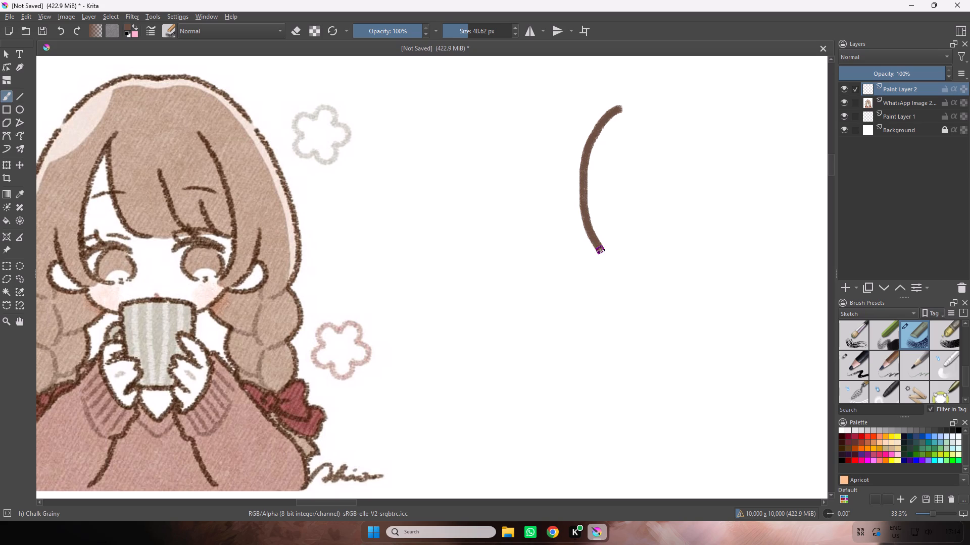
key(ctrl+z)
Switch to the Basic-1 brush preset at 40 px from the Sketch presets.
drag(963, 382, 962, 317)
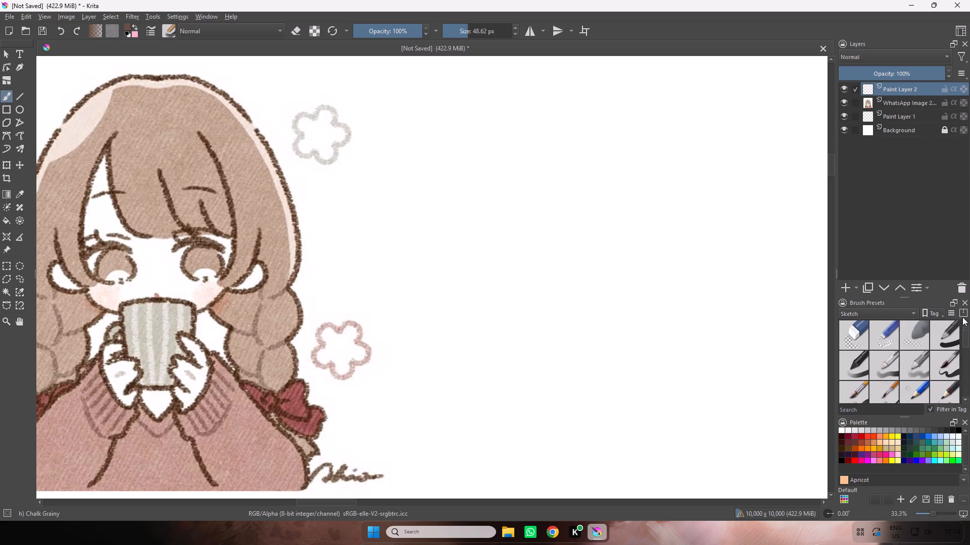
drag(962, 317, 959, 316)
click(940, 334)
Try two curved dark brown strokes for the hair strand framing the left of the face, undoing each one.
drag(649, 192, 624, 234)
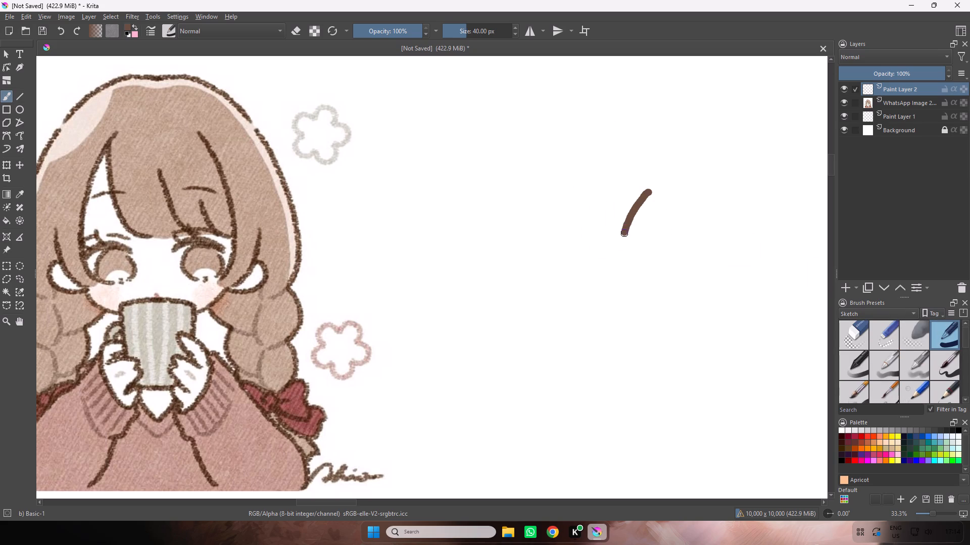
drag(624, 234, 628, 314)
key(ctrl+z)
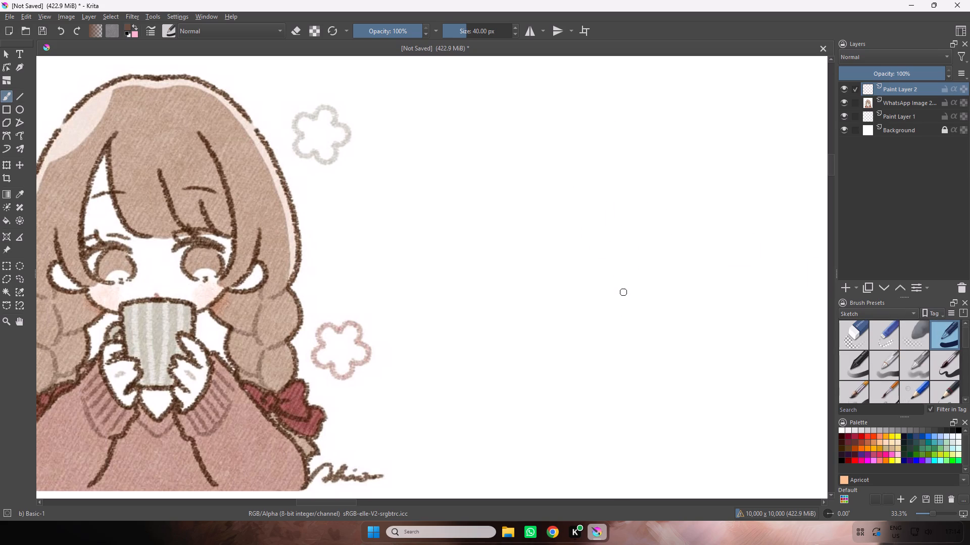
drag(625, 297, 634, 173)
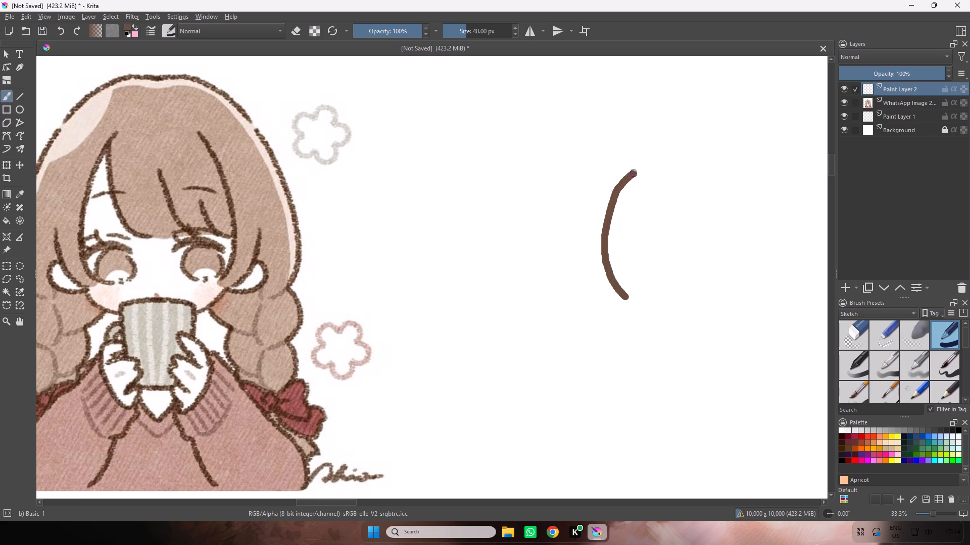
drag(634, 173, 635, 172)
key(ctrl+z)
Draw the left face-framing strand, the fringe edge branching down from its top, and a separate middle fringe strand.
drag(632, 174, 617, 313)
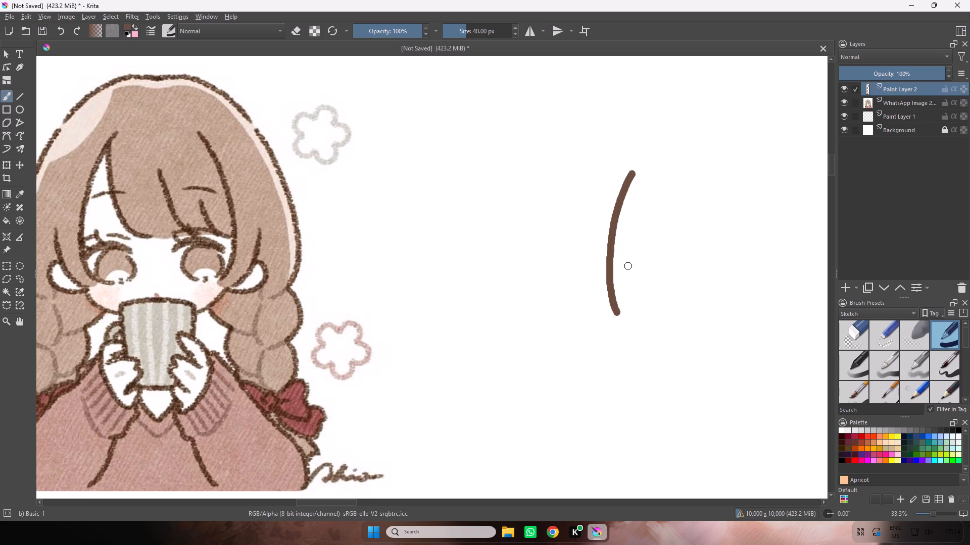
drag(627, 188, 655, 292)
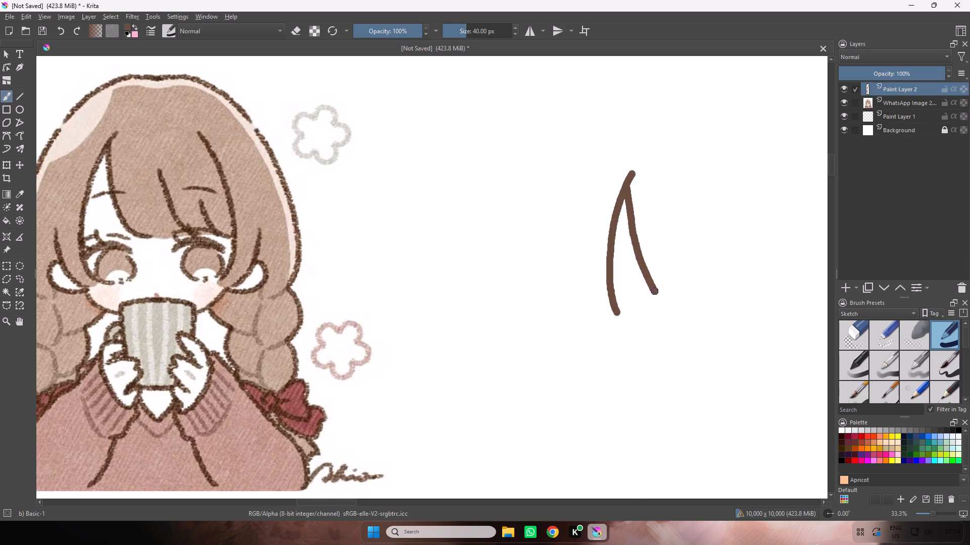
drag(655, 292, 671, 309)
drag(676, 209, 703, 278)
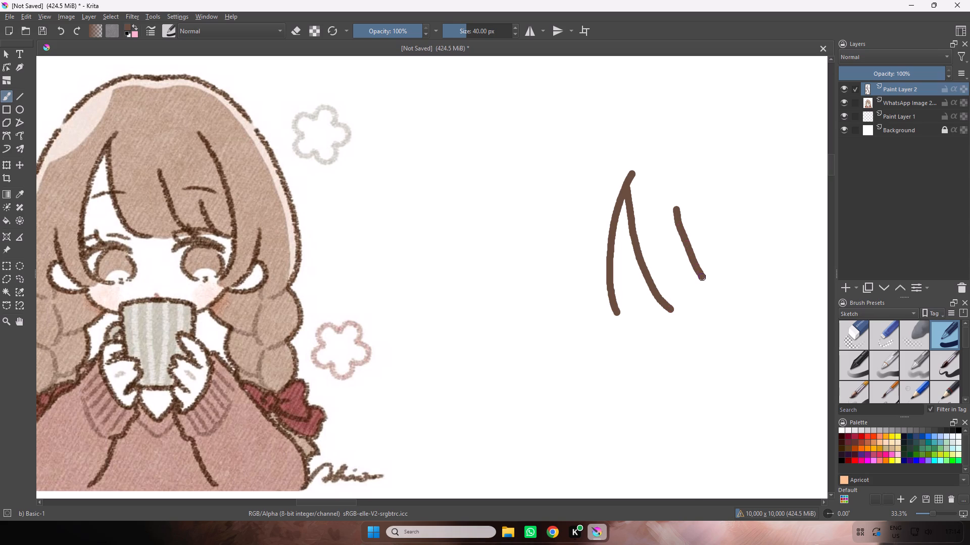
drag(703, 278, 726, 303)
Draw a short fringe strand and the long curved strand framing the right of the face, making them meet near the bottom.
key(space)
key(space)
key(space)
key(space)
key(space)
key(space)
key(space)
key(space)
key(space)
key(space)
key(space)
key(space)
key(space)
key(space)
key(space)
key(space)
key(space)
key(space)
key(space)
key(space)
drag(729, 260, 658, 229)
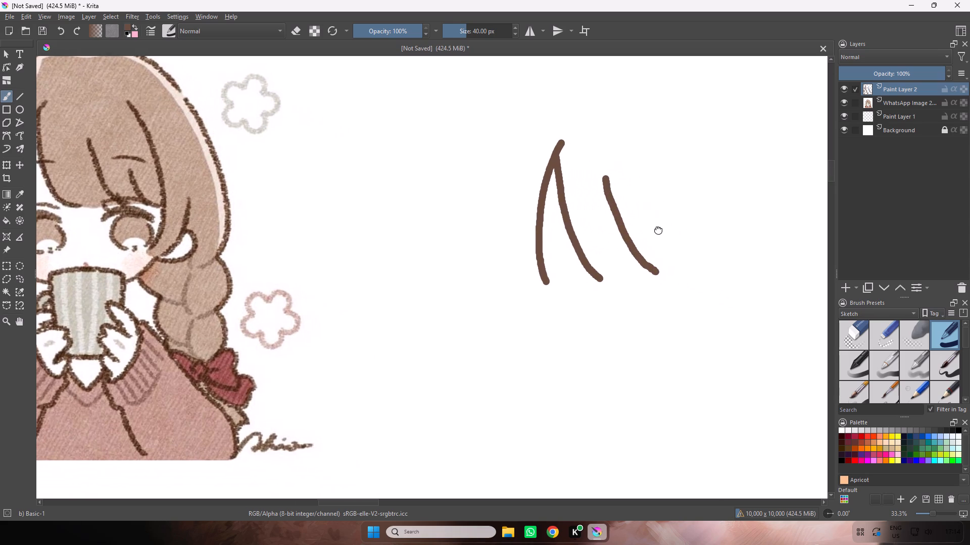
drag(658, 229, 635, 252)
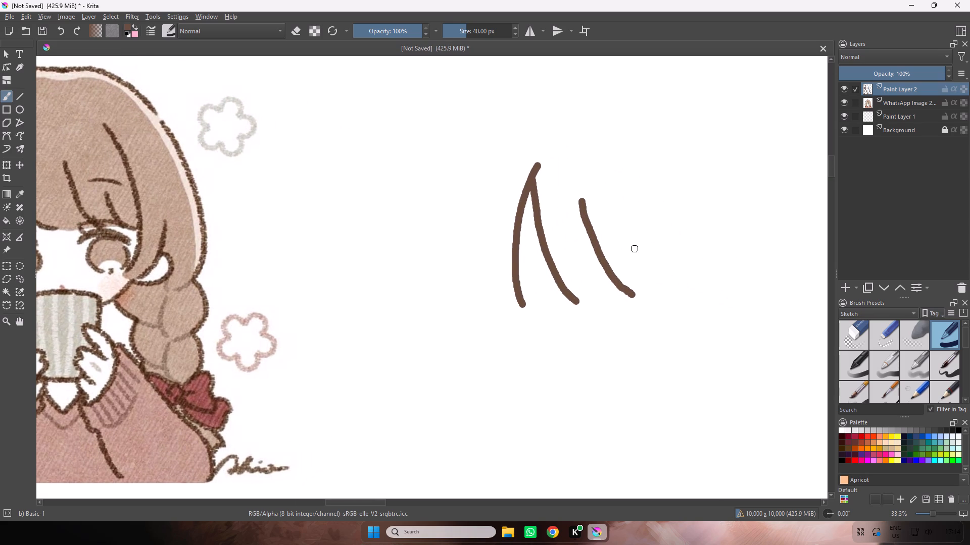
drag(635, 248, 673, 286)
drag(639, 153, 657, 347)
Outline the small pointed ear beside the lower end of the right face-framing strand.
drag(676, 342, 699, 306)
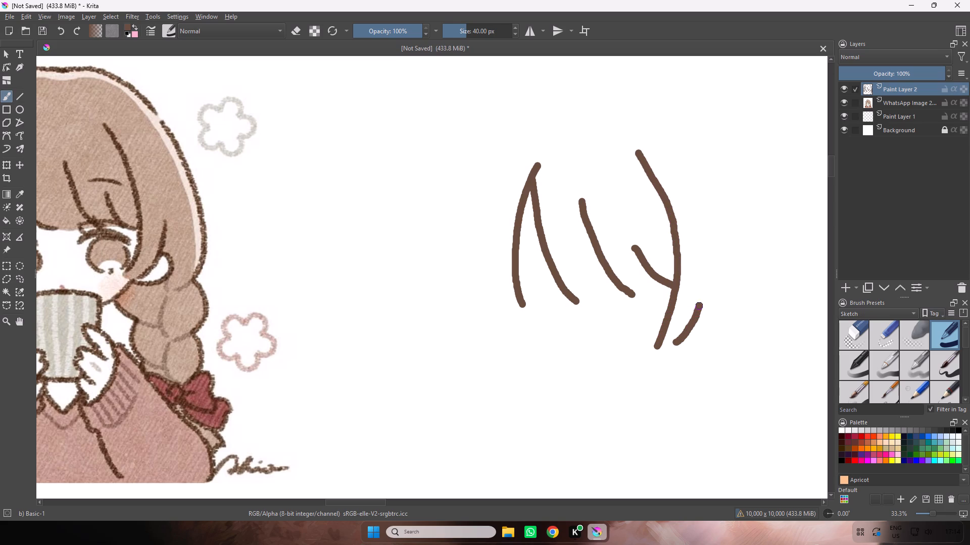
drag(697, 312, 714, 326)
drag(714, 326, 684, 342)
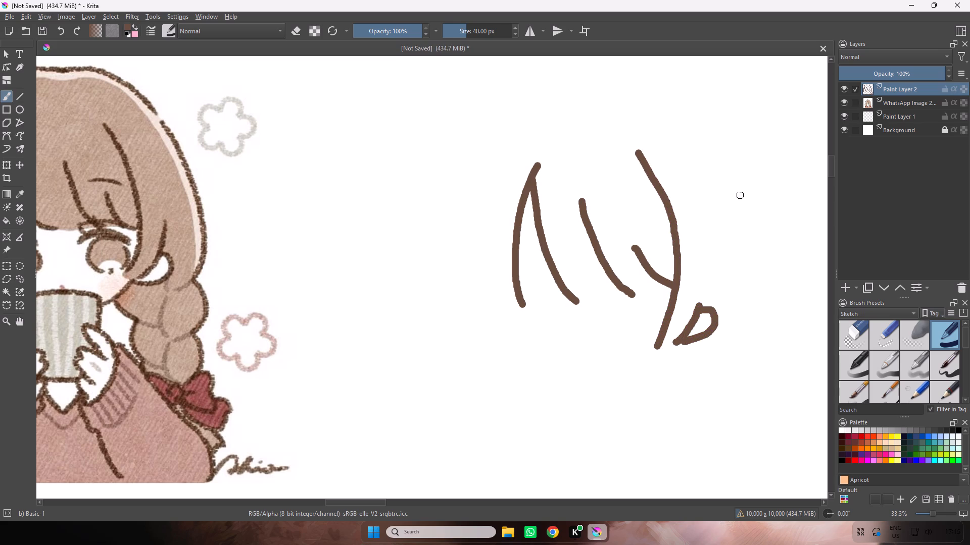
Draw the outer hair outline from the crown in one arc down the right side to about ear level.
key(space)
key(space)
key(space)
key(space)
key(space)
key(space)
key(space)
key(space)
key(space)
key(space)
key(space)
key(space)
key(space)
key(space)
key(space)
drag(726, 170, 673, 222)
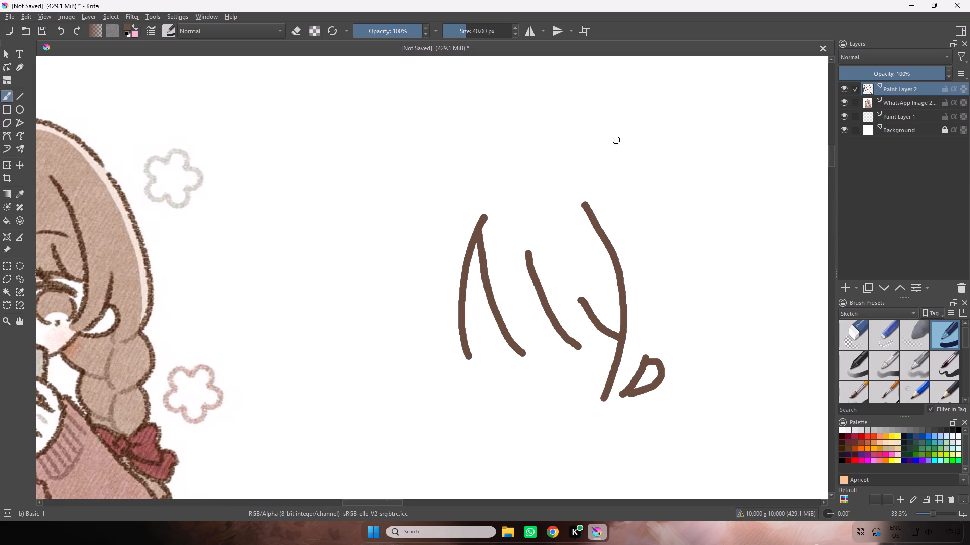
drag(578, 137, 683, 185)
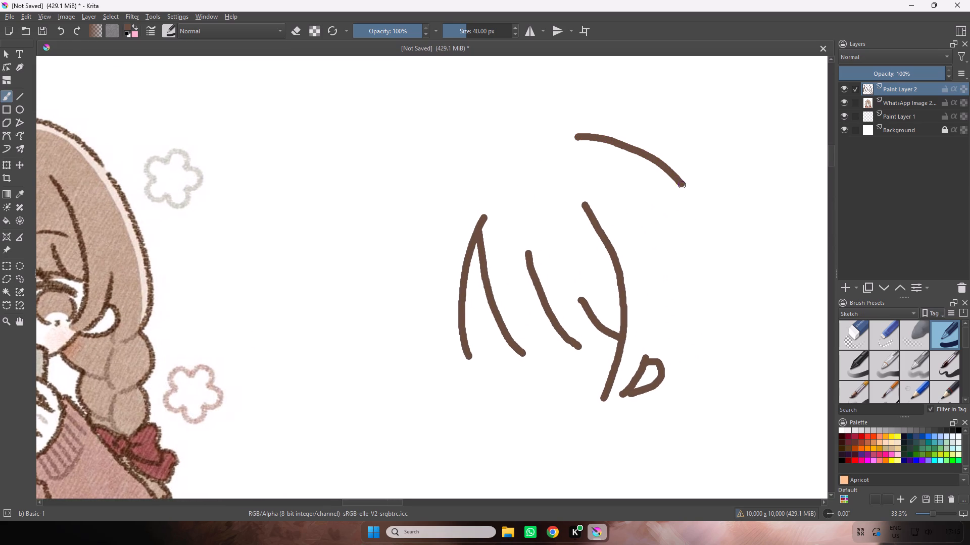
drag(683, 185, 722, 331)
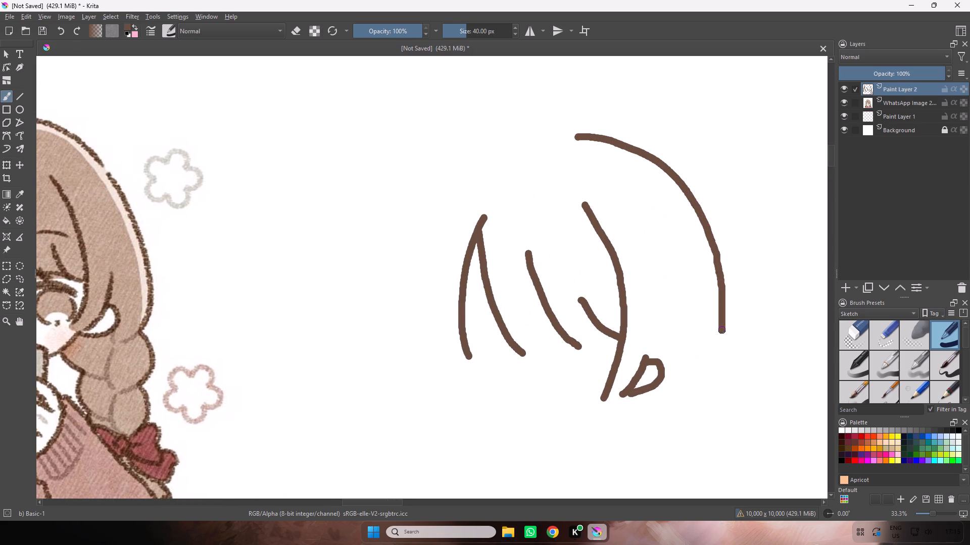
drag(722, 331, 716, 367)
Extend the hair outline leftward across the crown, with a slight dip at the parting and a downward curve at its end.
key(space)
key(space)
key(space)
key(space)
key(space)
key(space)
key(space)
key(space)
key(space)
key(space)
key(space)
key(space)
key(space)
key(space)
key(space)
key(space)
key(space)
key(space)
key(space)
key(space)
drag(547, 248, 654, 272)
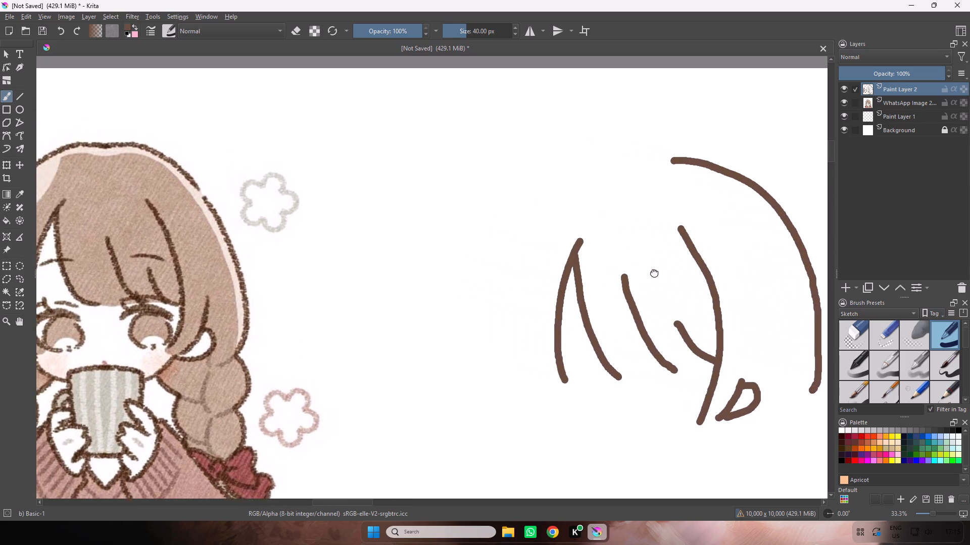
drag(654, 272, 681, 291)
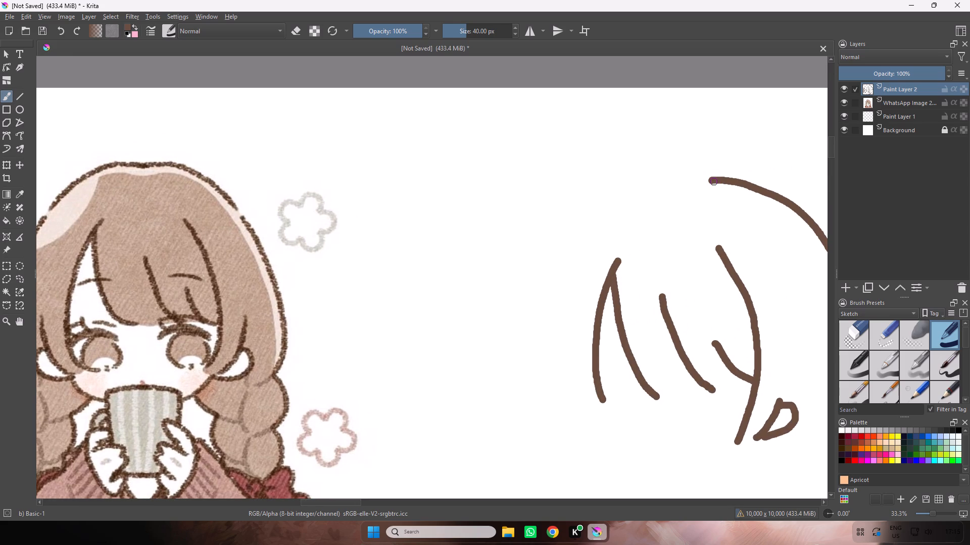
drag(713, 182, 656, 183)
drag(656, 183, 580, 215)
Continue the outer hair outline down the left side of the head, curving it inward to about ear level.
key(space)
key(space)
key(space)
key(space)
key(space)
key(space)
key(space)
key(space)
key(space)
key(space)
key(space)
drag(558, 229, 582, 197)
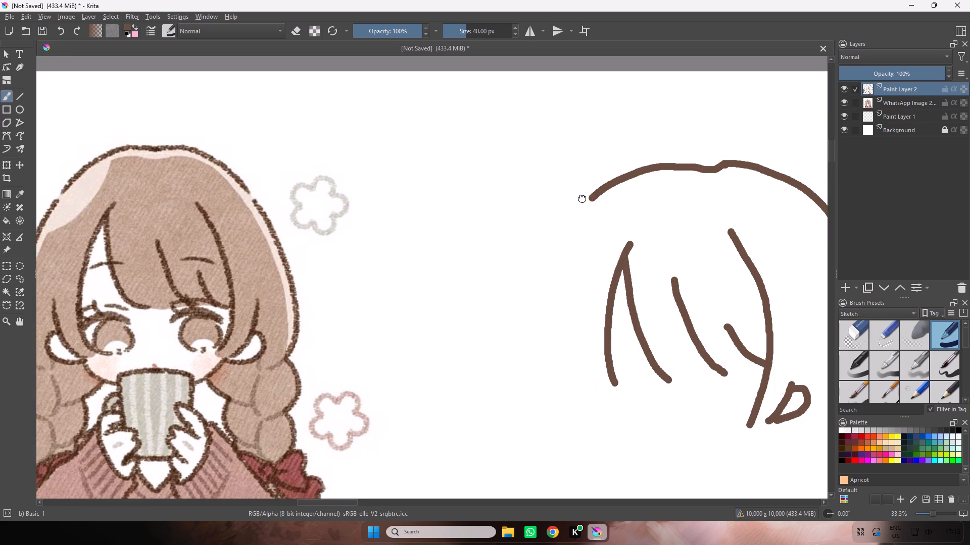
drag(582, 197, 604, 176)
drag(625, 161, 604, 185)
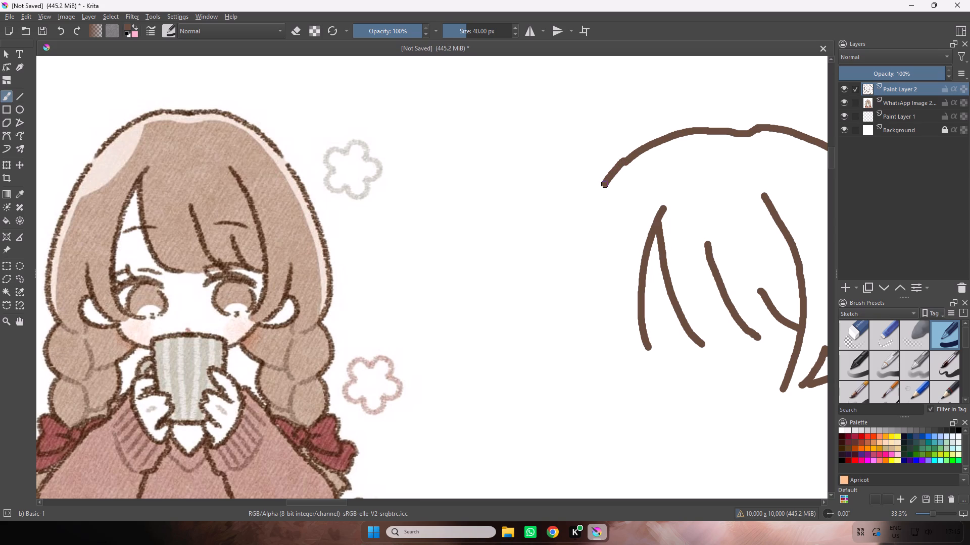
drag(604, 185, 574, 270)
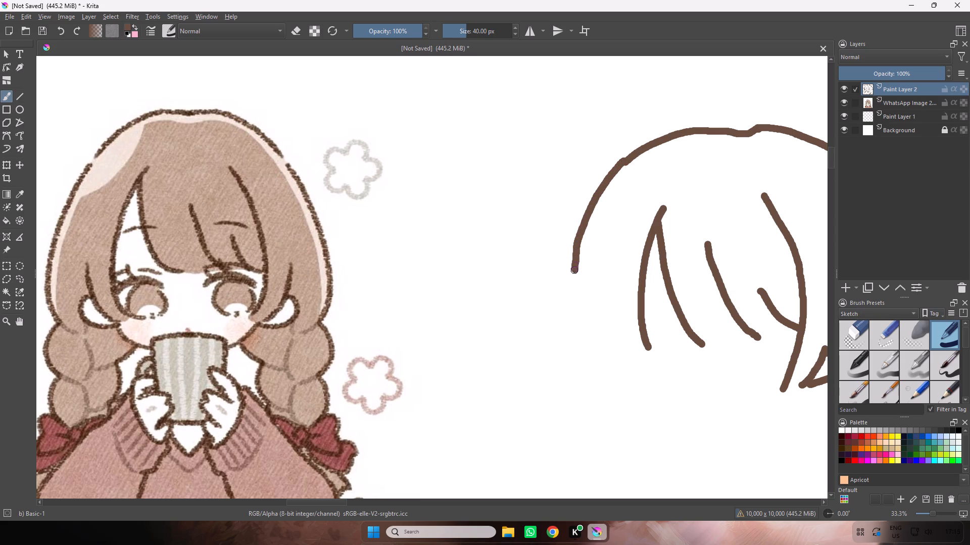
drag(574, 270, 599, 359)
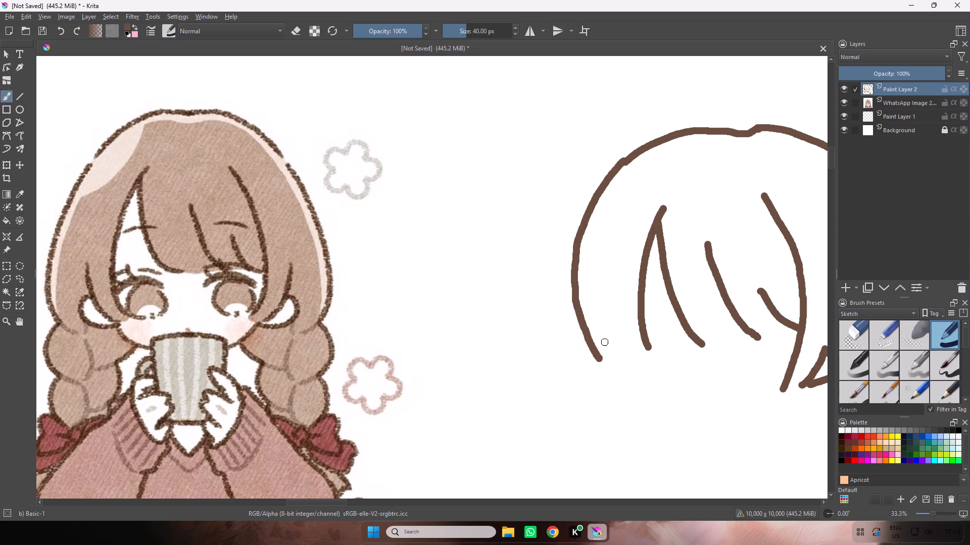
Draw a short strand between the left hair outline and the face-framing strand, and outline the left ear against it.
drag(617, 292, 628, 336)
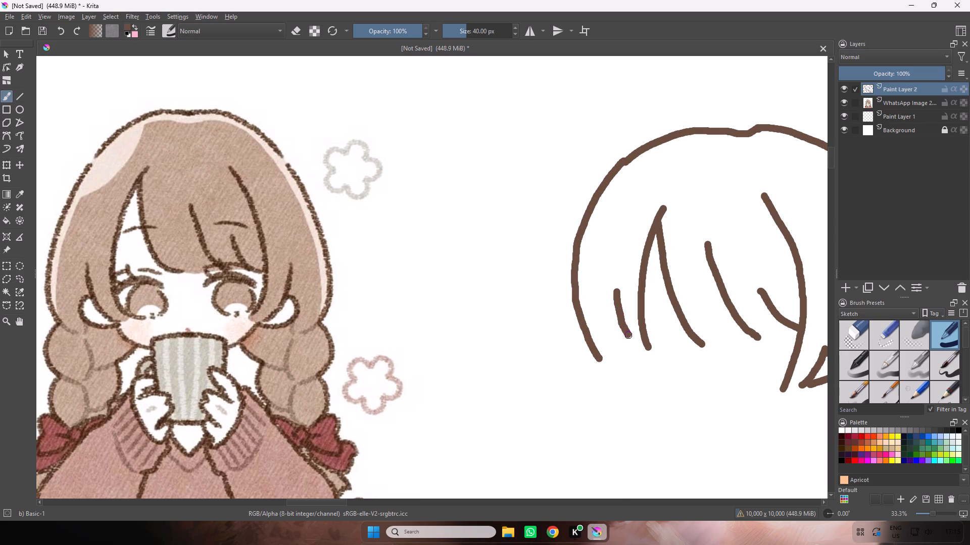
drag(628, 336, 639, 347)
drag(622, 327, 621, 327)
drag(621, 327, 625, 347)
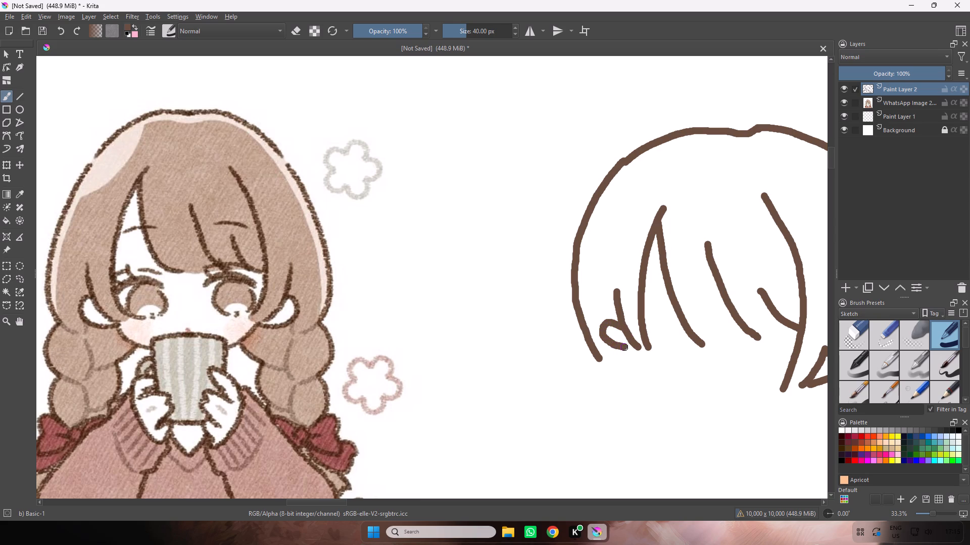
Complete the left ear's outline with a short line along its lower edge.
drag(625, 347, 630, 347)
Undo all the hair, fringe and ear strokes until Paint Layer 2 is empty.
key(space)
key(space)
key(space)
key(space)
key(space)
key(space)
key(space)
key(space)
key(space)
key(space)
key(space)
key(space)
key(space)
key(space)
key(space)
key(space)
key(space)
key(space)
key(space)
key(space)
drag(553, 241, 459, 203)
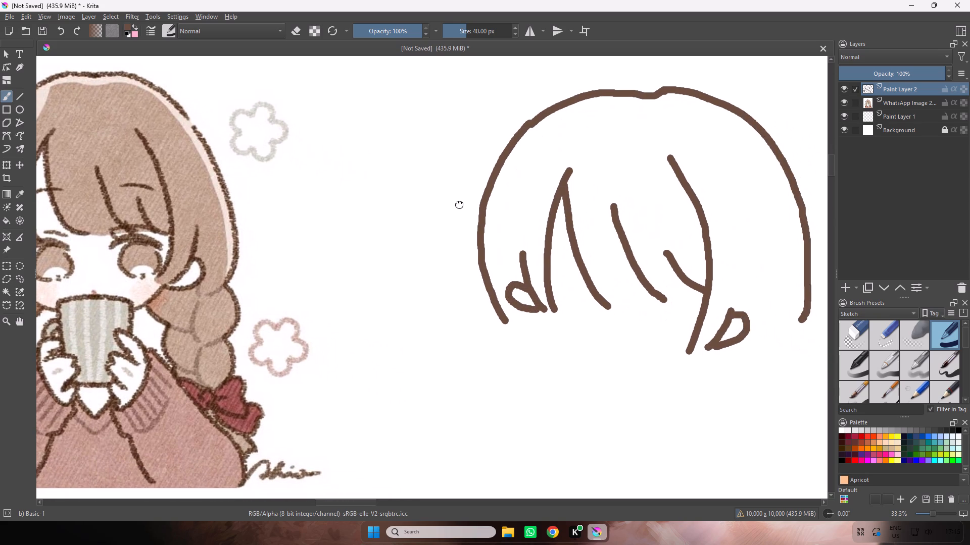
drag(459, 203, 513, 184)
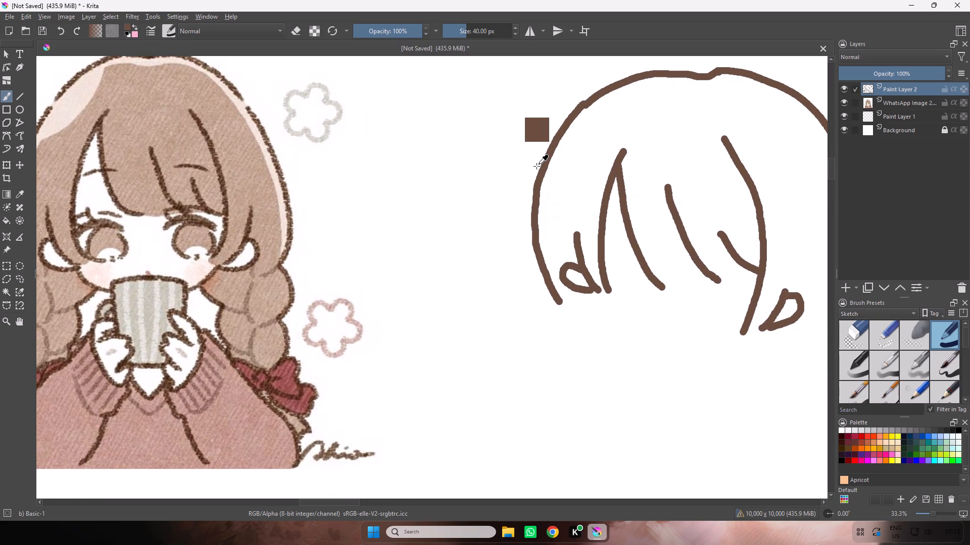
key(ctrl+z)
key(ctrl+z)
key(ctrl+z)
key(ctrl+z)
key(ctrl+z)
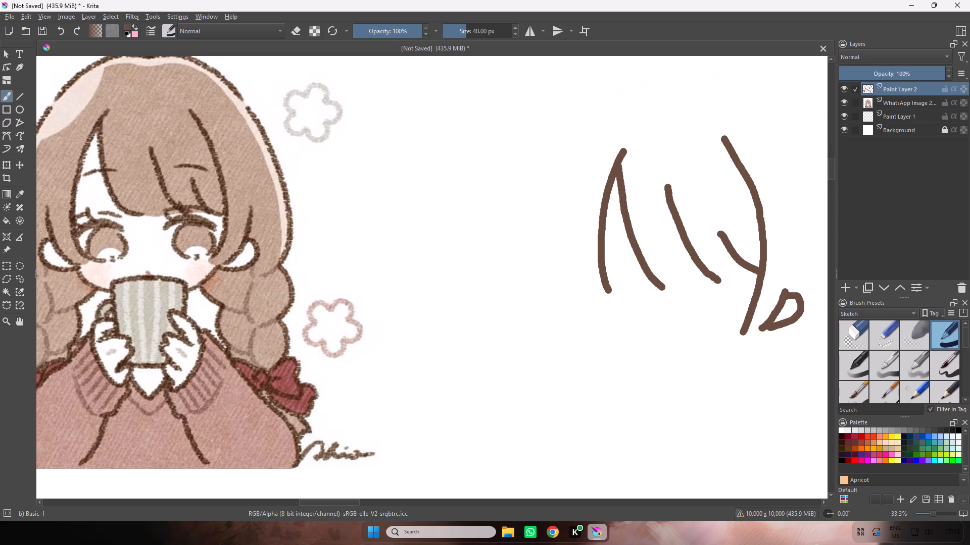
key(ctrl+z)
key(ctrl+z)
key(ctrl+z)
key(ctrl+z)
key(ctrl+z)
key(ctrl+z)
key(ctrl+z)
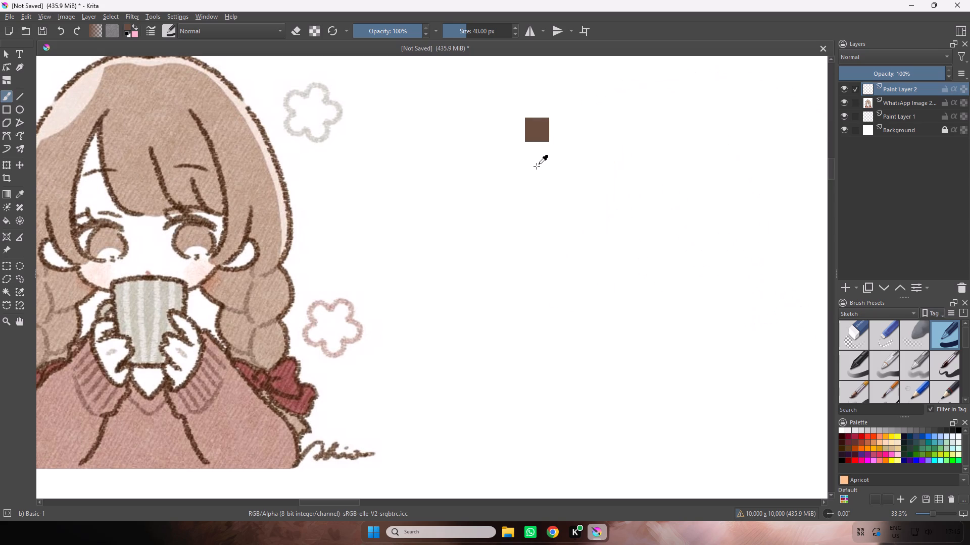
Set the brush size to 3.12 px.
key(ctrl+equal)
key(ctrl+equal)
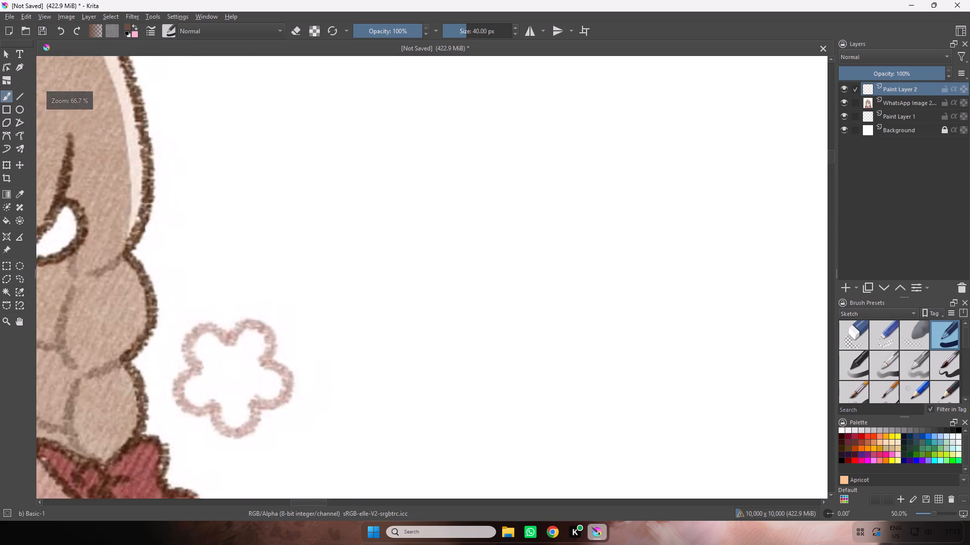
key(ctrl+equal)
key(ctrl+equal)
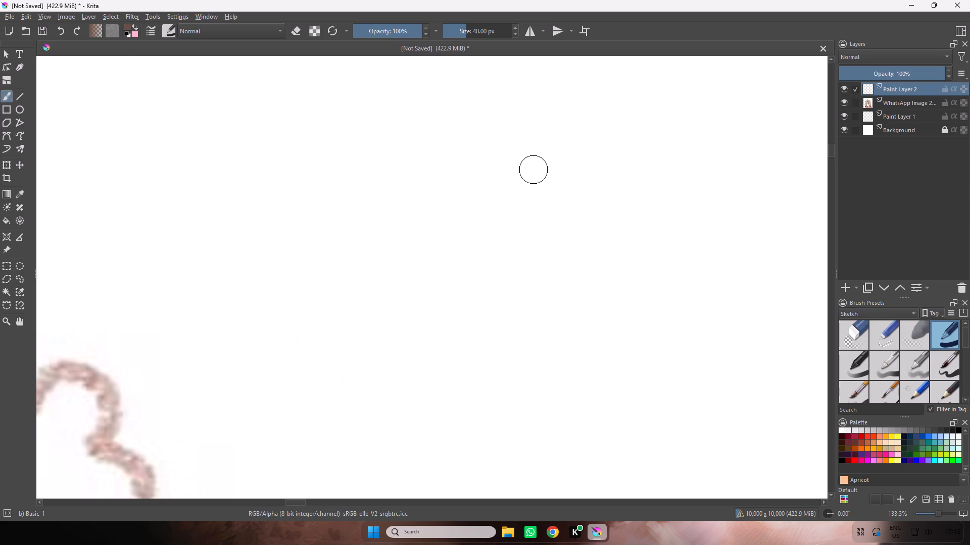
key(ctrl+equal)
key(ctrl+equal)
key(ctrl+equal)
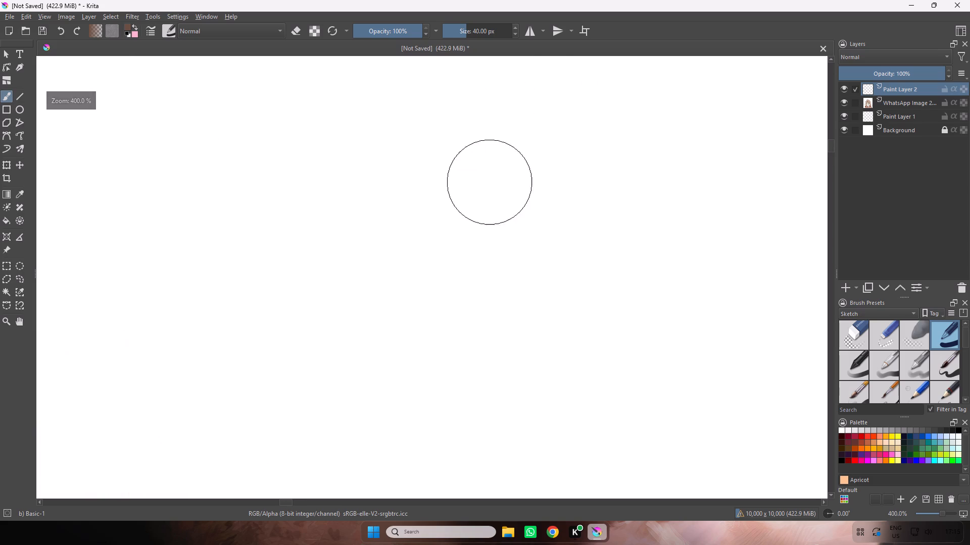
drag(467, 34, 453, 34)
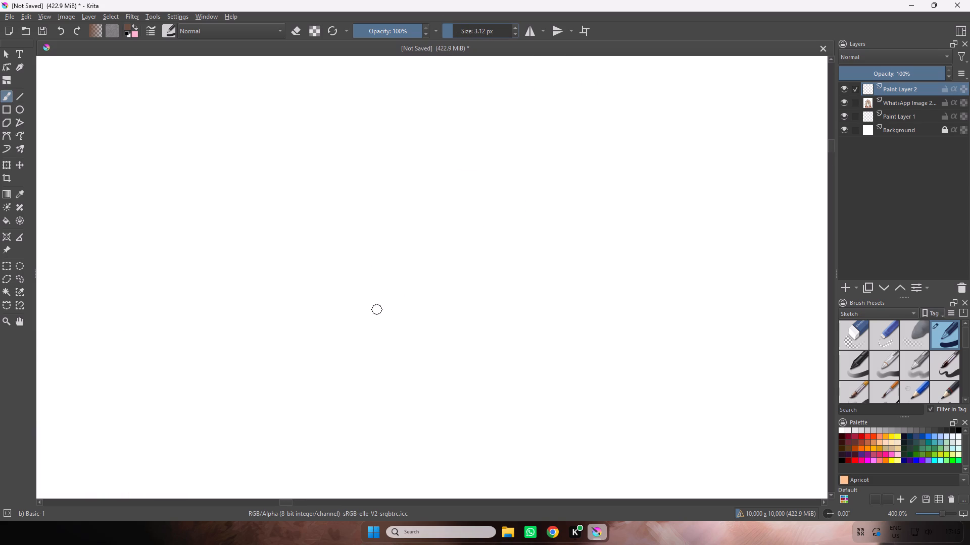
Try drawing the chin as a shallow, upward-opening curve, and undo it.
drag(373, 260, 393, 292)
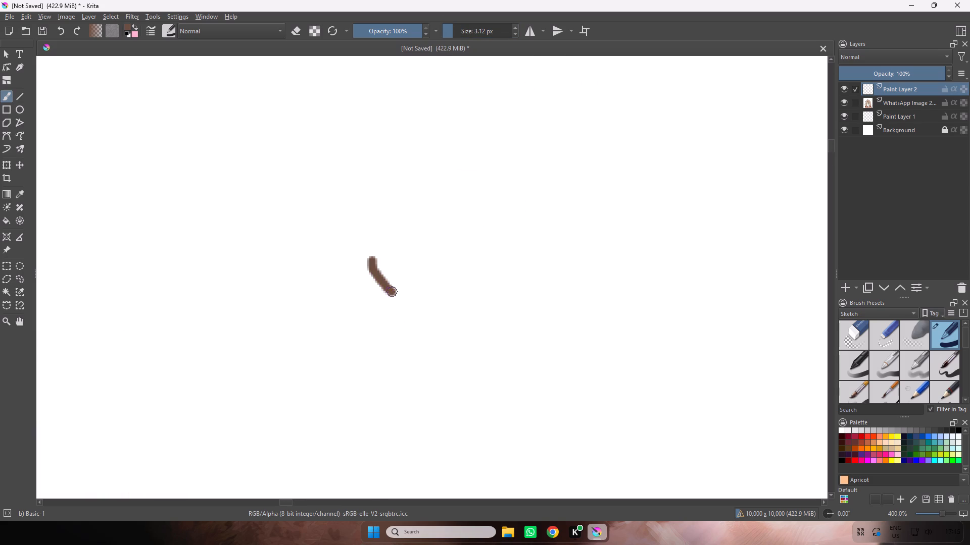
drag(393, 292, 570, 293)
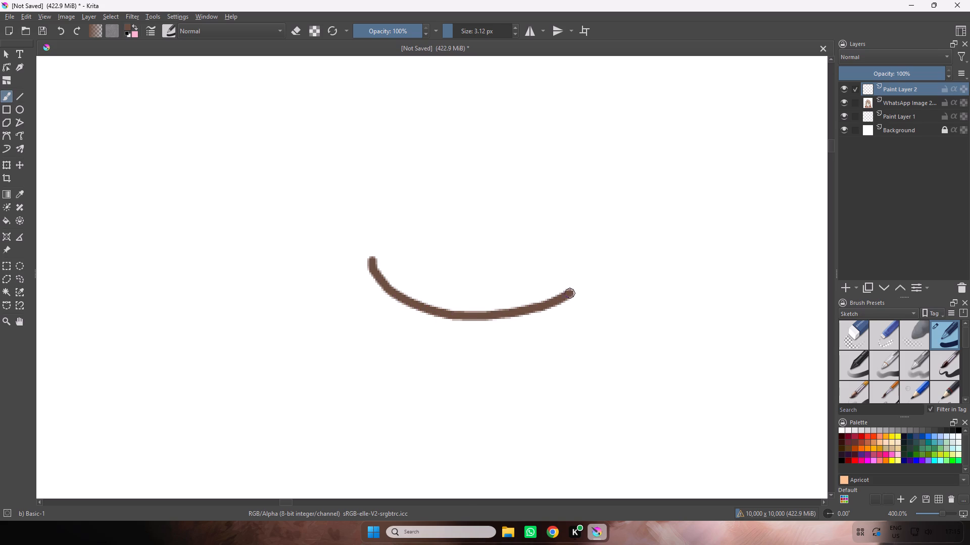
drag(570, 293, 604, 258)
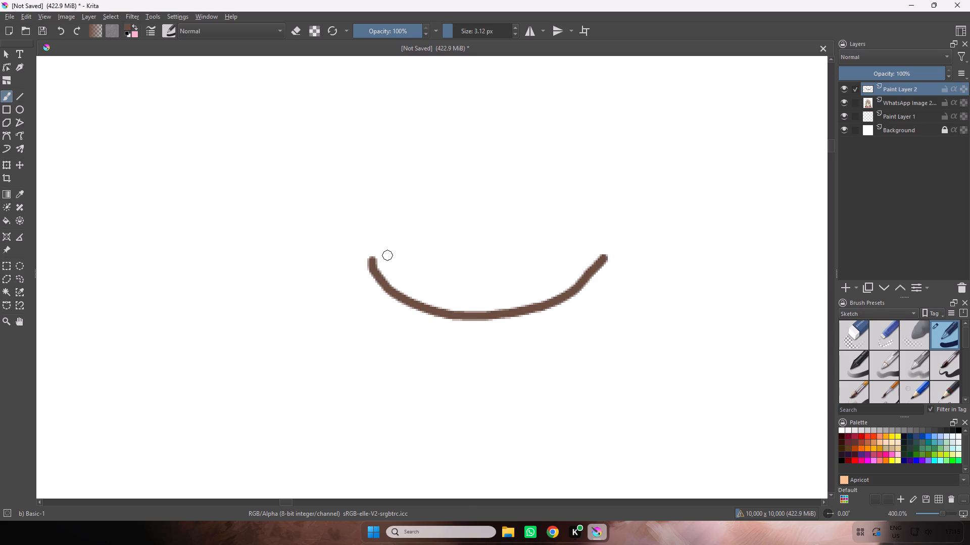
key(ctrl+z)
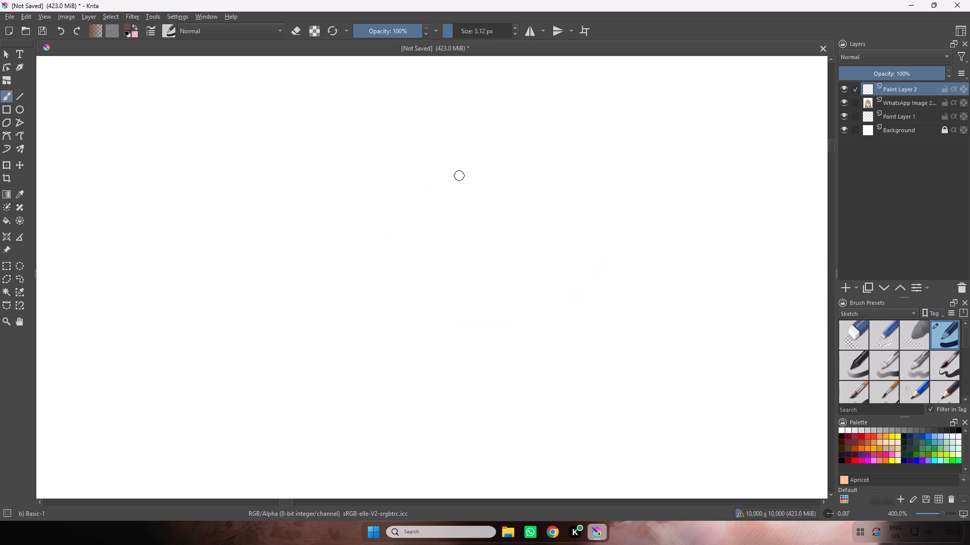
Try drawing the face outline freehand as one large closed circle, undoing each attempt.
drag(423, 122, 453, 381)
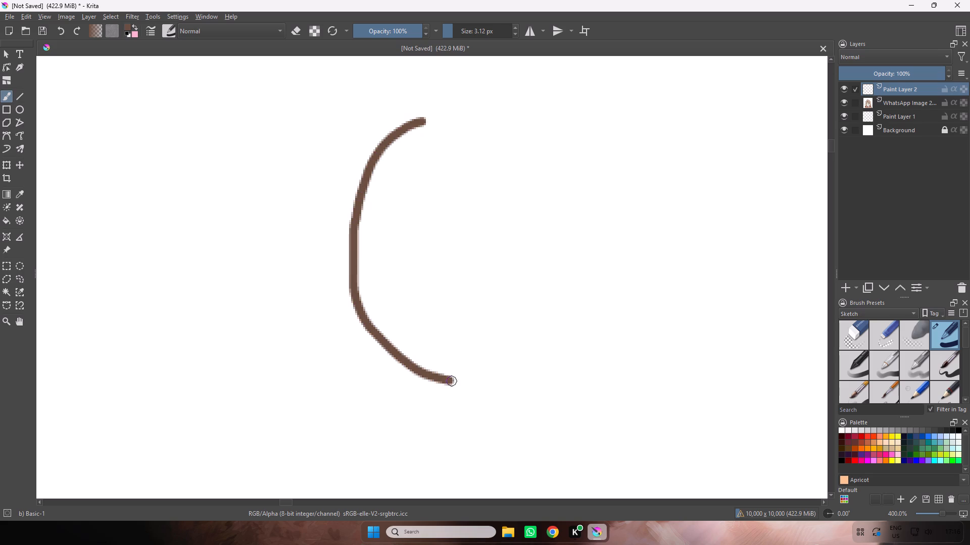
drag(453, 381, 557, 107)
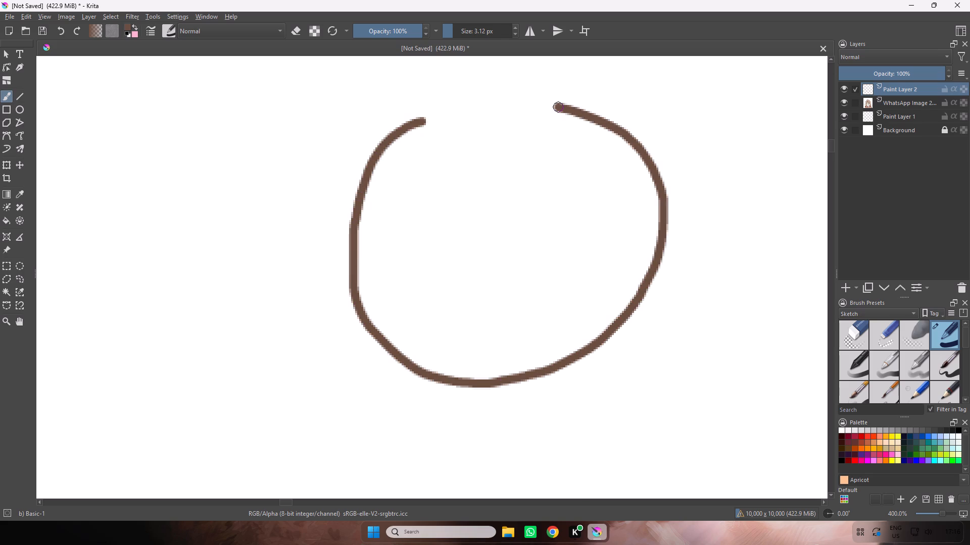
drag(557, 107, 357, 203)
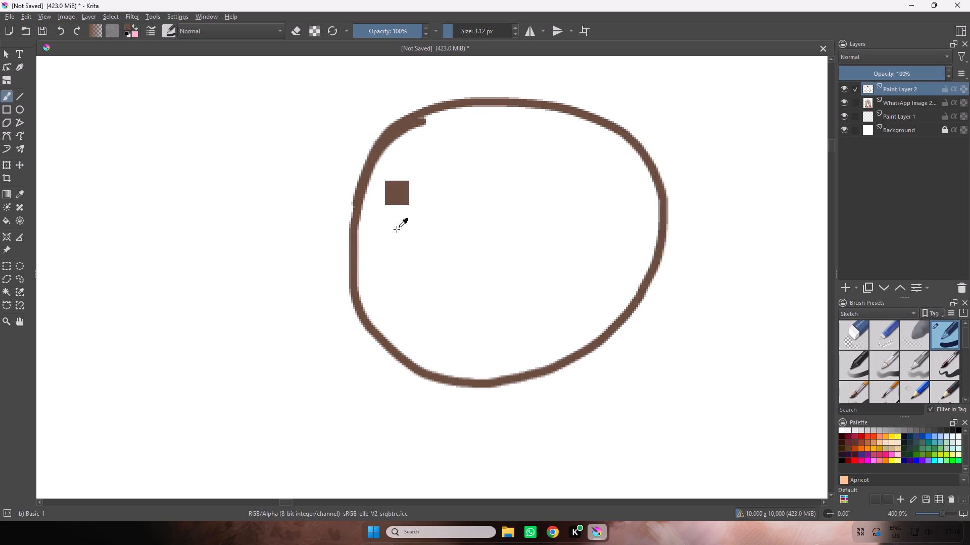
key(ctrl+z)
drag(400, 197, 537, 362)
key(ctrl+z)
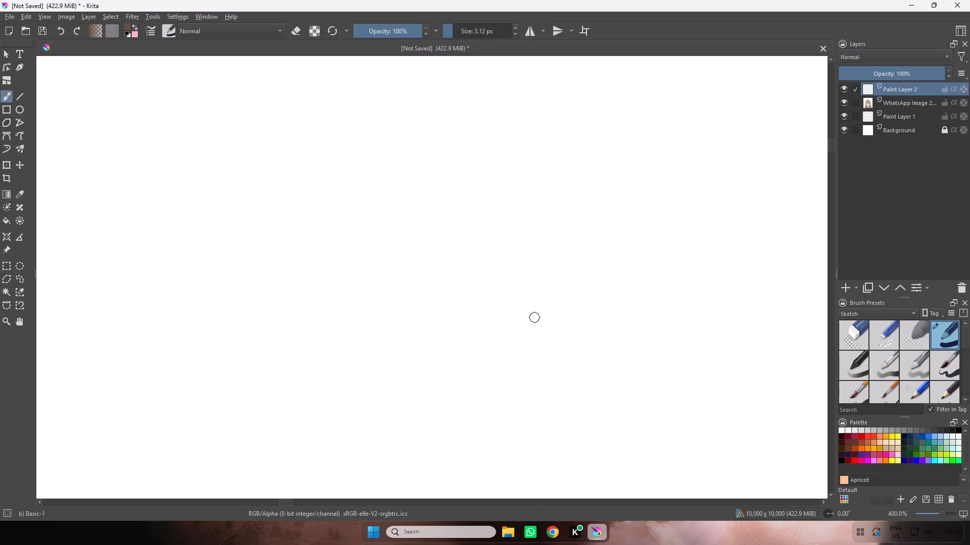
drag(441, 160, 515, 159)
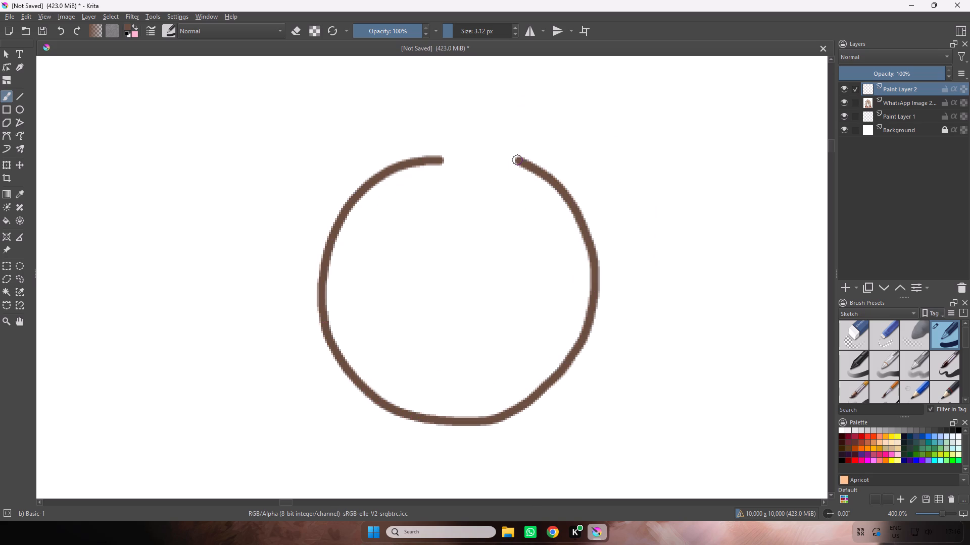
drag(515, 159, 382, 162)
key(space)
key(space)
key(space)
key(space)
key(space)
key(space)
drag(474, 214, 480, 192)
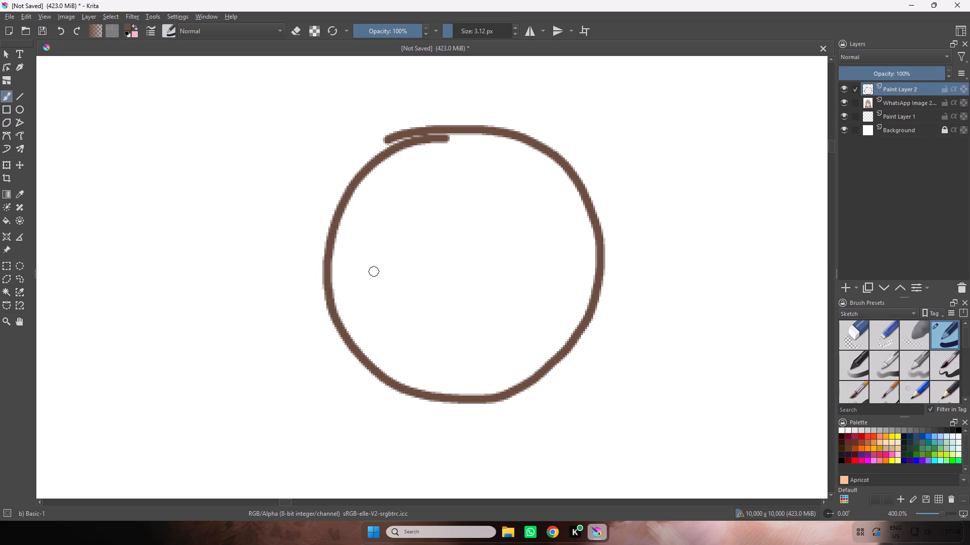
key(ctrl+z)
Draw the lower face outline as a wide, shallow upward-opening curve, extending its left end further up.
drag(378, 313, 404, 335)
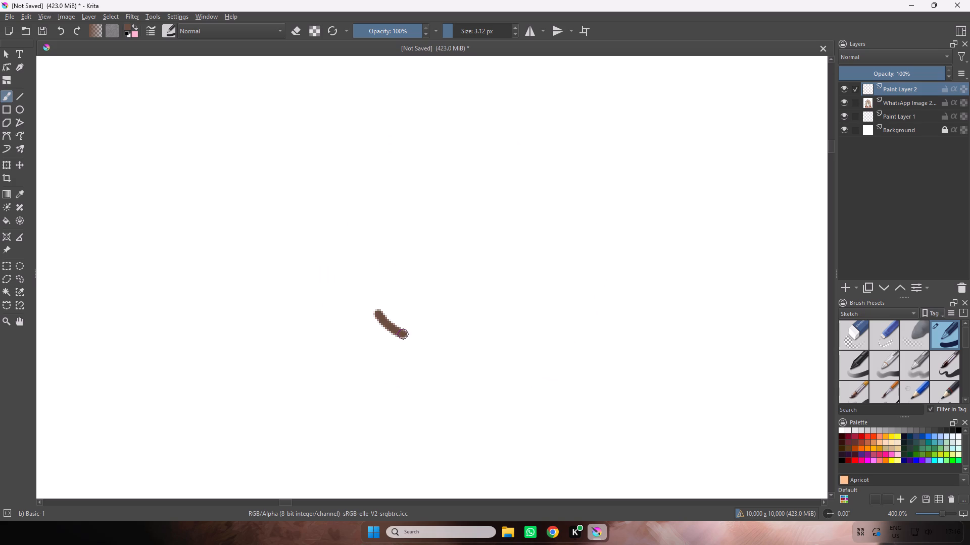
drag(404, 335, 617, 295)
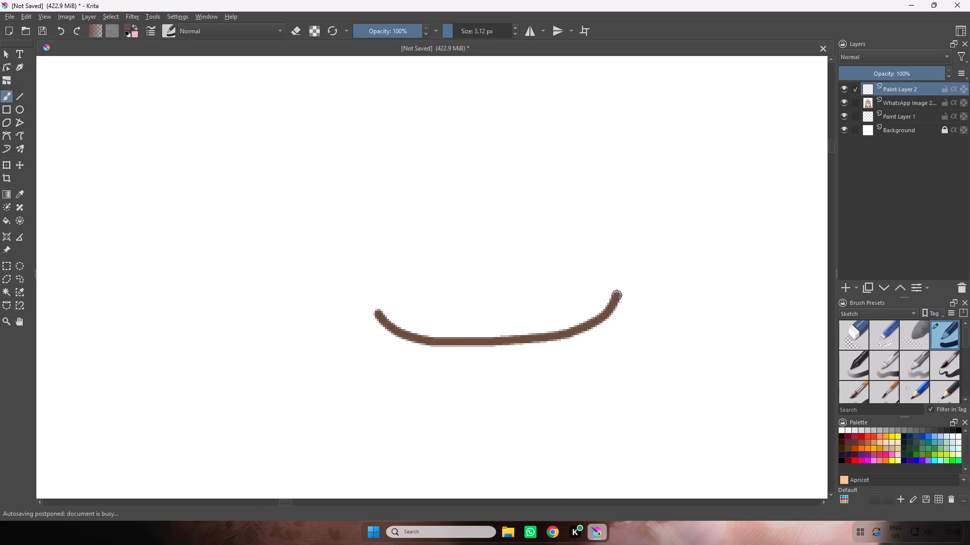
drag(617, 295, 623, 284)
drag(383, 322, 359, 290)
click(359, 290)
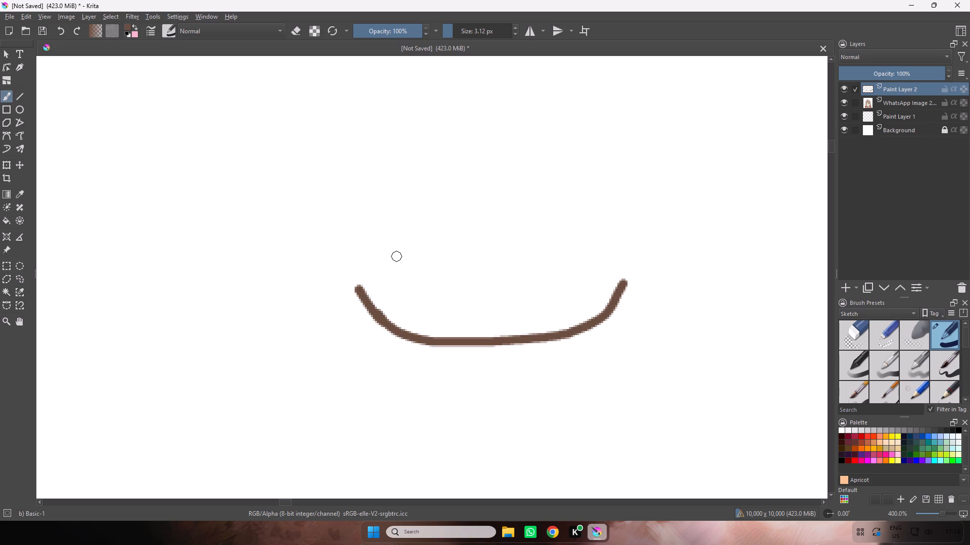
Draw the left eye's iris above the chin curve's left end, as a rounded outline open at the upper right.
drag(381, 276, 397, 284)
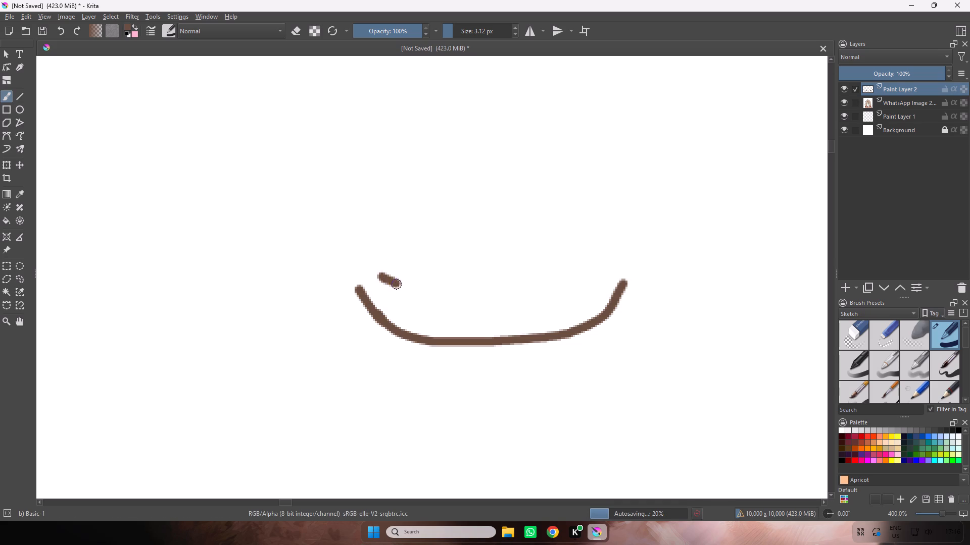
drag(397, 284, 450, 255)
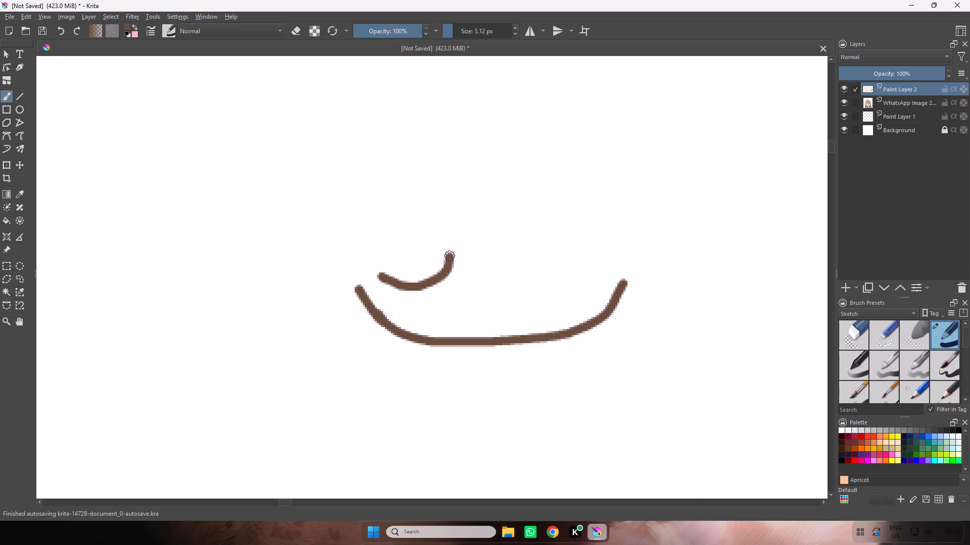
drag(450, 255, 450, 251)
drag(393, 284, 397, 245)
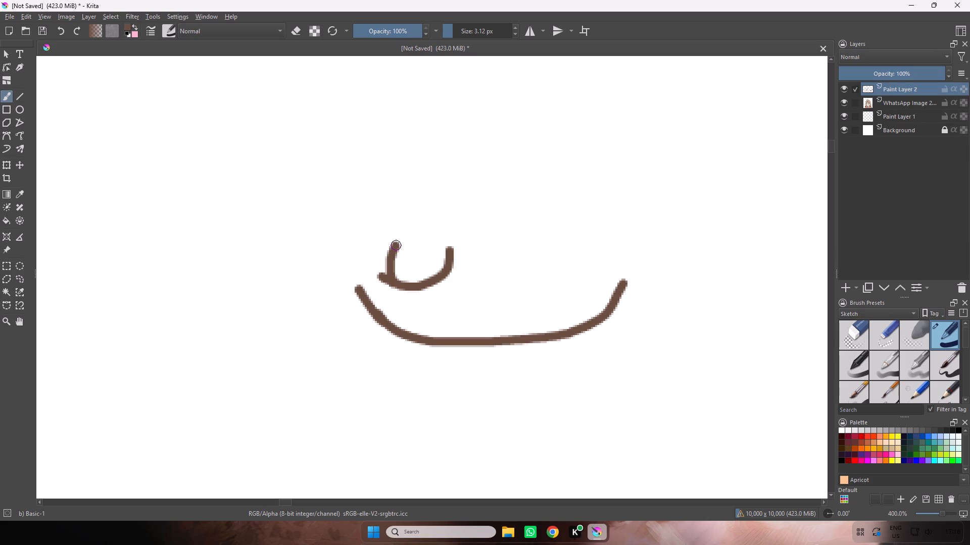
drag(397, 245, 413, 237)
Draw an arched upper eyelid over the left iris and thicken it, especially toward its outer end.
drag(366, 248, 372, 243)
drag(372, 243, 434, 227)
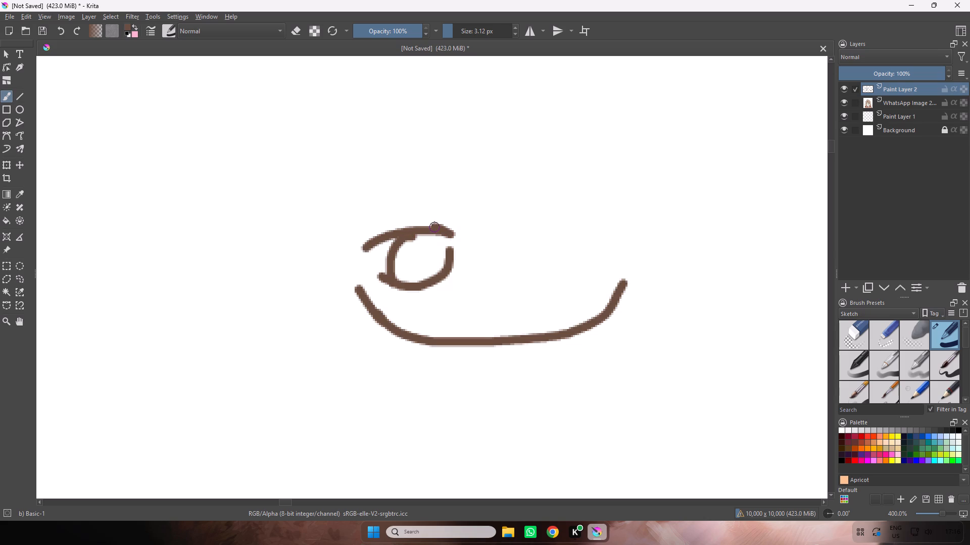
drag(434, 227, 355, 250)
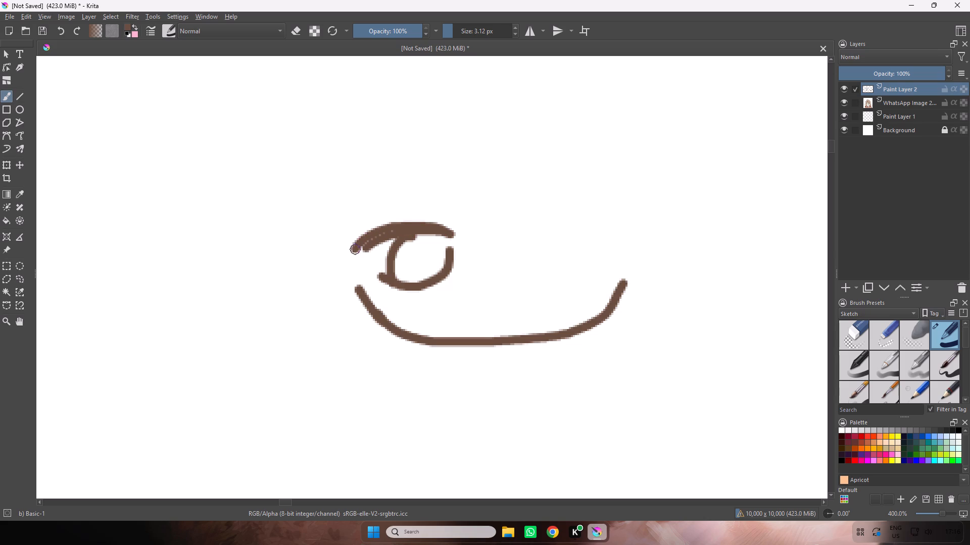
drag(355, 250, 406, 227)
click(406, 227)
Add two short slanted crease lines above the left eyelid, plus two lash strokes linking the outer one to the lid.
drag(427, 207, 453, 217)
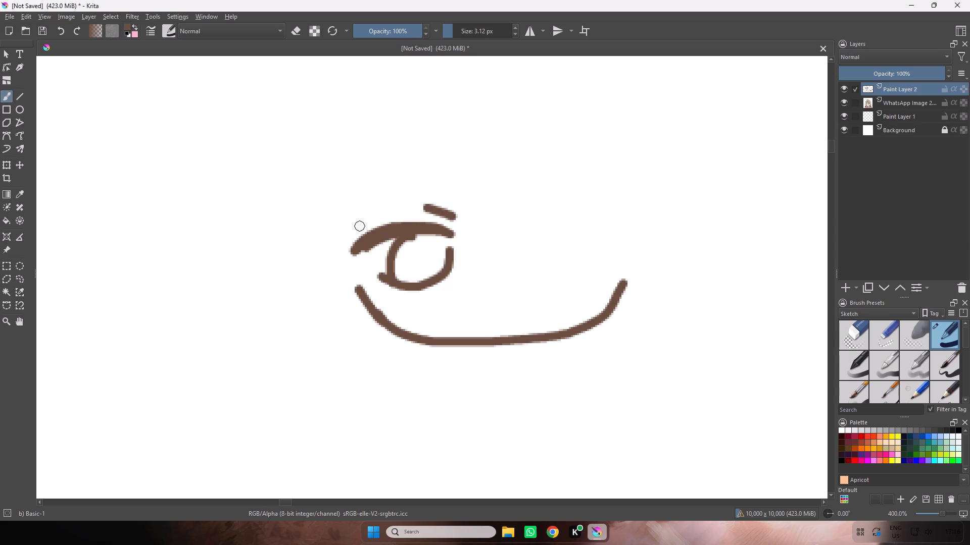
drag(346, 231, 385, 209)
click(385, 209)
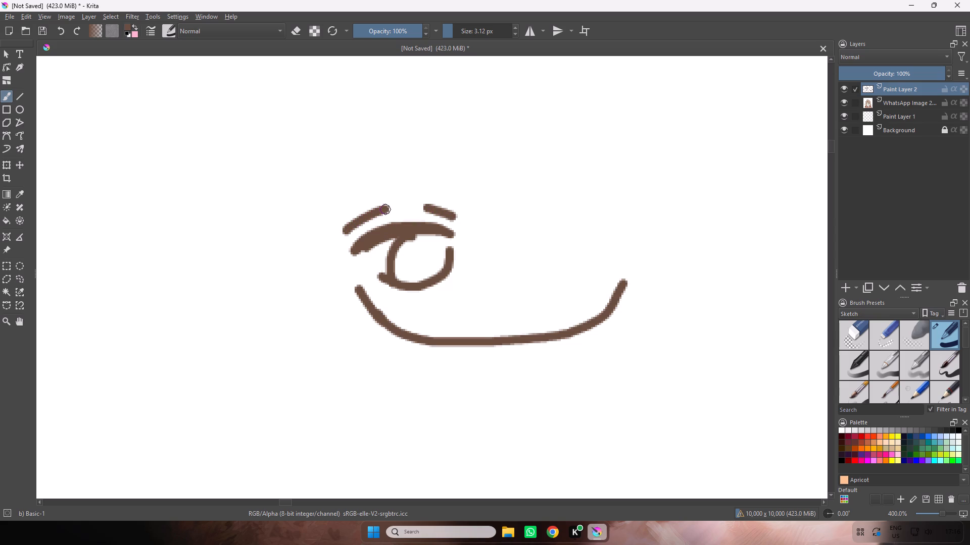
drag(402, 226, 390, 213)
drag(390, 213, 384, 199)
click(384, 199)
drag(360, 240, 348, 232)
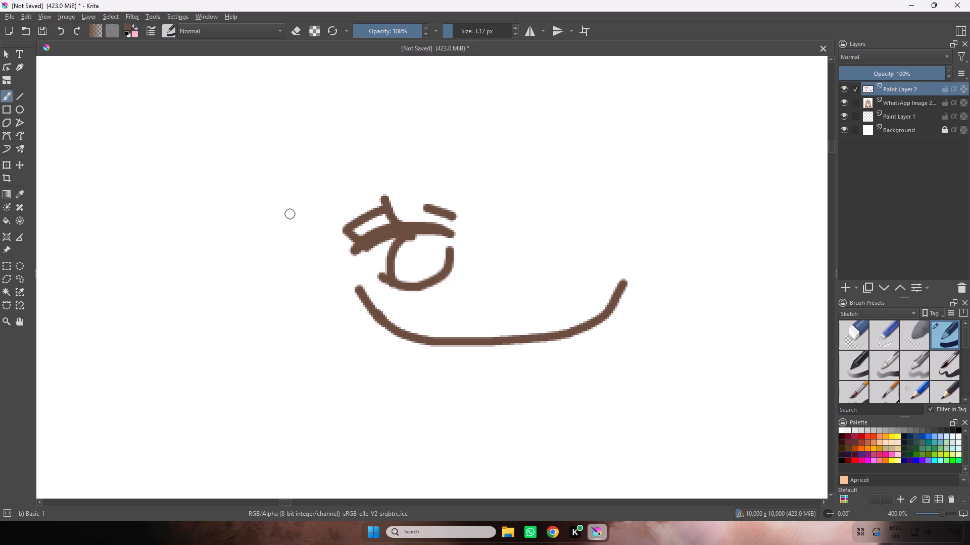
Erase a gap in the lower right of the left iris outline and place a single dot inside it.
key(e)
drag(429, 276, 435, 275)
drag(435, 275, 430, 292)
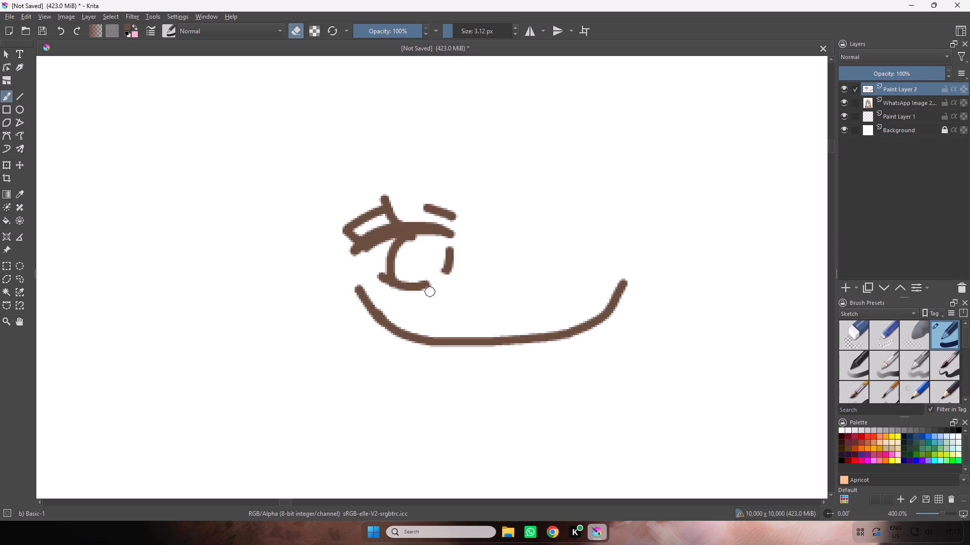
drag(430, 292, 434, 276)
key(e)
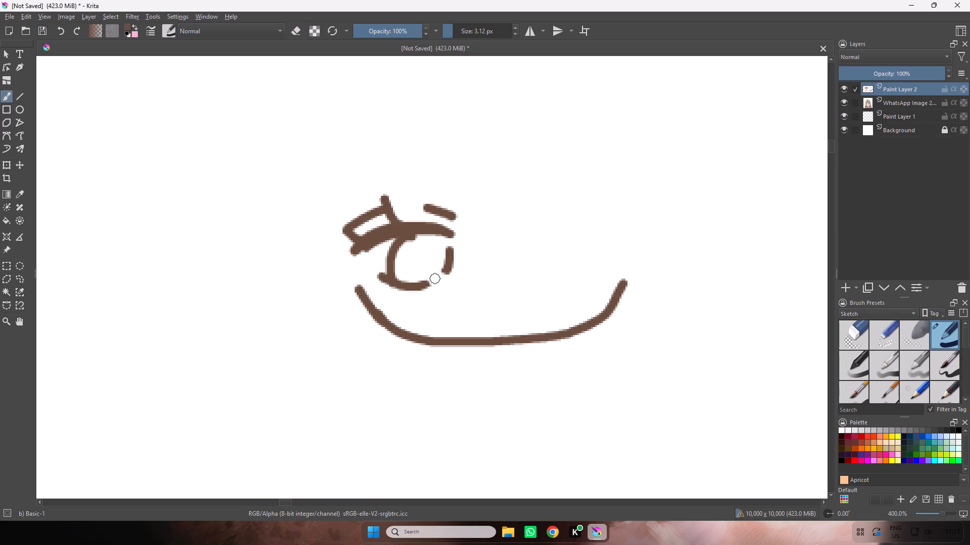
click(437, 278)
Extend the inner crease line above the left eyelid further outward, reshaping its outer end into a smooth slight arc.
key(e)
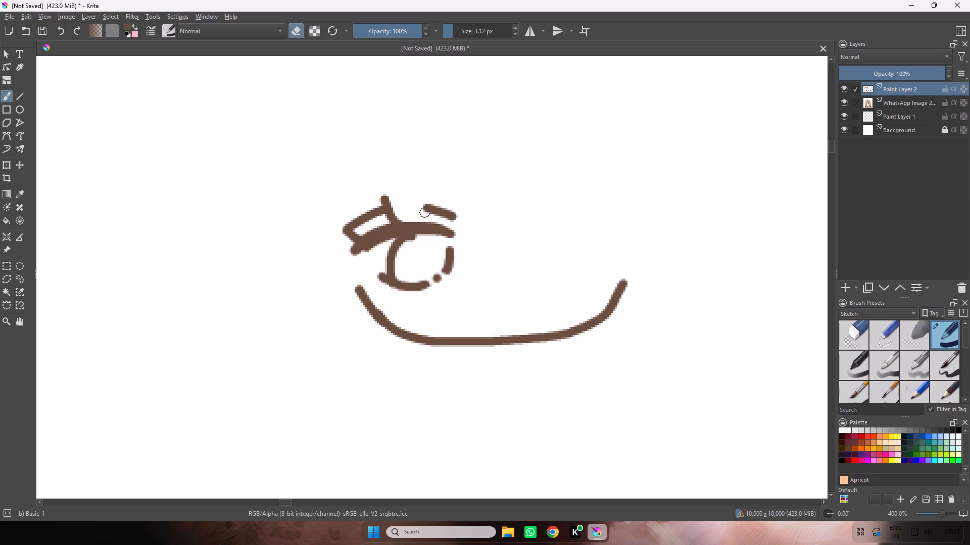
drag(427, 207, 421, 206)
key(e)
drag(410, 206, 433, 209)
double_click(433, 209)
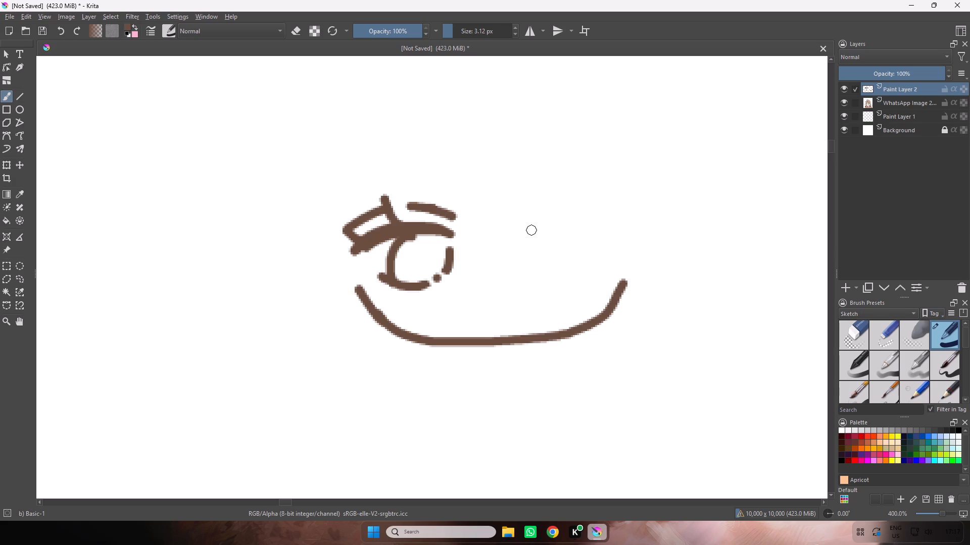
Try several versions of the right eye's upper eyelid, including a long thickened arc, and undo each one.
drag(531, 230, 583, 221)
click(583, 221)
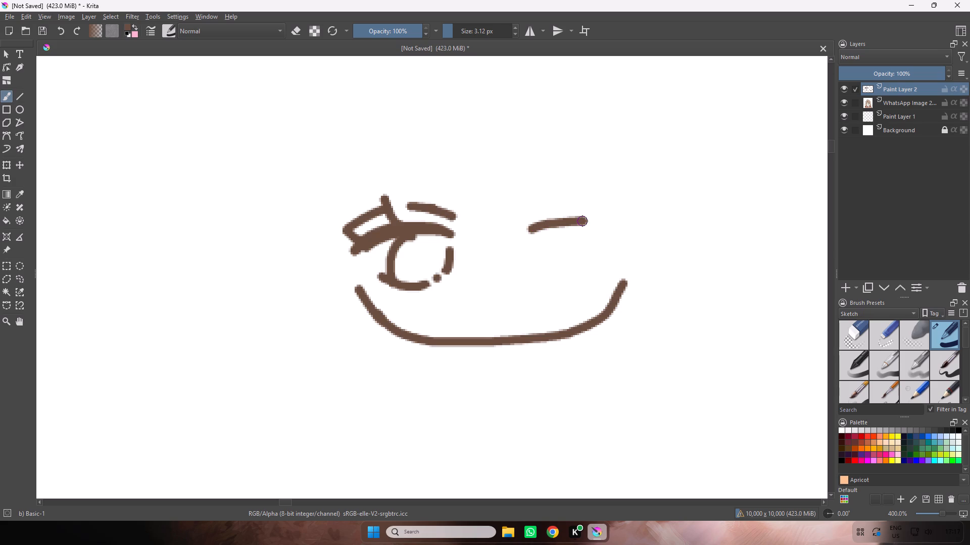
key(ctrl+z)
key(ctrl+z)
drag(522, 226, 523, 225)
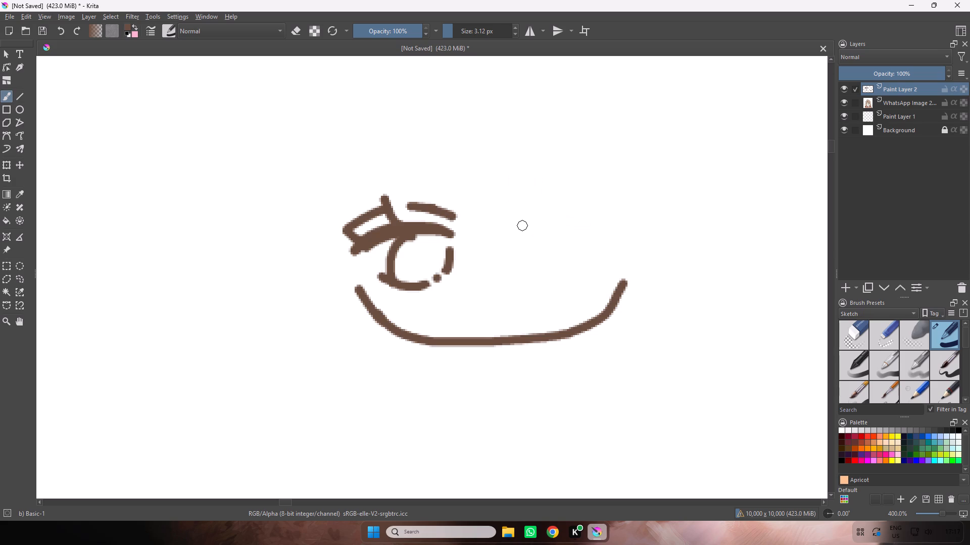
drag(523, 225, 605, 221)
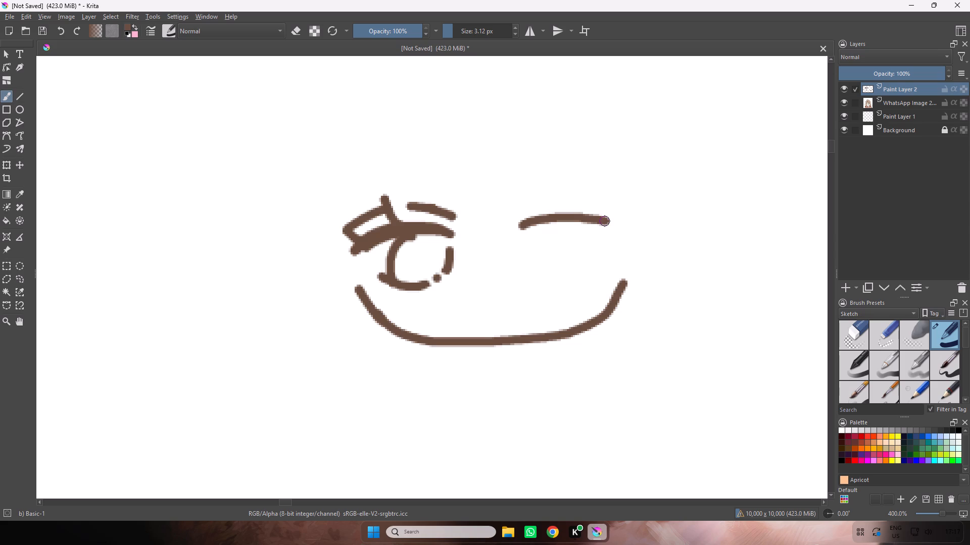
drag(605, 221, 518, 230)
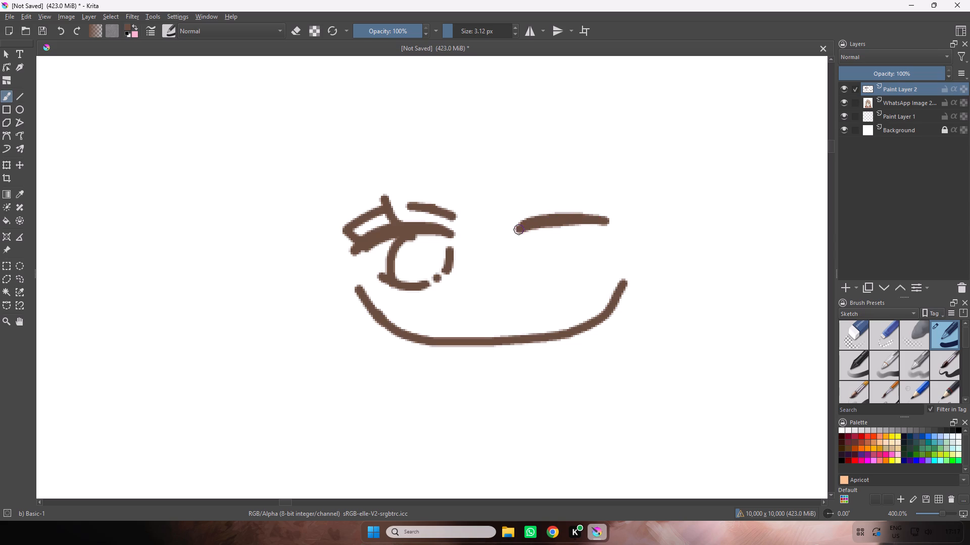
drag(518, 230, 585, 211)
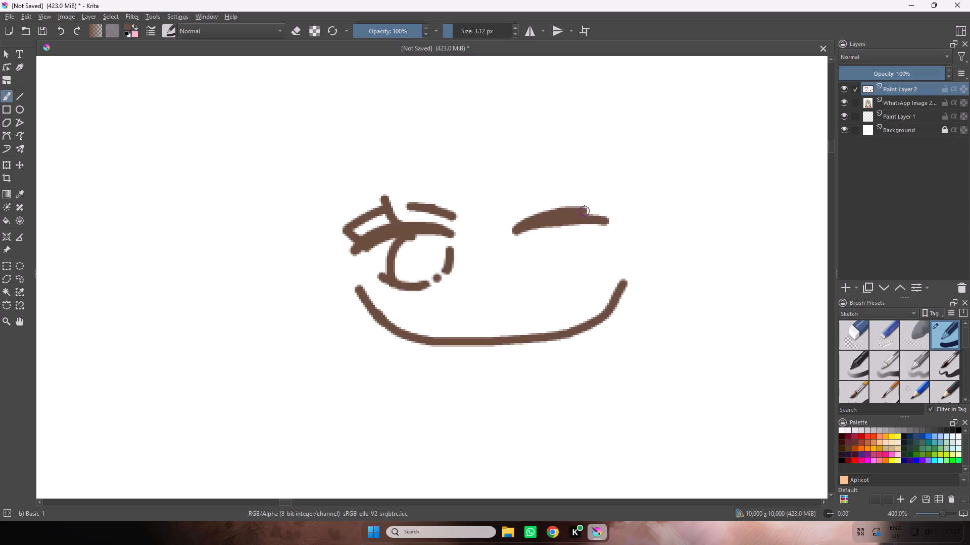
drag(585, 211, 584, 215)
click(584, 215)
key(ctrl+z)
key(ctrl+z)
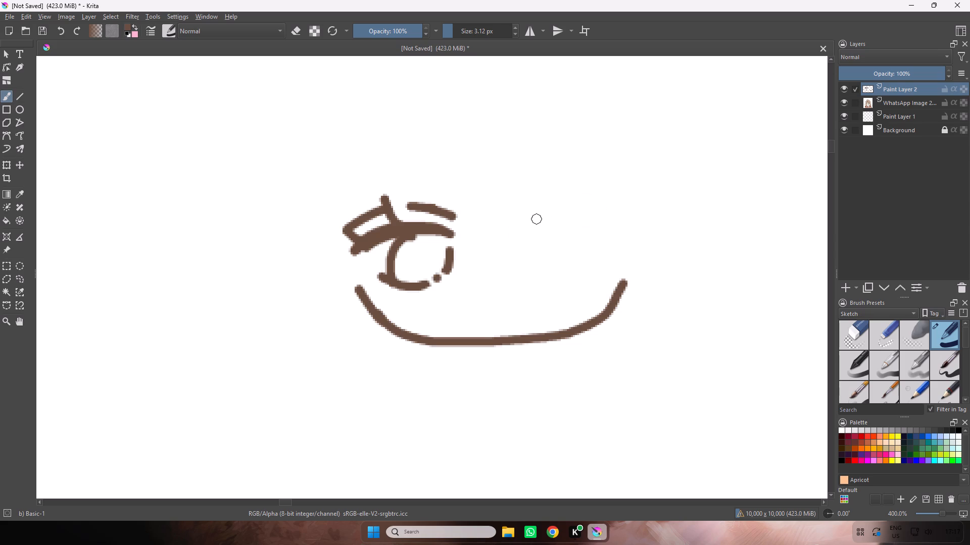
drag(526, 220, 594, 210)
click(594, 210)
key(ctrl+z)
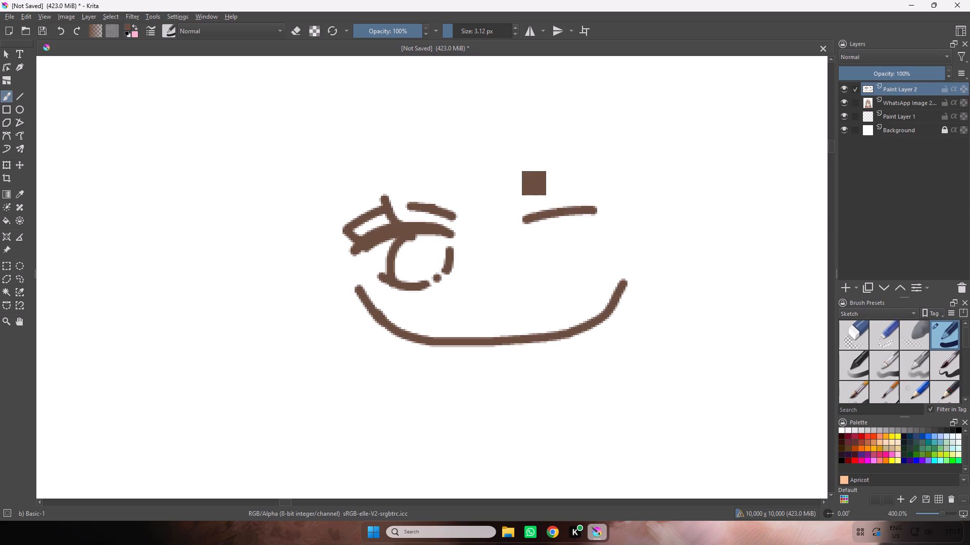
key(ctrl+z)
Draw an arched upper eyelid for the right eye above the chin curve's right end and thicken its upper edge.
drag(528, 222, 592, 213)
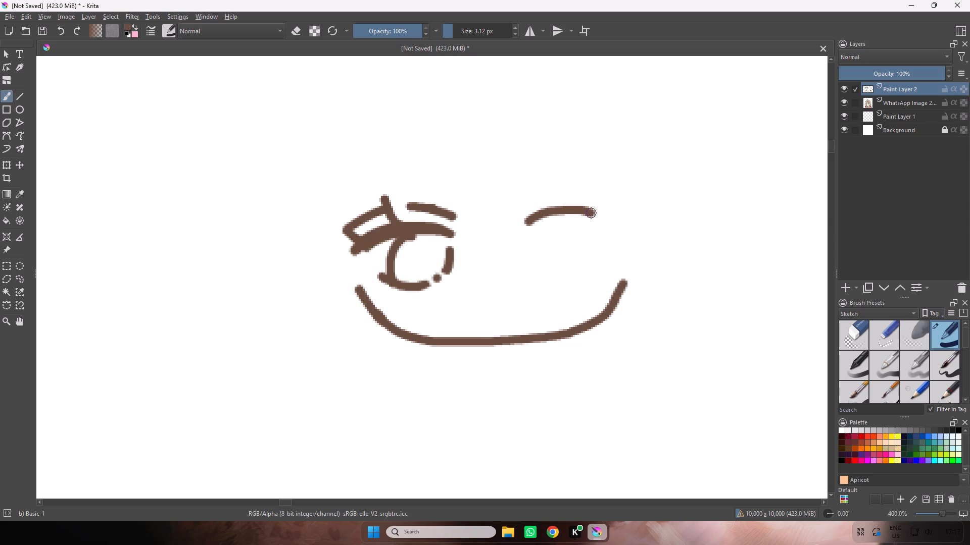
drag(592, 213, 605, 218)
click(605, 218)
drag(530, 219, 576, 206)
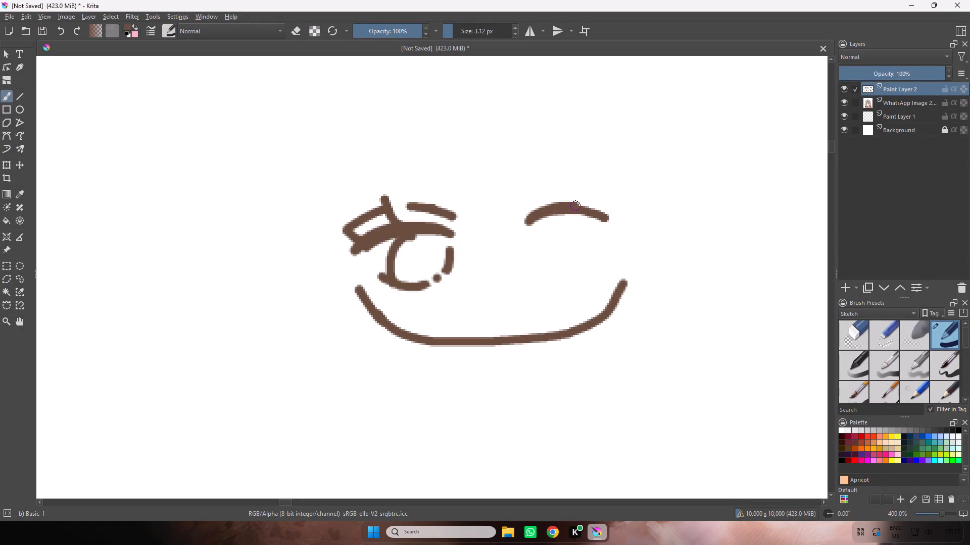
drag(576, 206, 605, 219)
click(605, 219)
Add two short lashes slanting up and to the left from the left half of the right eye's lid.
drag(536, 214, 530, 212)
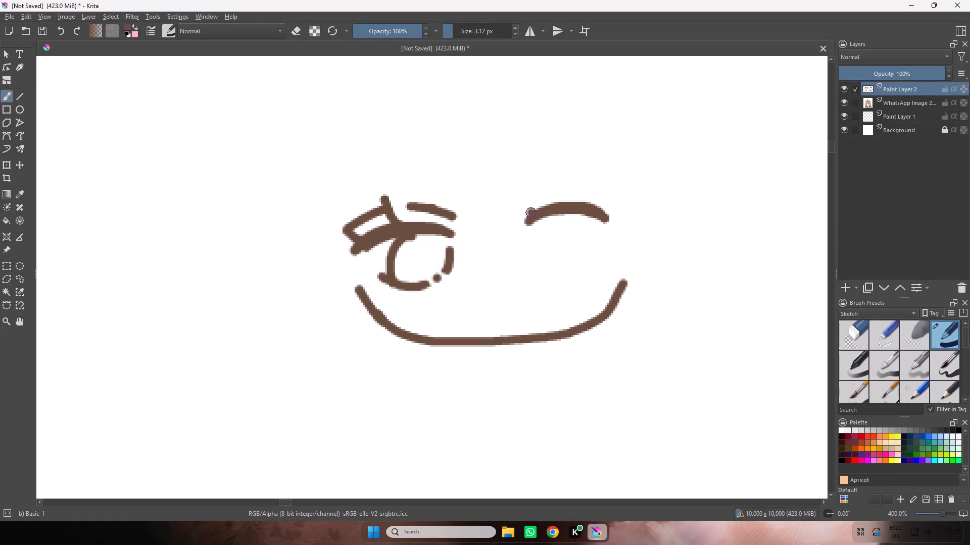
drag(530, 212, 524, 201)
click(524, 201)
drag(561, 206, 545, 196)
click(545, 196)
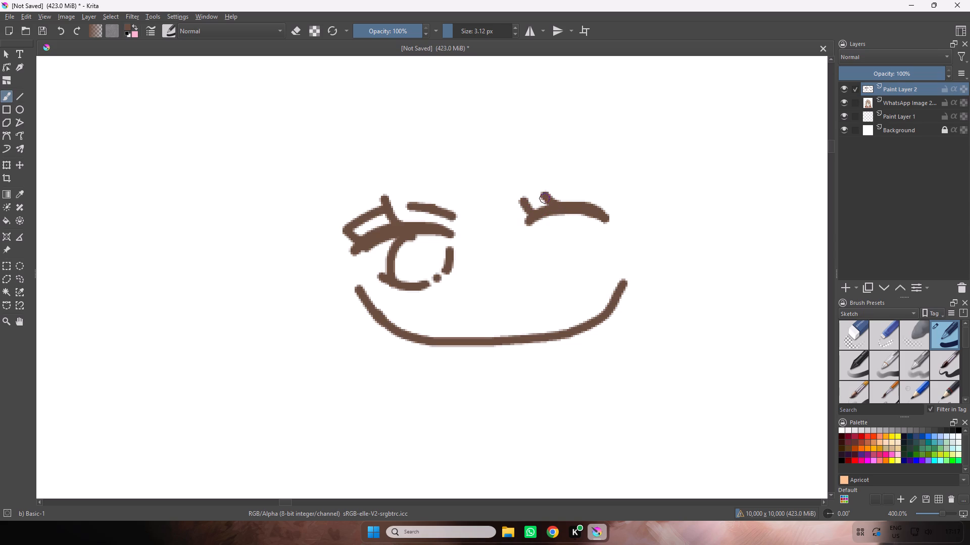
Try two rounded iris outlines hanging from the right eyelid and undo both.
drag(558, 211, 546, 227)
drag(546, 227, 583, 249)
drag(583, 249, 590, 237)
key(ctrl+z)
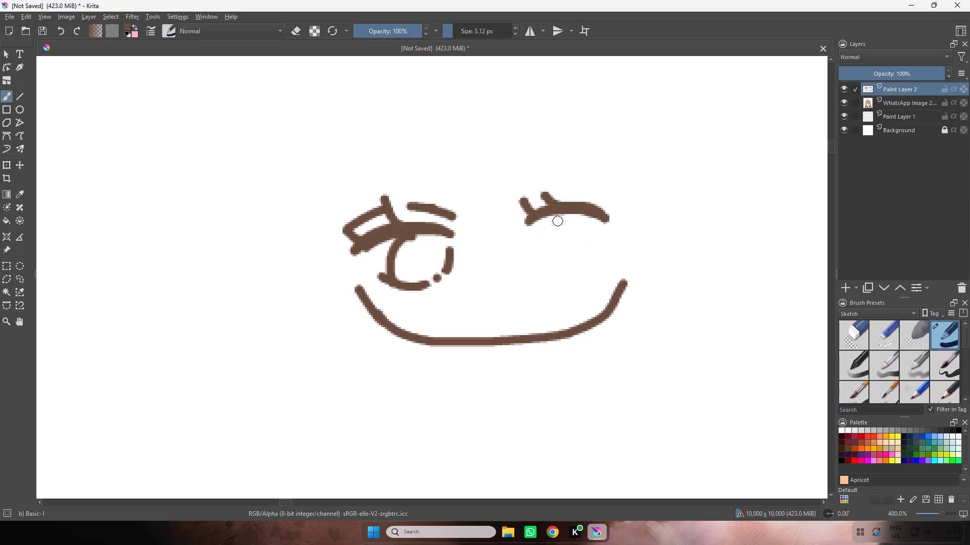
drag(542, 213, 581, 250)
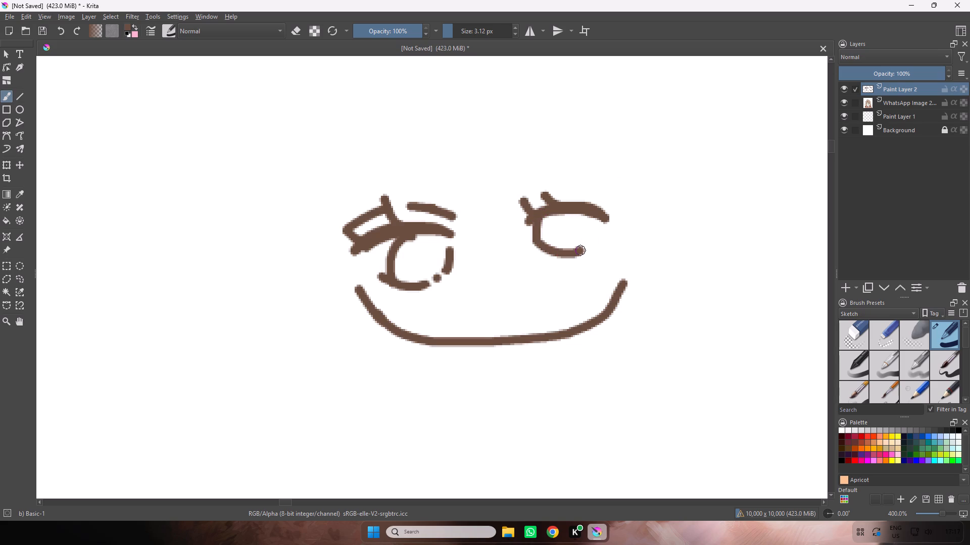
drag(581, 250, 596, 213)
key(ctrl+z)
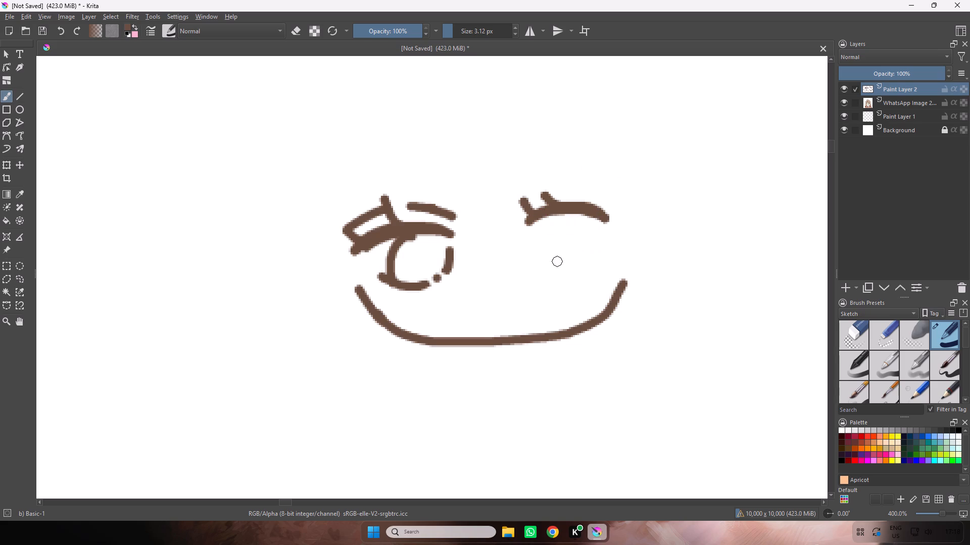
Draw the right eye's iris as a large closed round outline joined to the underside of the upper eyelid.
drag(556, 266, 598, 235)
drag(598, 235, 535, 221)
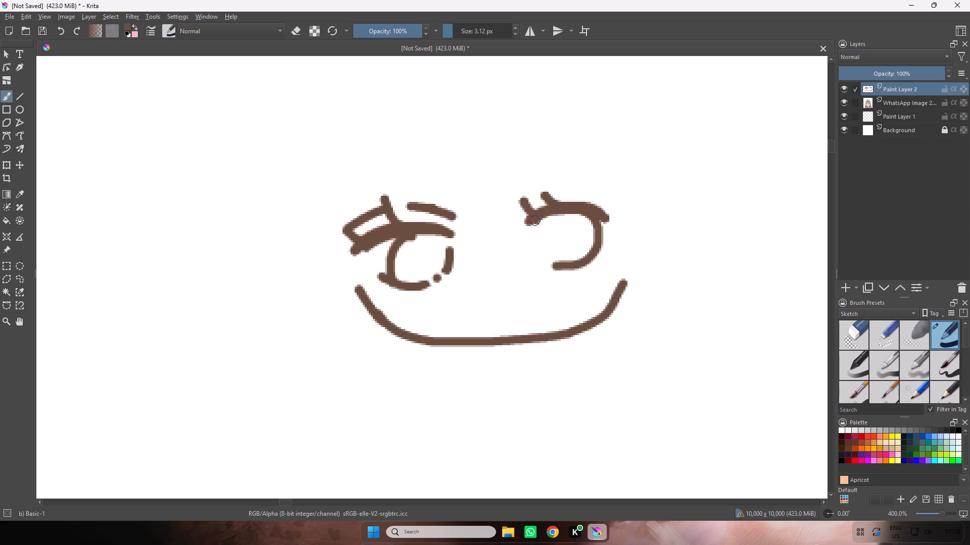
drag(535, 221, 576, 265)
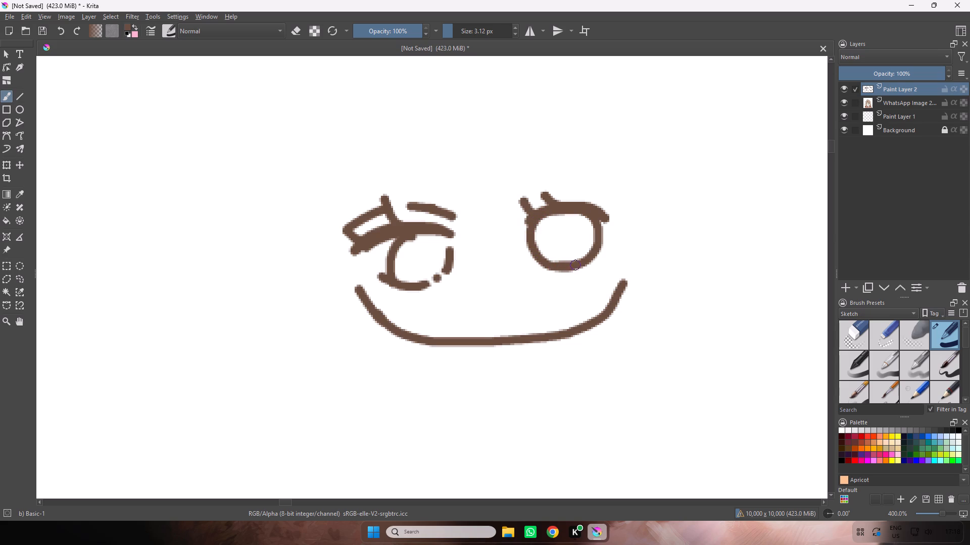
drag(576, 265, 597, 241)
Extend the right eyelid's left end beyond the iris, erasing the first short stroke and redrawing it as a longer slanted one.
drag(530, 217, 528, 221)
drag(528, 221, 531, 222)
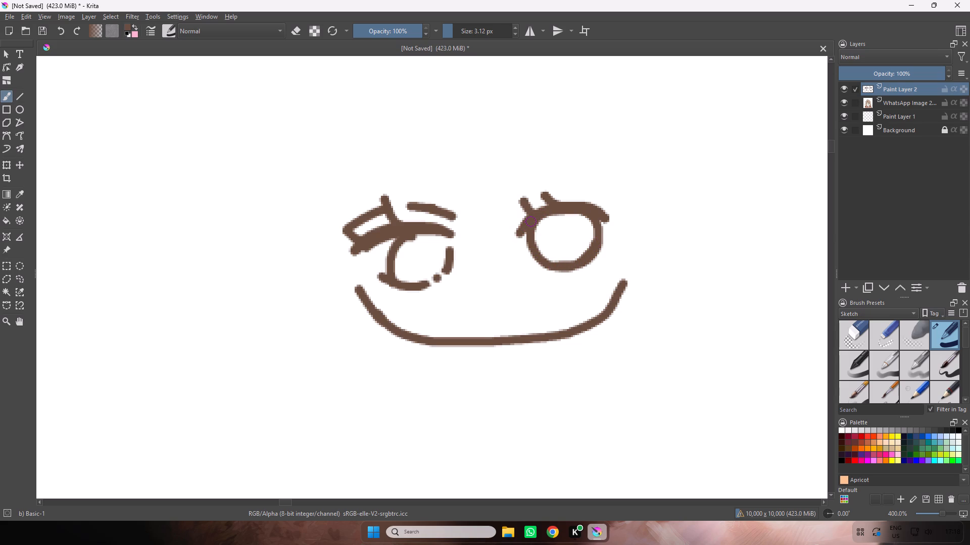
key(e)
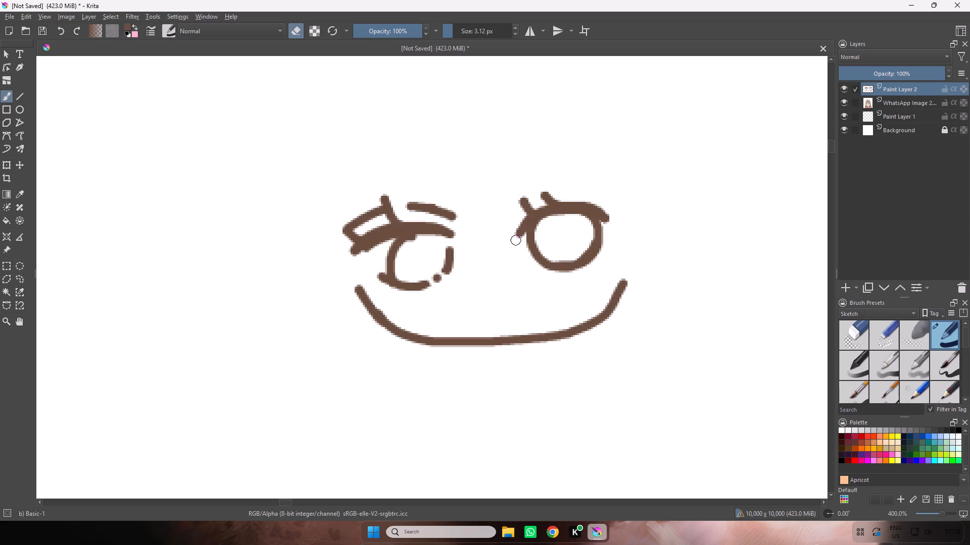
drag(516, 240, 522, 222)
key(e)
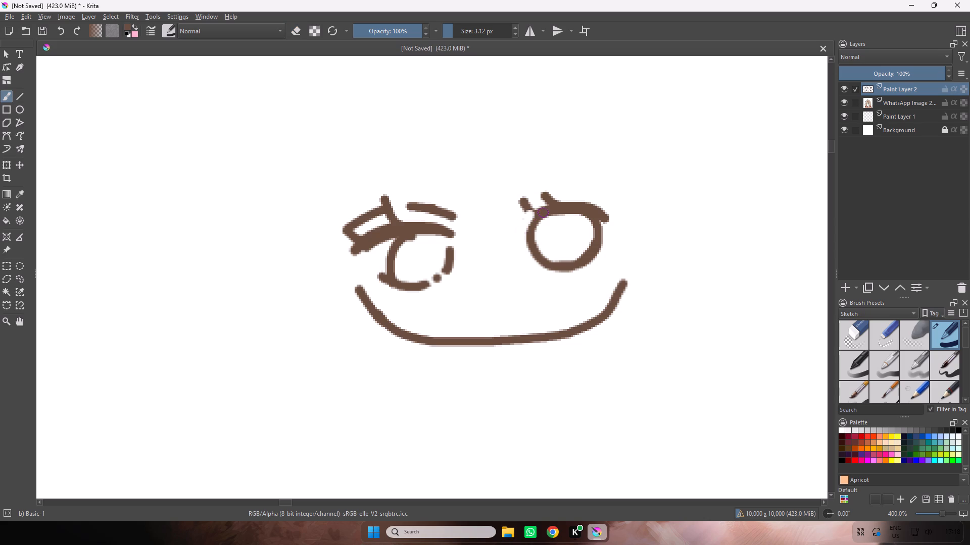
drag(544, 212, 567, 207)
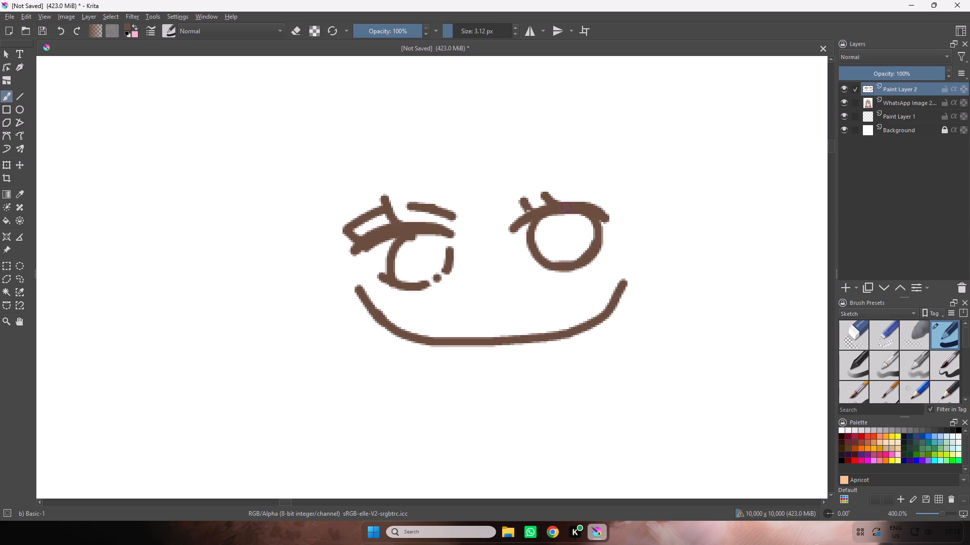
drag(567, 207, 578, 208)
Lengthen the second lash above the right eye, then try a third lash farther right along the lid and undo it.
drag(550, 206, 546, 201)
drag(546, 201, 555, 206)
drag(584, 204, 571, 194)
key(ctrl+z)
Erase both lashes above the right eye's upper lid, leaving a clean lid line.
key(e)
drag(557, 192, 535, 199)
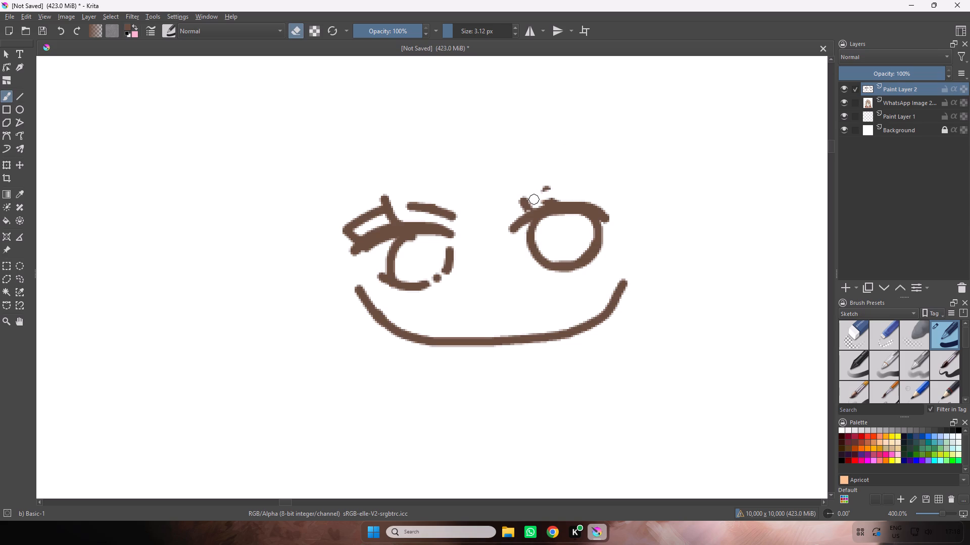
drag(535, 199, 546, 198)
drag(546, 198, 564, 196)
key(e)
Draw two longer, wider-spaced lashes on the right eye's lid and join them with a slanted line into a closed four-sided shape.
drag(540, 212, 525, 203)
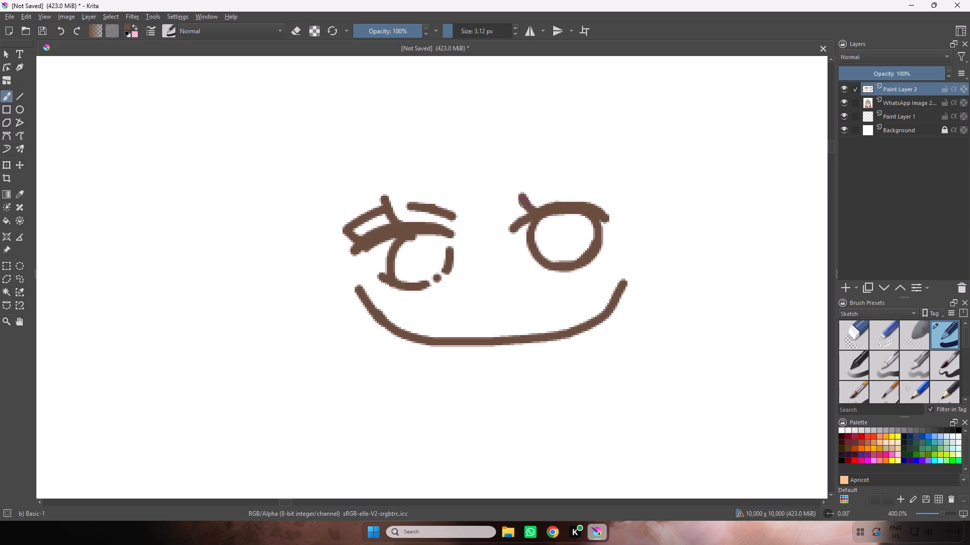
drag(525, 203, 573, 205)
drag(573, 205, 568, 203)
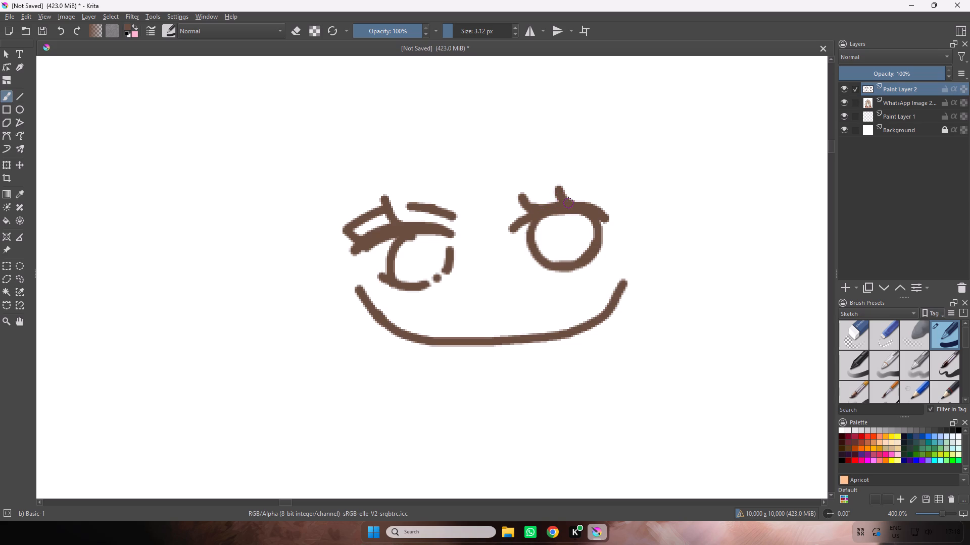
drag(561, 194, 558, 191)
drag(558, 191, 568, 201)
drag(523, 197, 553, 188)
click(553, 188)
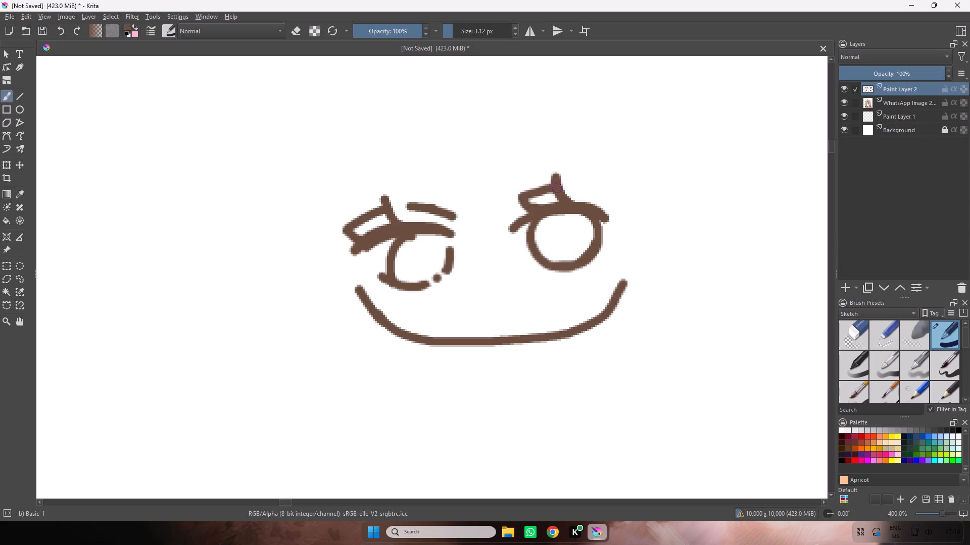
Draw a short curved crease line above the right half of the right eye's upper lid, sloping down to the right.
drag(579, 187, 615, 201)
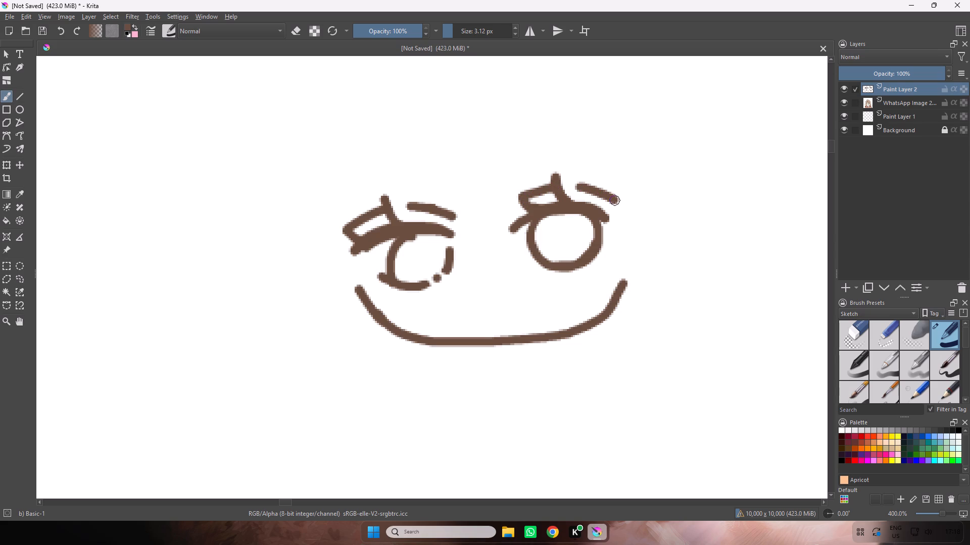
drag(615, 201, 617, 202)
click(617, 202)
Draw a short lower-lid stroke slanting from the left of the right eye into the bottom of its iris.
drag(515, 258, 559, 269)
Erase the lower-right part of the right eye's iris outline and place a single dot in the gap.
key(e)
drag(583, 256, 581, 258)
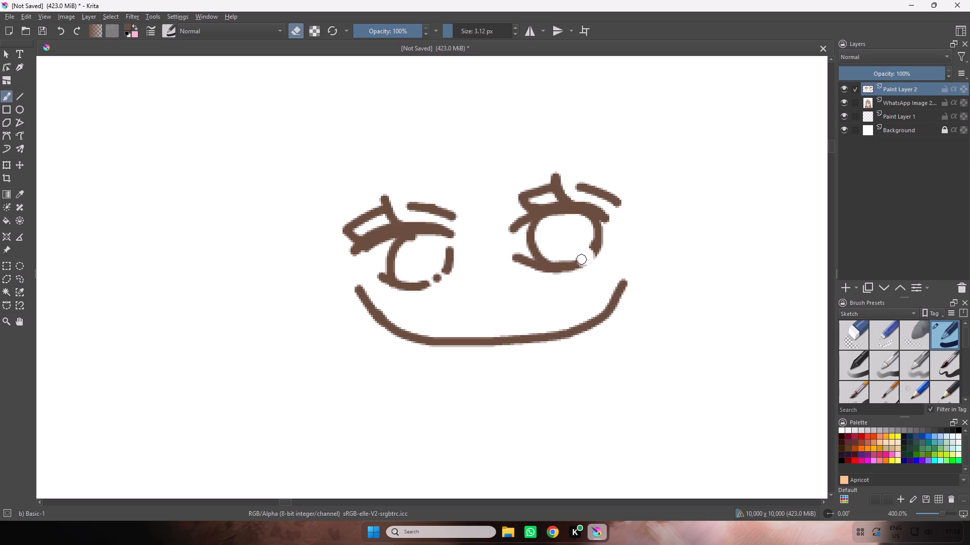
drag(581, 258, 581, 265)
drag(581, 265, 588, 250)
drag(588, 250, 606, 252)
key(e)
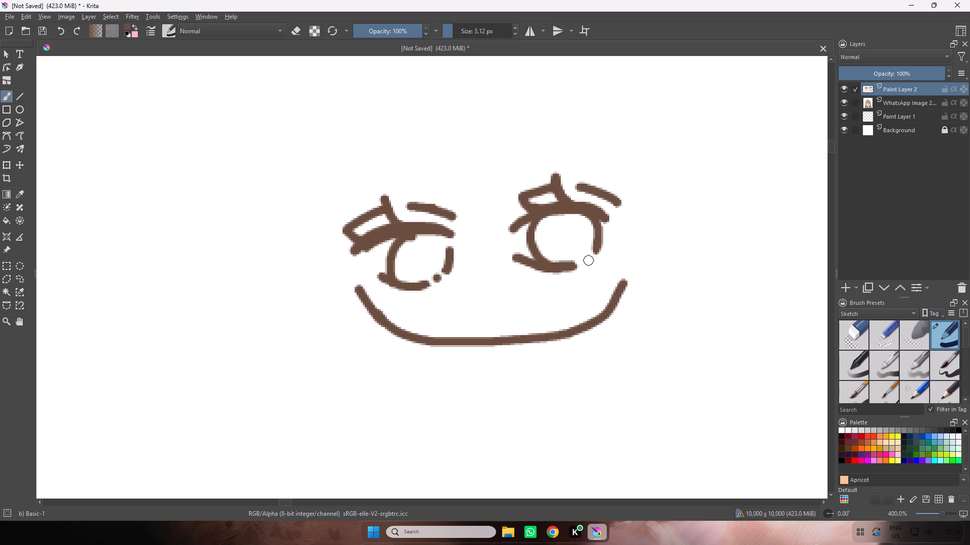
click(587, 260)
Erase the iris outline's upper-right link to the right eyelid and thicken the short segment left on the iris's right side.
key(e)
drag(584, 222, 593, 224)
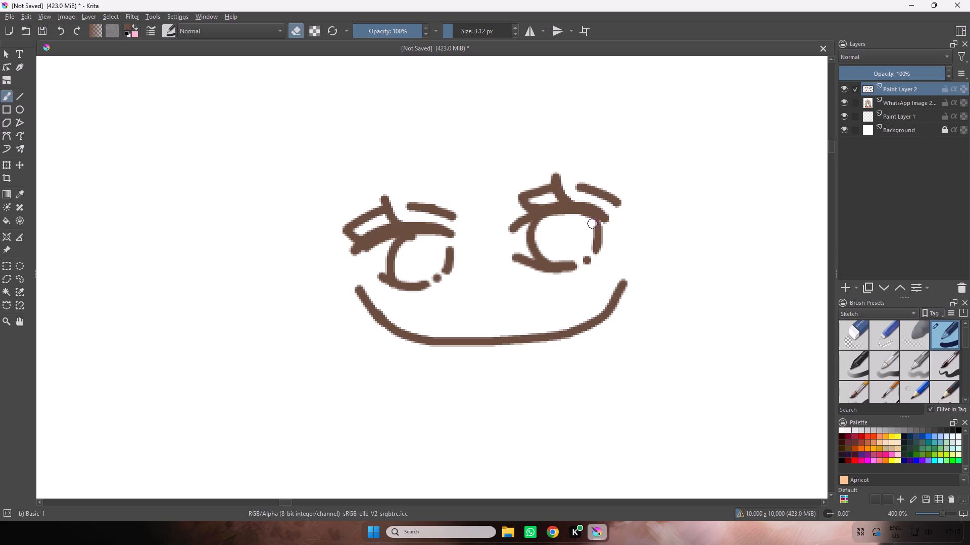
drag(593, 224, 577, 219)
click(577, 219)
key(e)
drag(597, 236, 598, 235)
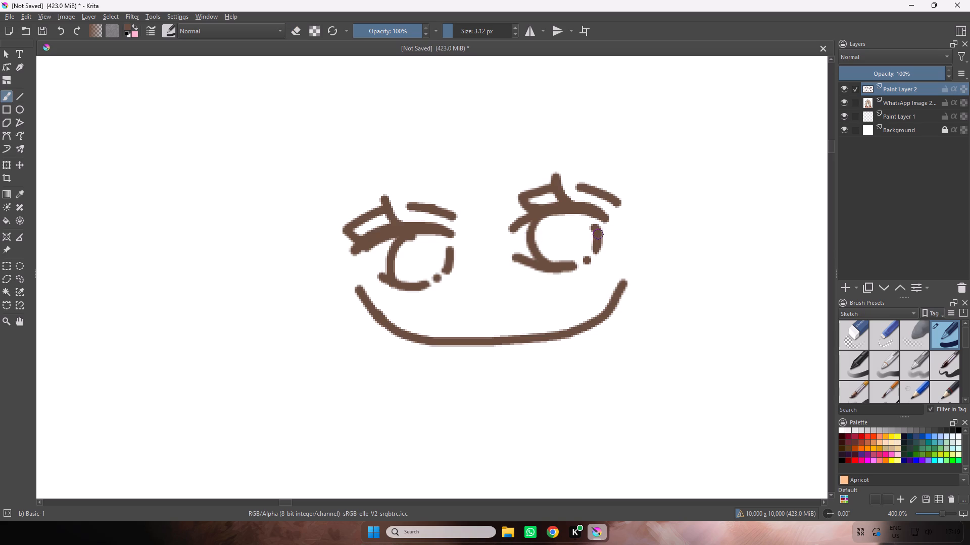
drag(598, 235, 597, 242)
click(597, 242)
Thicken the right eye's iris outline along its bottom and left side up to the lid.
drag(547, 263, 559, 266)
drag(559, 266, 532, 229)
drag(532, 229, 557, 209)
click(557, 209)
Thicken the top edge of the right eye's closed lash shape and the left and middle parts of its upper lid.
drag(525, 192, 546, 186)
click(552, 184)
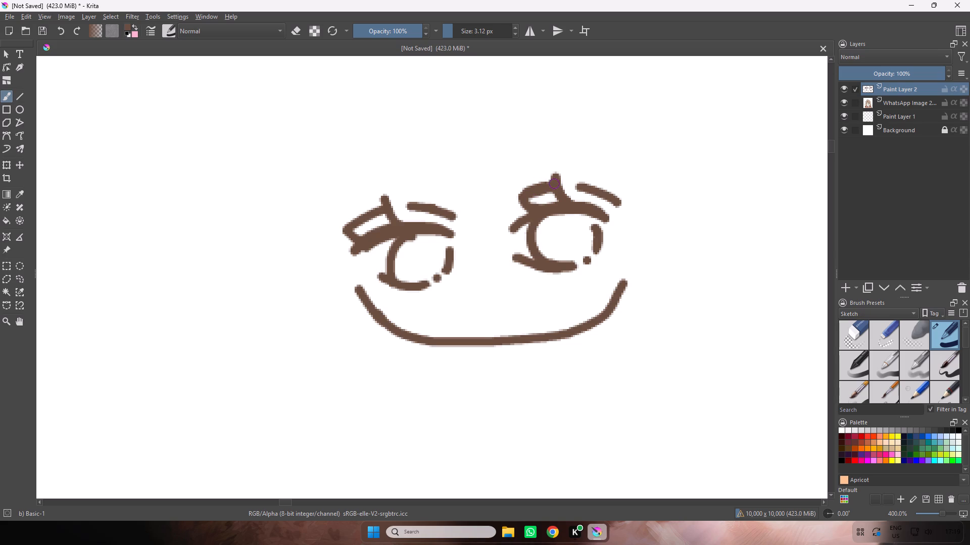
drag(533, 210, 522, 219)
click(522, 219)
drag(558, 205, 569, 204)
drag(569, 204, 539, 210)
Thicken the right eye's lower-lid stroke from its left tip into the iris bottom.
drag(517, 260, 548, 266)
click(548, 266)
Place a small nose dot midway between the eyes, just above the chin line.
triple_click(494, 296)
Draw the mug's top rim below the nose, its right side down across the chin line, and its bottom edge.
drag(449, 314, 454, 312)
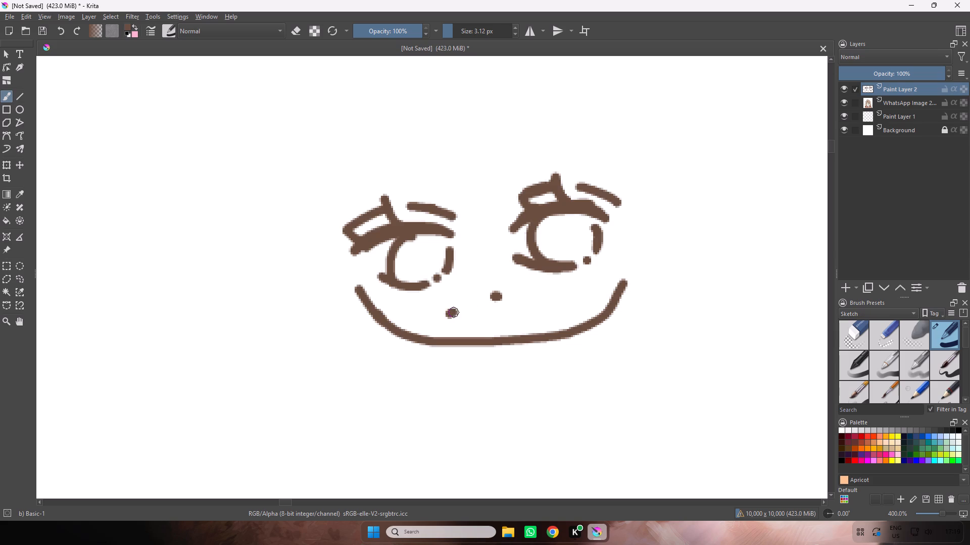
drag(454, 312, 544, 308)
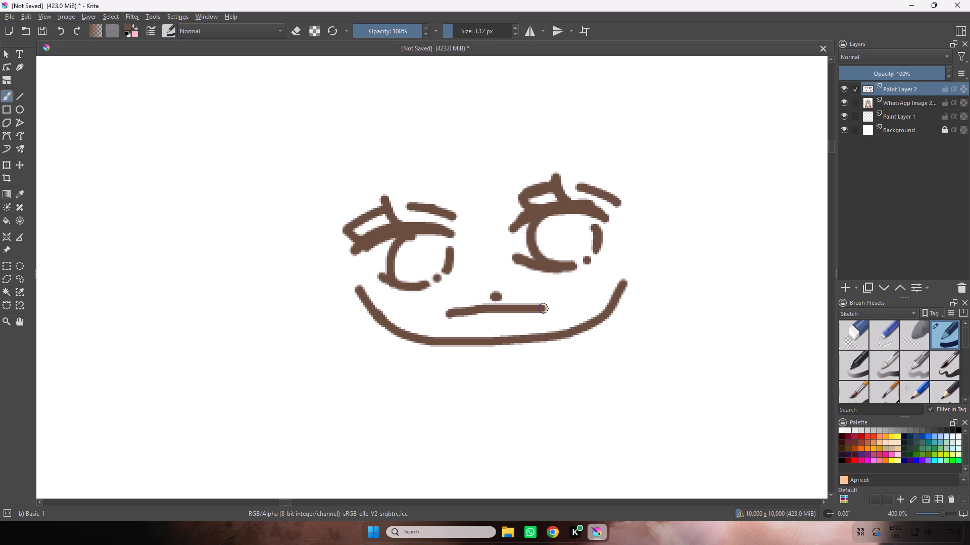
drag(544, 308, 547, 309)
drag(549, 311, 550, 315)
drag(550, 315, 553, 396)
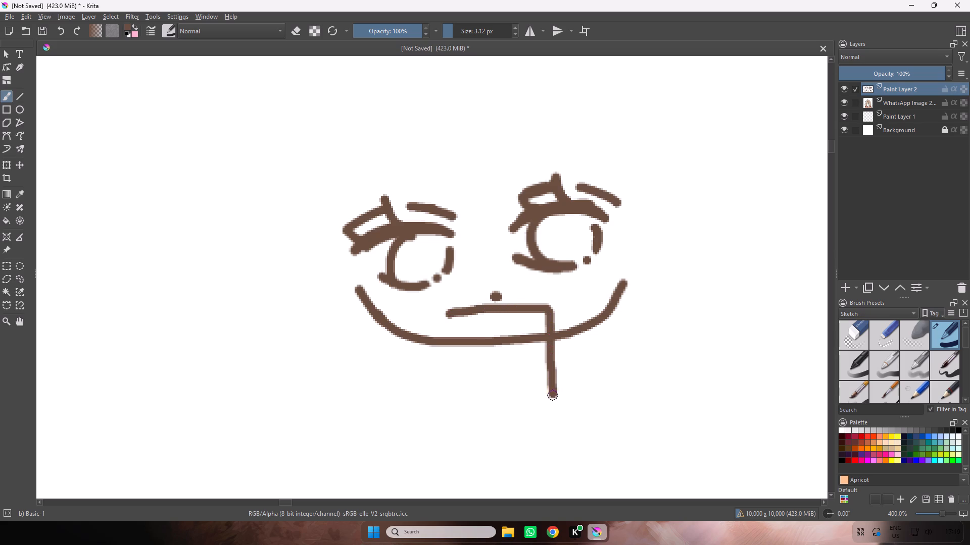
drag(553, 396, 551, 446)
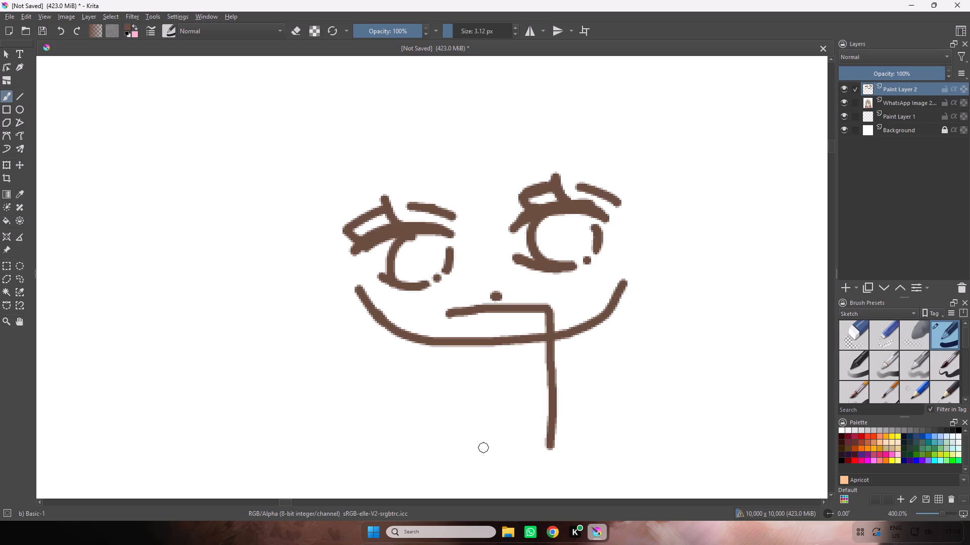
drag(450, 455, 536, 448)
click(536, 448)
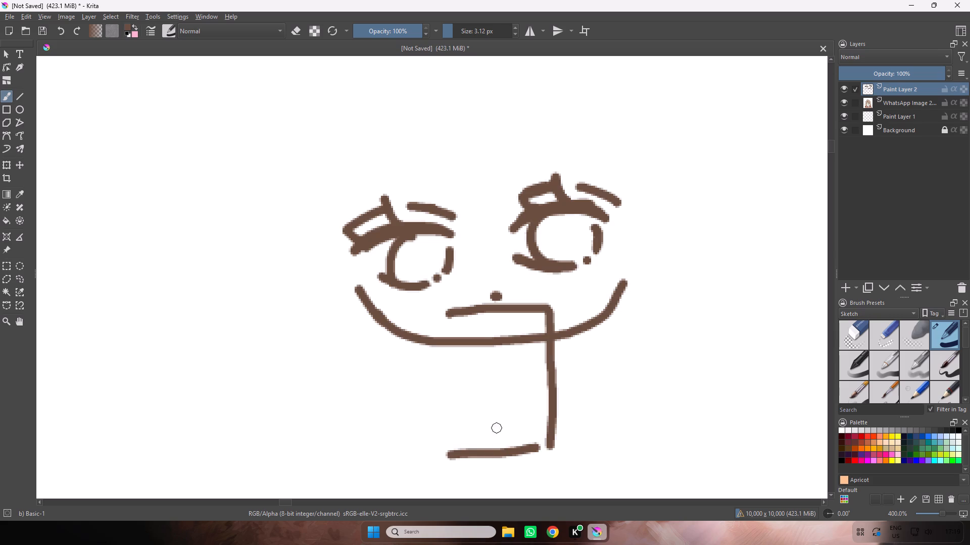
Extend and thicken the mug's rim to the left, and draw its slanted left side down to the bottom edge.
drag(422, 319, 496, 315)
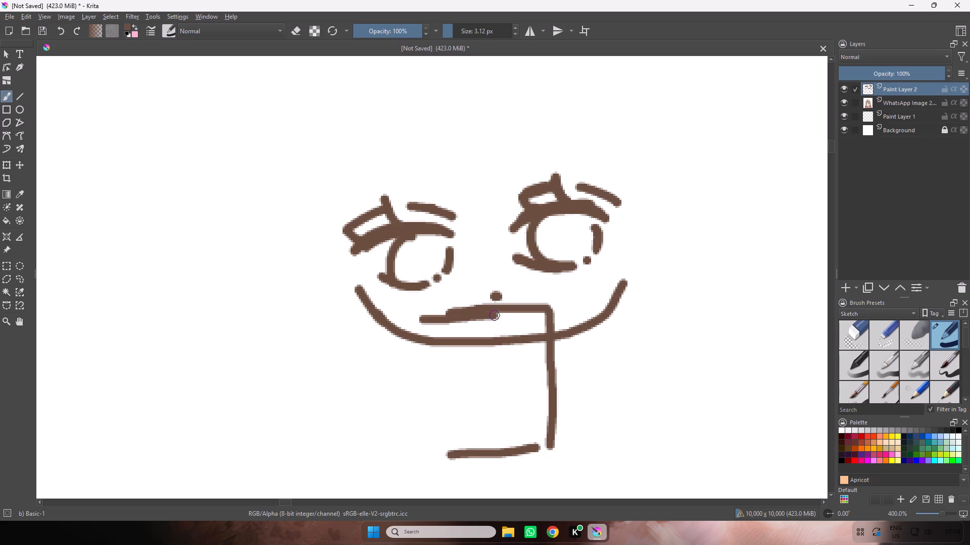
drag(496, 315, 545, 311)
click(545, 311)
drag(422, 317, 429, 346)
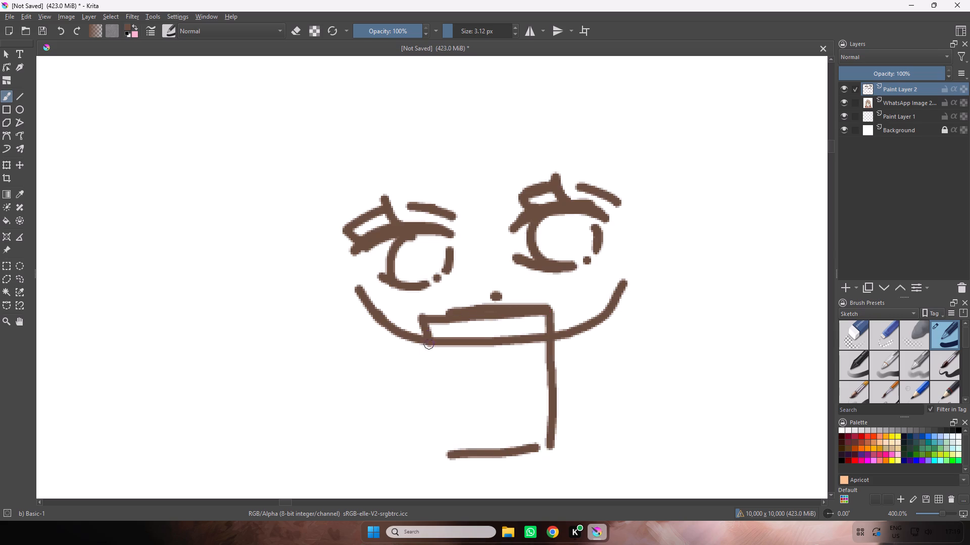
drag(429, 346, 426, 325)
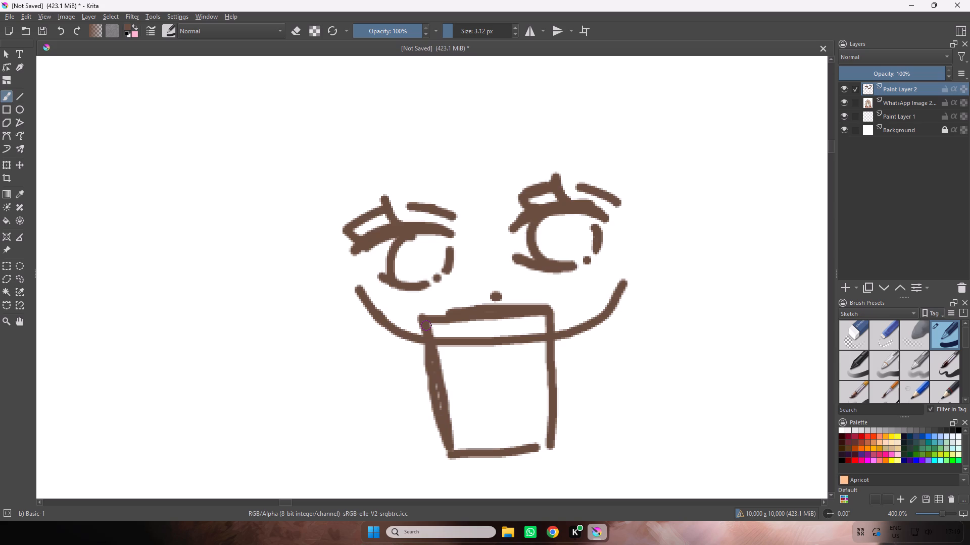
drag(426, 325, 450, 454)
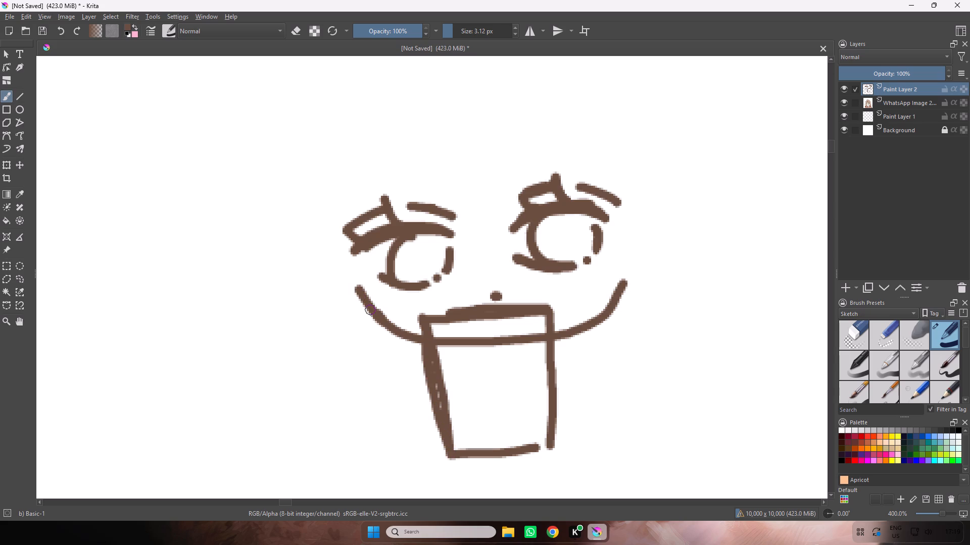
Draw a curved ear outline from the left part of the jaw outward and up toward the left eye's outer lashes.
drag(370, 310, 320, 250)
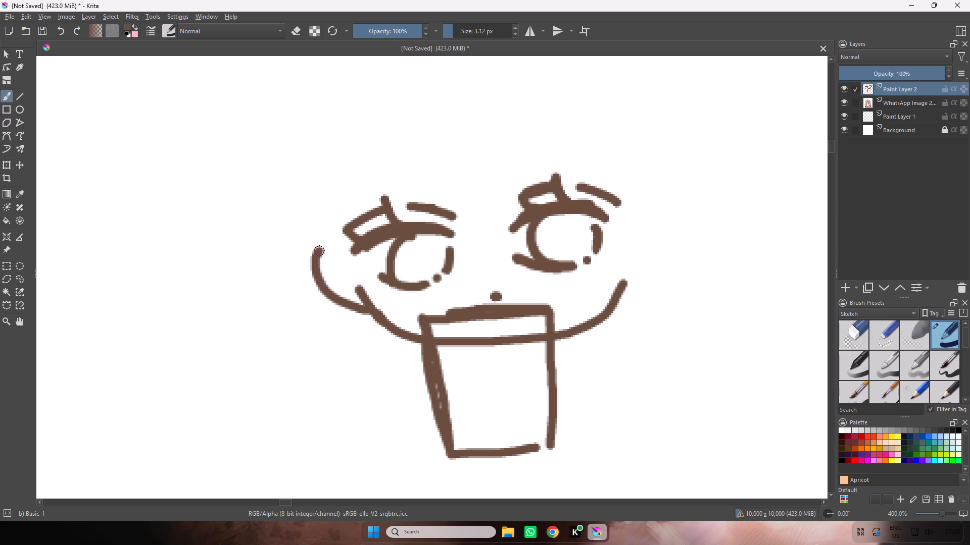
drag(320, 250, 337, 240)
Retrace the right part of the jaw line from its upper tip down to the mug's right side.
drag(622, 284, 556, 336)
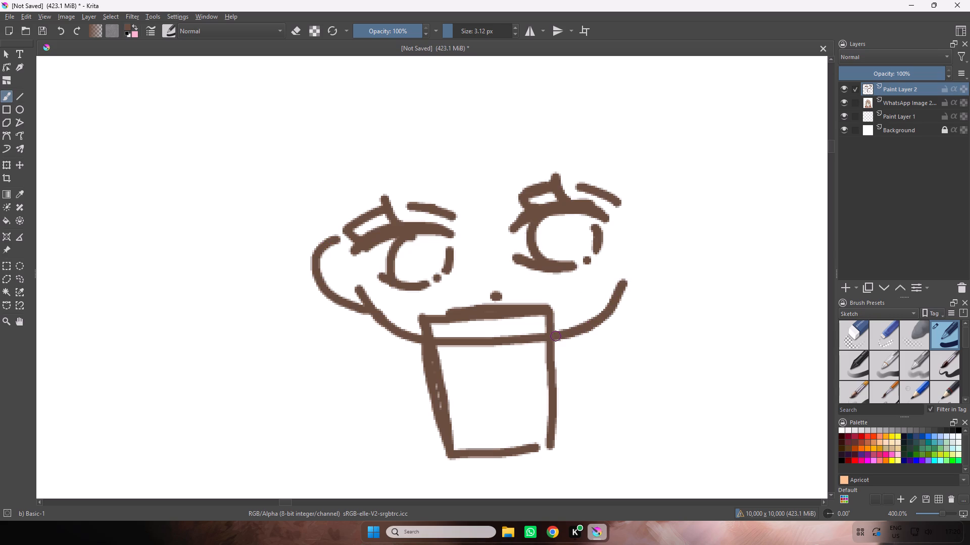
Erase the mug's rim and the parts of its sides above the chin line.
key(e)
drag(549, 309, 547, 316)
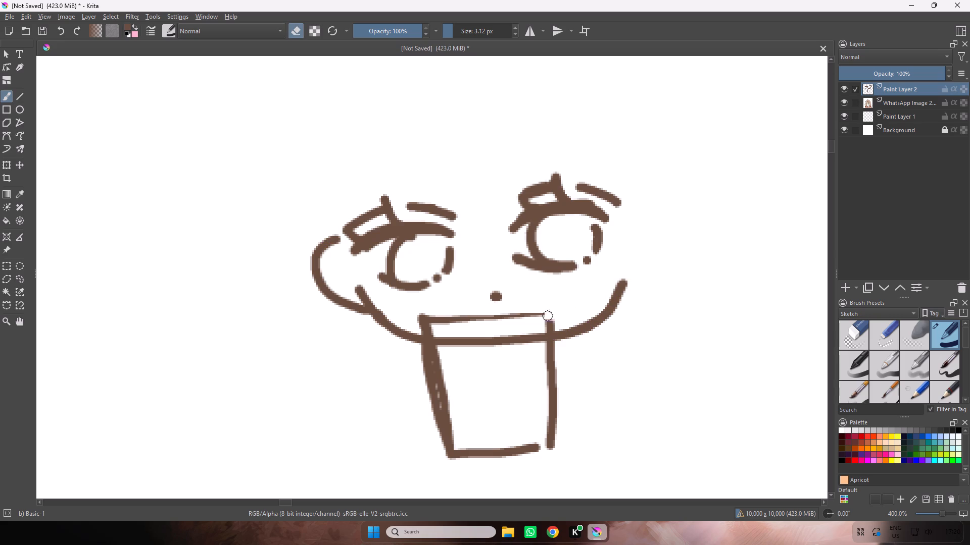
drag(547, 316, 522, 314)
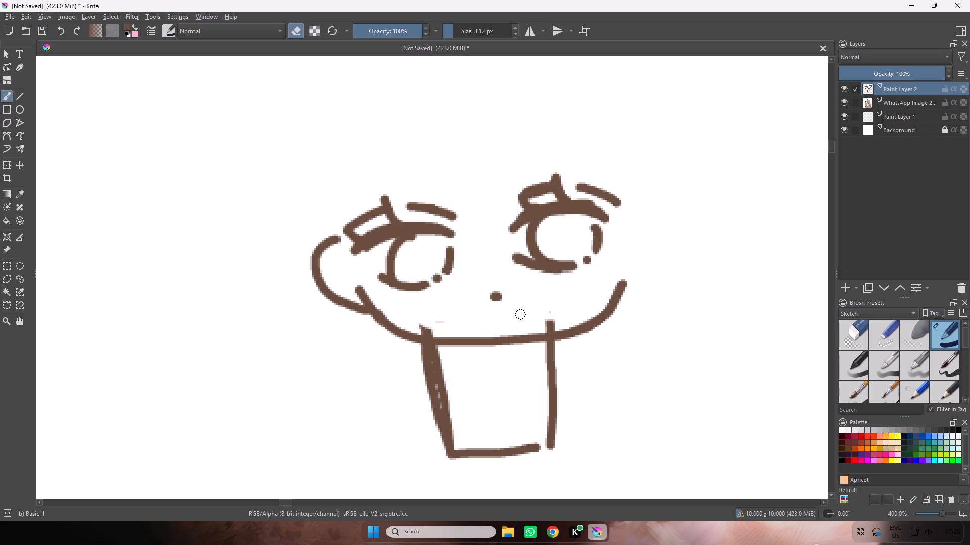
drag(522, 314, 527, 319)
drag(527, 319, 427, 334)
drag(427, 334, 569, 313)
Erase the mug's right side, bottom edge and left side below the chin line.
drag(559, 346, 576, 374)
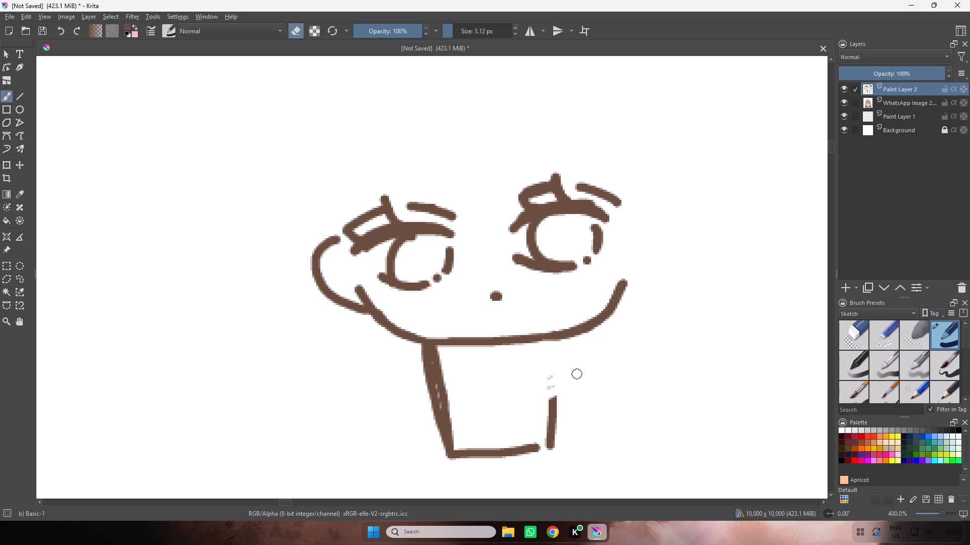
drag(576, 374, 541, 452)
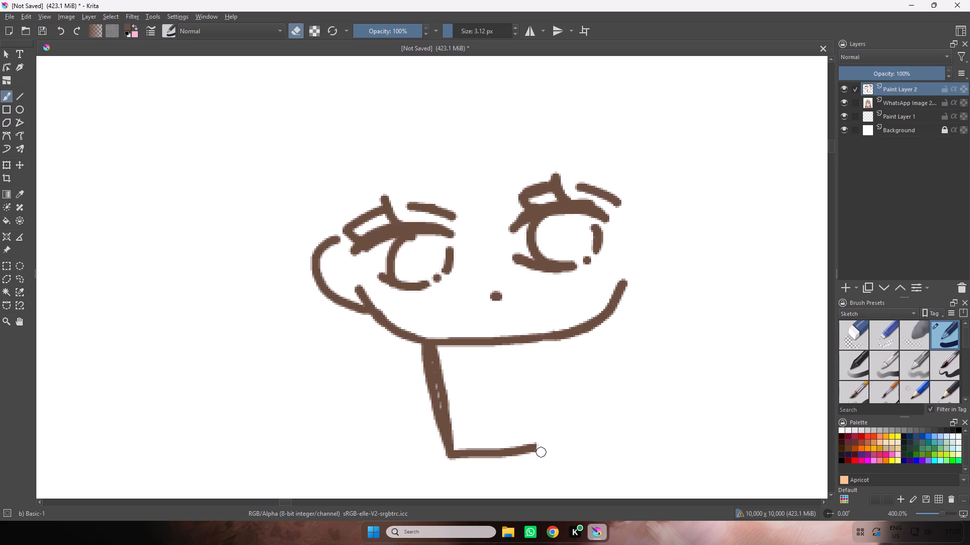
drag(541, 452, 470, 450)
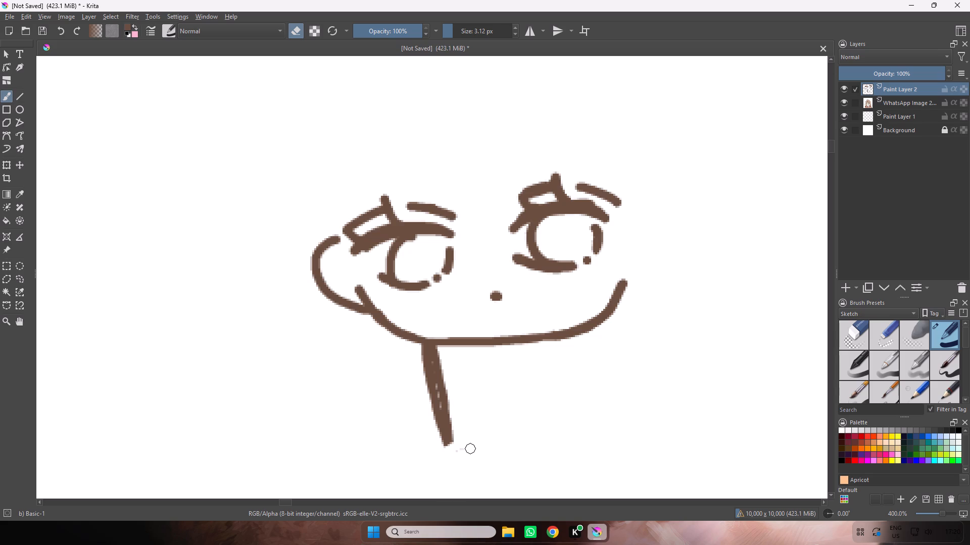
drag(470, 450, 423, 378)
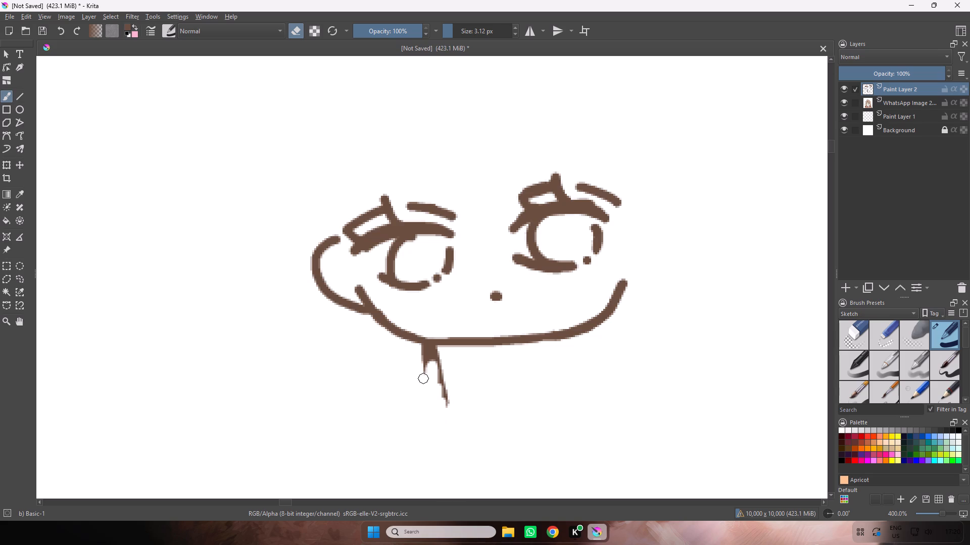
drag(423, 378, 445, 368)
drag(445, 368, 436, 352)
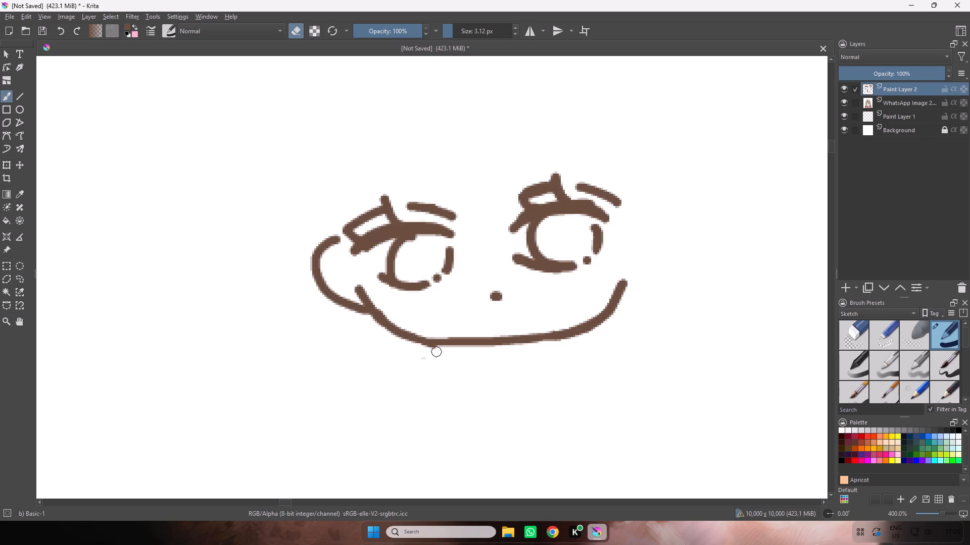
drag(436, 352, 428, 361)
Thin the jaw line by erasing along its outer edge from the right tip, under the chin, to below the ear.
drag(630, 276, 617, 306)
drag(617, 306, 544, 344)
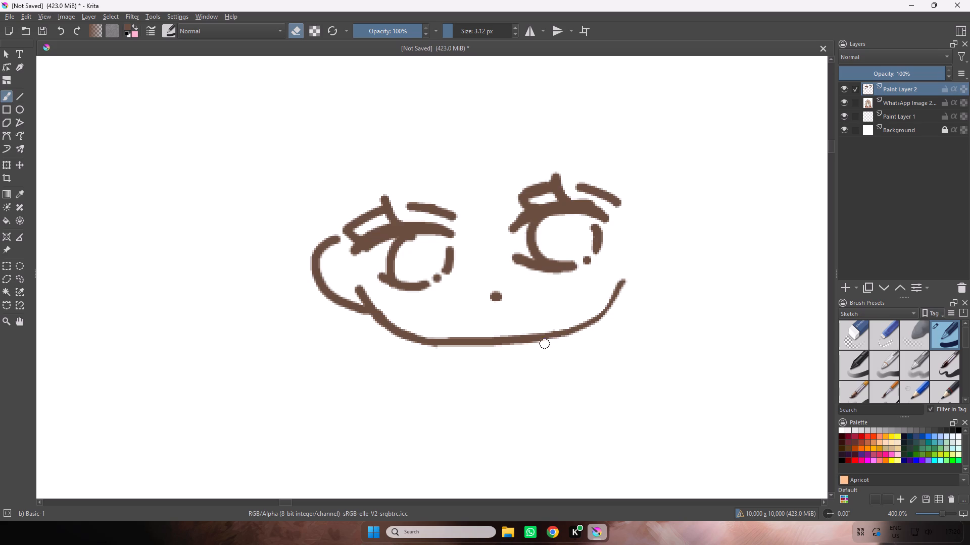
drag(544, 344, 439, 349)
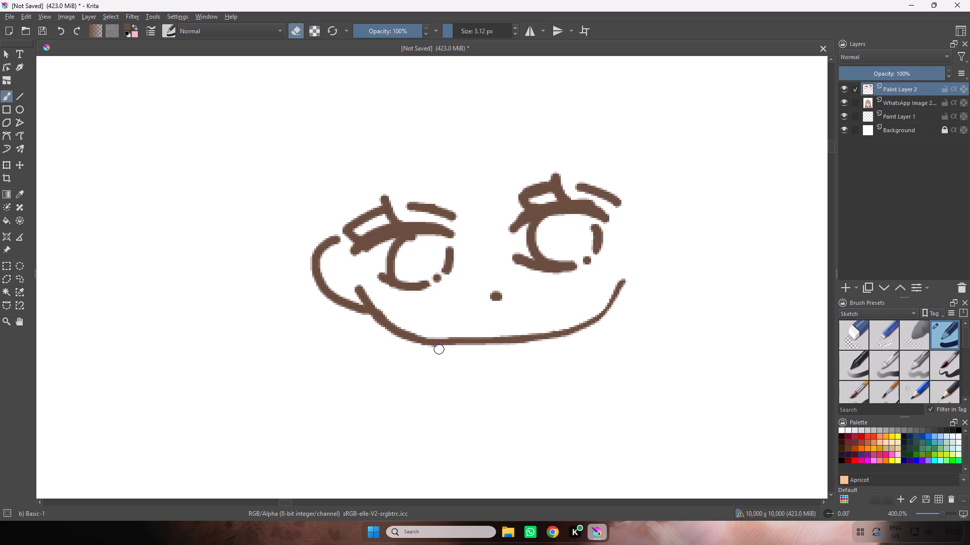
drag(439, 349, 375, 326)
drag(375, 326, 400, 344)
Thin the left part of the jaw line by erasing along its inner edge from its upper tip to the chin.
drag(359, 275, 376, 307)
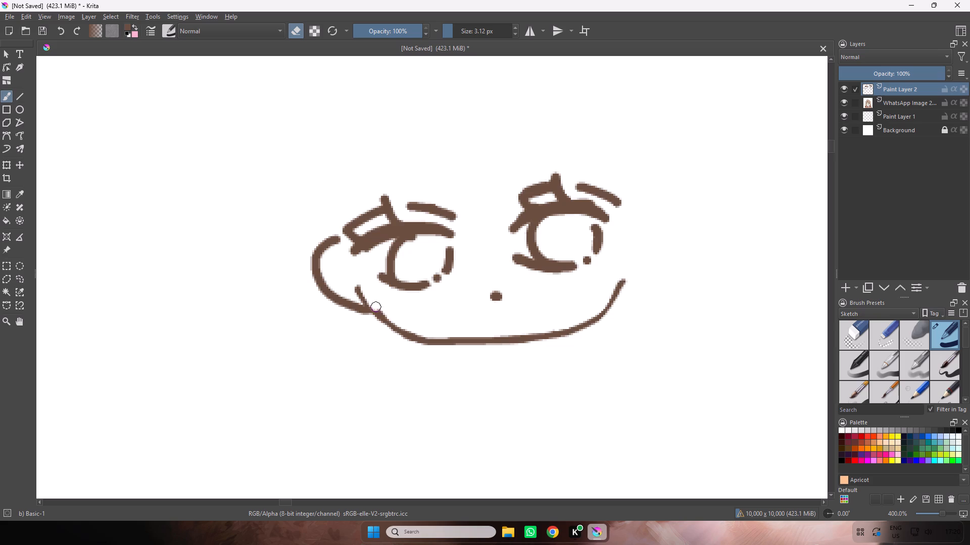
drag(376, 307, 417, 332)
drag(417, 332, 437, 334)
Thin the rest of the jaw line by erasing along its inner edge from the chin to the right tip.
key(ctrl+equal)
key(ctrl+equal)
key(space)
key(space)
key(space)
key(space)
key(space)
drag(479, 286, 434, 202)
drag(354, 297, 375, 308)
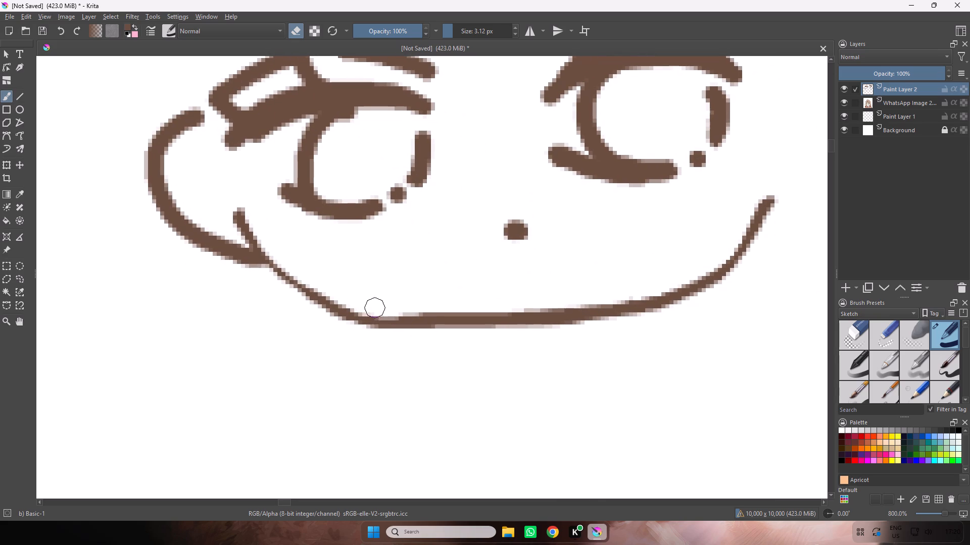
drag(375, 308, 483, 311)
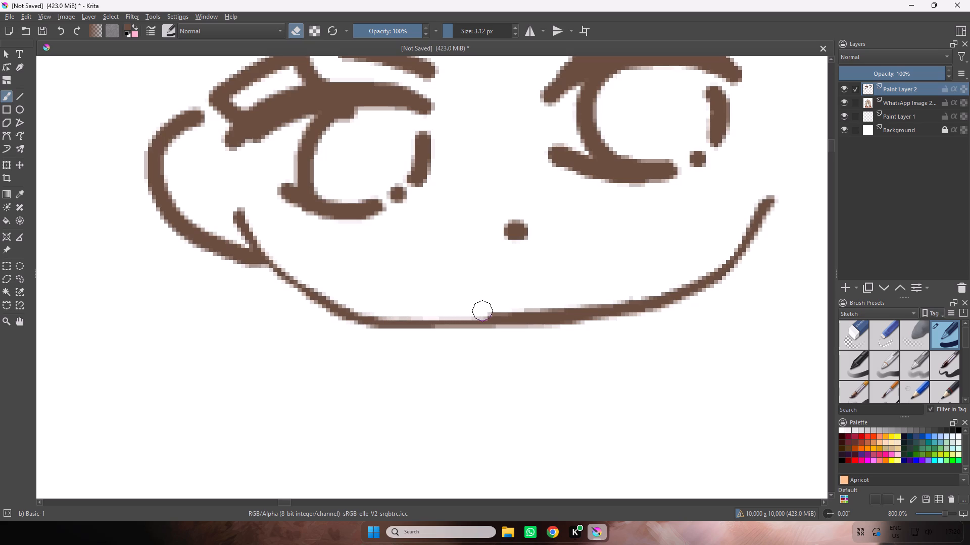
drag(483, 311, 627, 299)
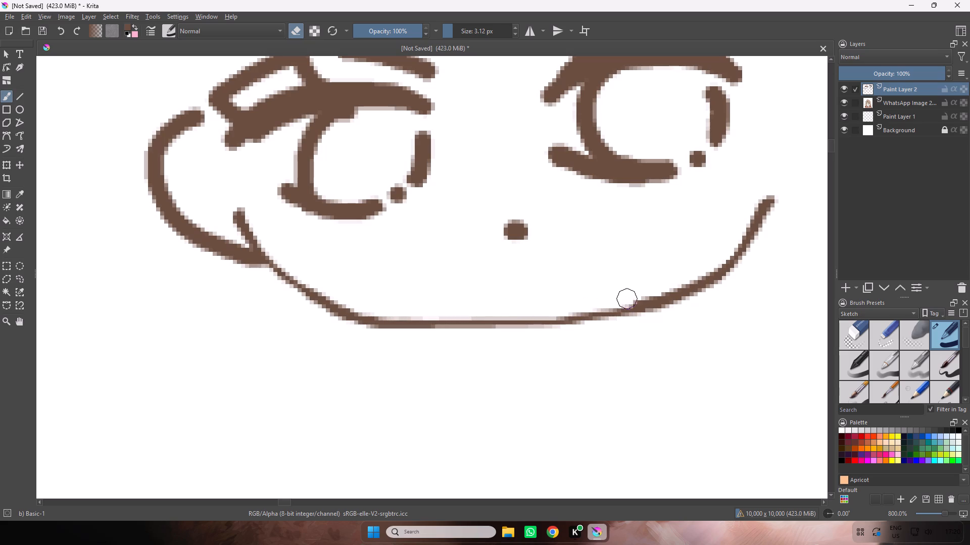
drag(627, 299, 723, 252)
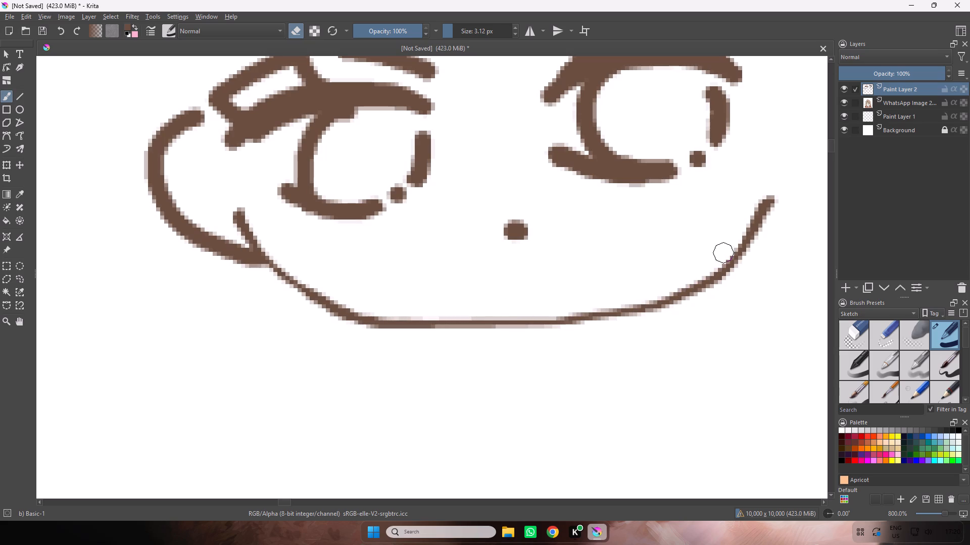
drag(723, 252, 762, 195)
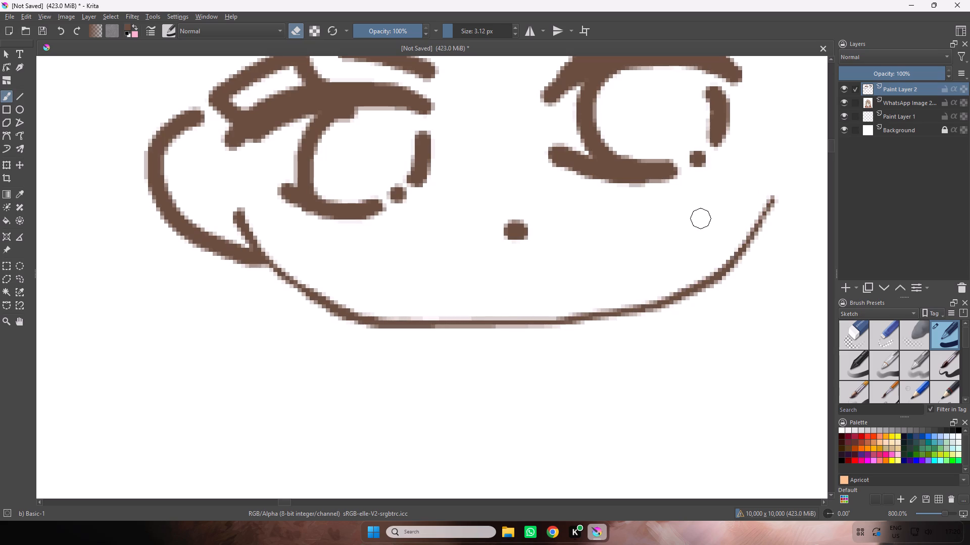
Thin the ear outline by erasing along its inner edge, using a 0.03 px eraser for the corner beside the jaw.
key(space)
key(space)
key(space)
key(space)
key(space)
key(space)
key(space)
key(space)
key(space)
drag(288, 218, 422, 280)
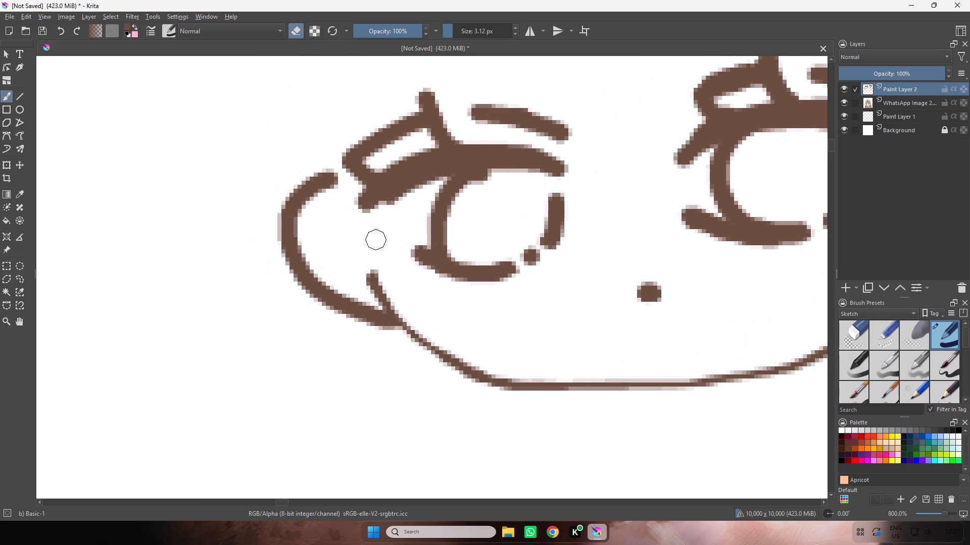
drag(338, 183, 297, 225)
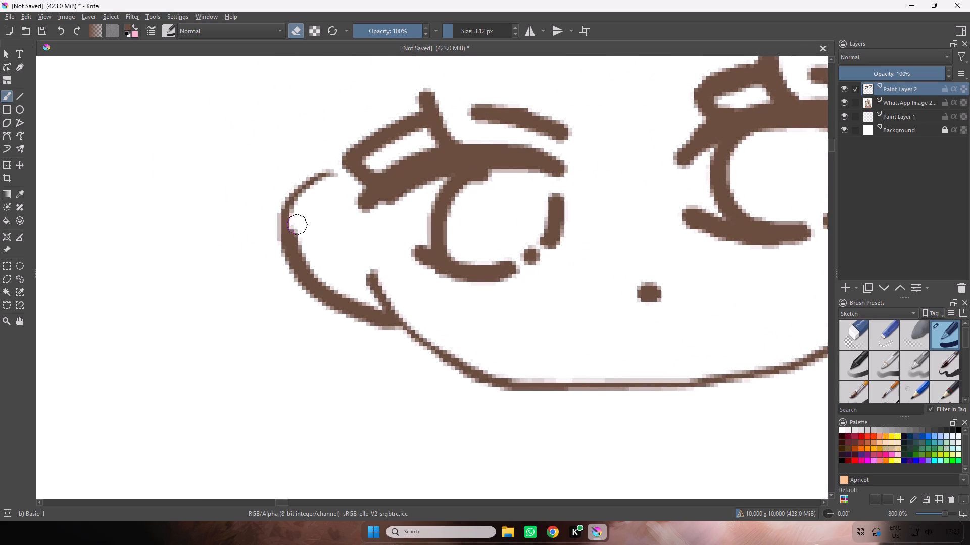
drag(297, 225, 342, 295)
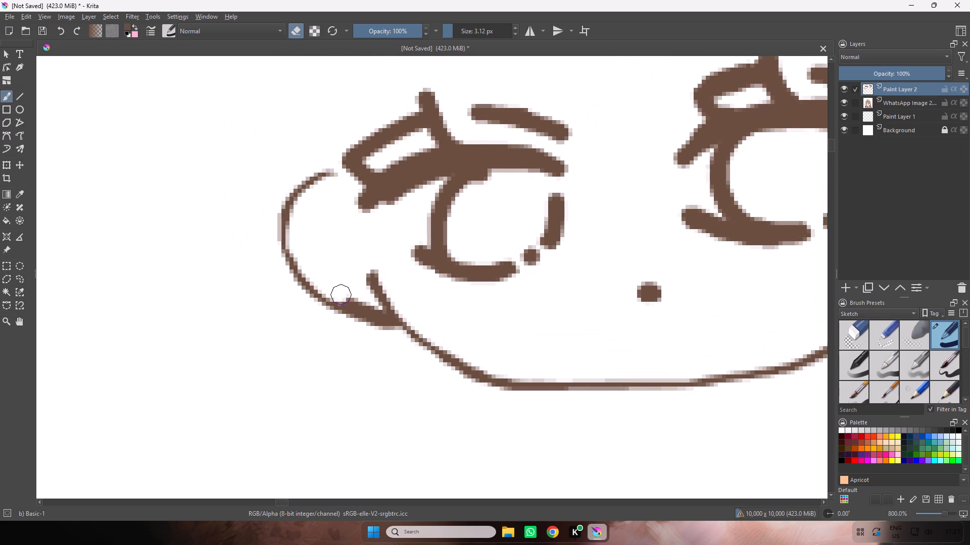
drag(342, 295, 370, 308)
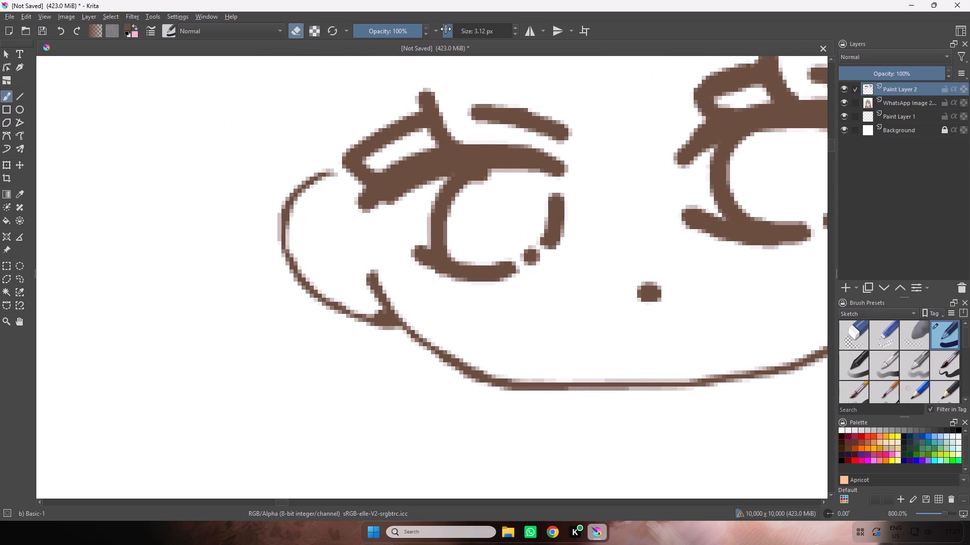
drag(450, 26, 444, 29)
click(444, 29)
click(373, 310)
Draw a small looped earring hanging from the bottom of the ear with a 0.21 px brush, then thicken its outline.
click(445, 30)
key(e)
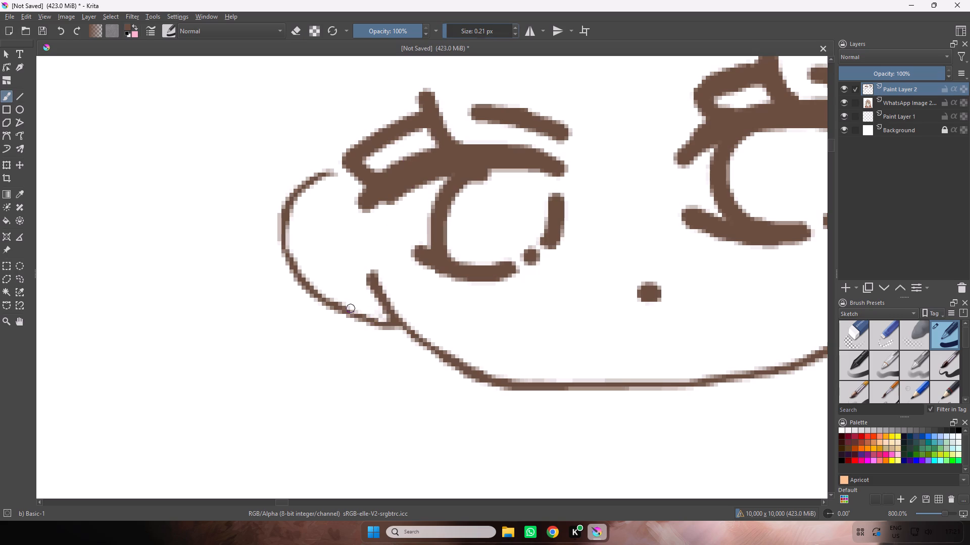
drag(350, 308, 340, 338)
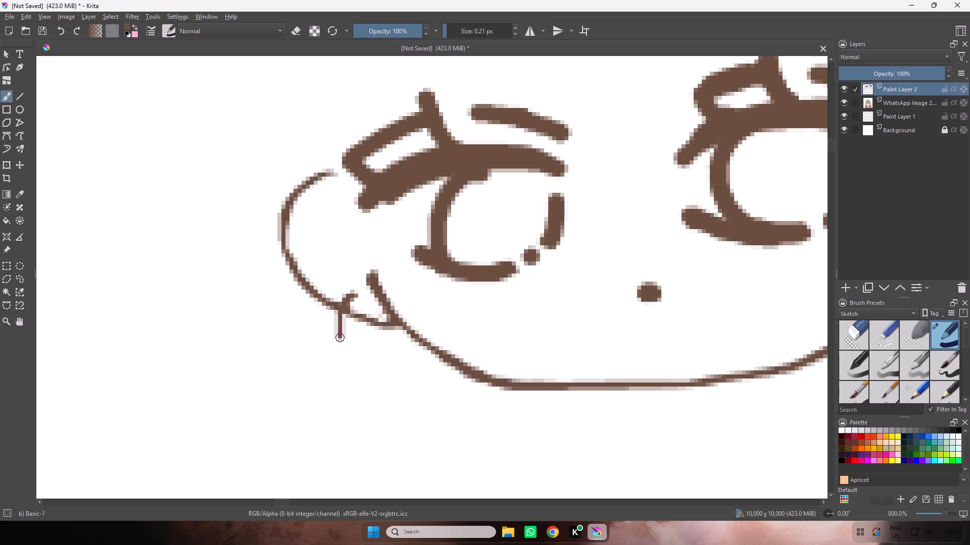
drag(340, 338, 375, 326)
drag(375, 326, 337, 311)
drag(337, 311, 369, 348)
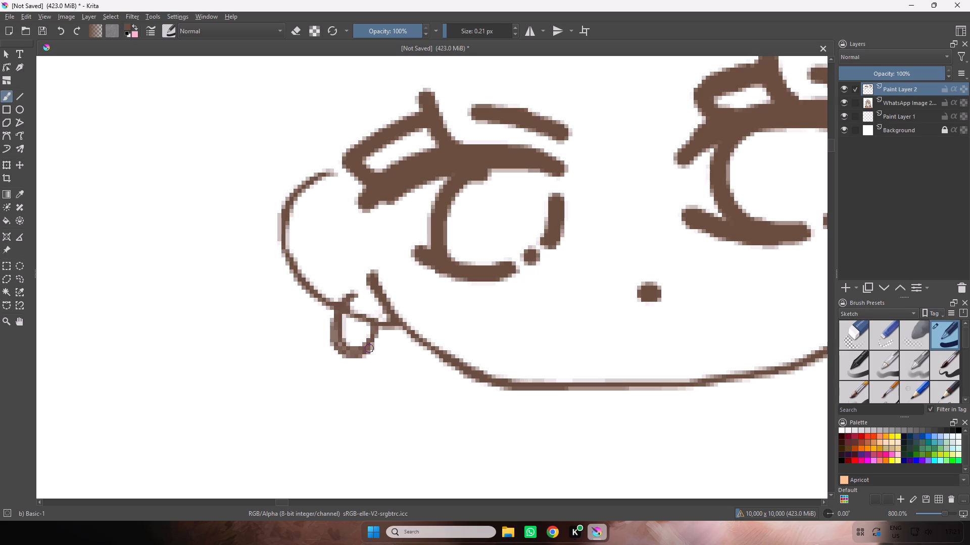
drag(369, 348, 375, 324)
drag(339, 301, 351, 289)
drag(351, 289, 353, 291)
Reinforce the upper right end of the jaw line with a brush stroke.
key(ctrl+minus)
key(ctrl+minus)
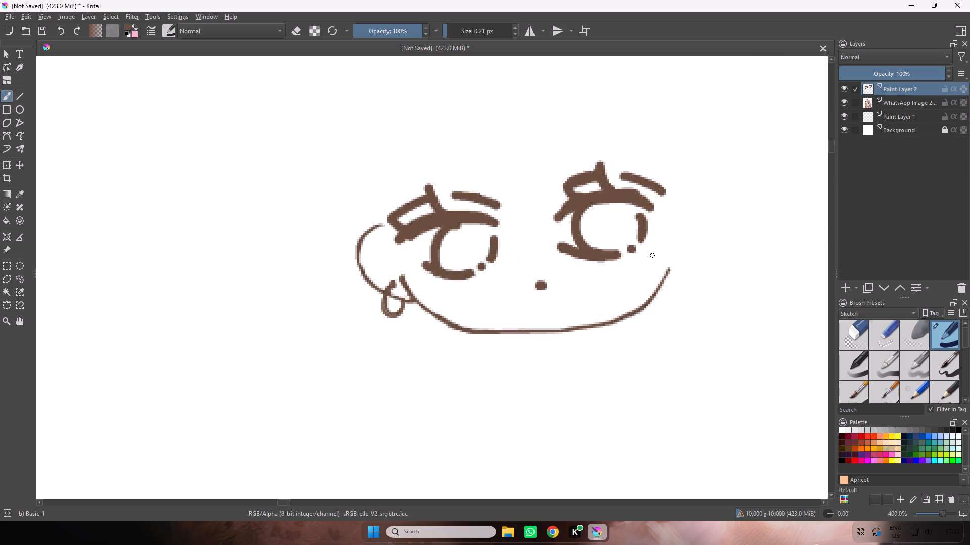
drag(668, 268, 646, 302)
Thin the left and bottom outline of the left eye's iris along its inner edge with a 0.86 px eraser.
key(space)
key(space)
key(space)
key(space)
key(space)
key(space)
key(space)
key(space)
key(space)
drag(511, 160, 470, 223)
key(e)
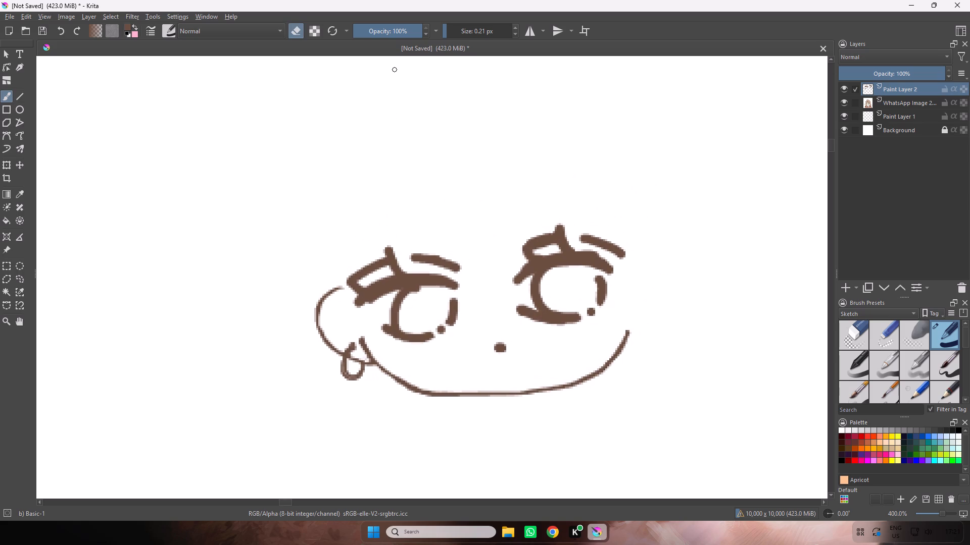
click(446, 32)
key(ctrl+equal)
key(ctrl+equal)
key(ctrl+equal)
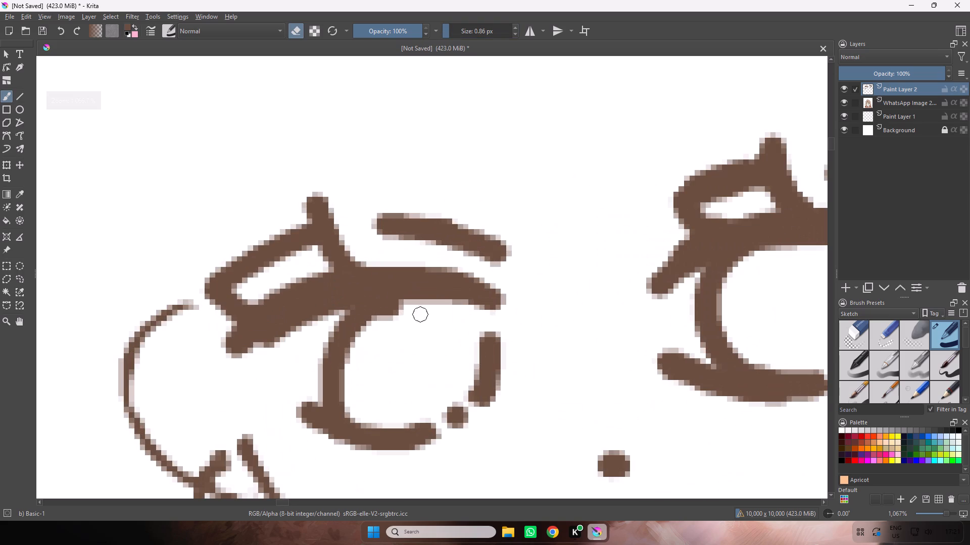
drag(406, 311, 375, 323)
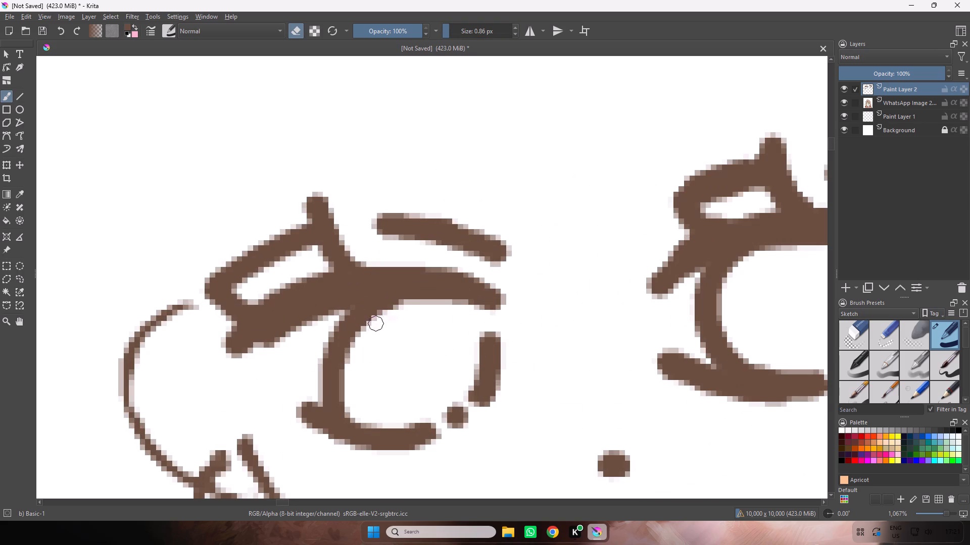
drag(375, 323, 349, 419)
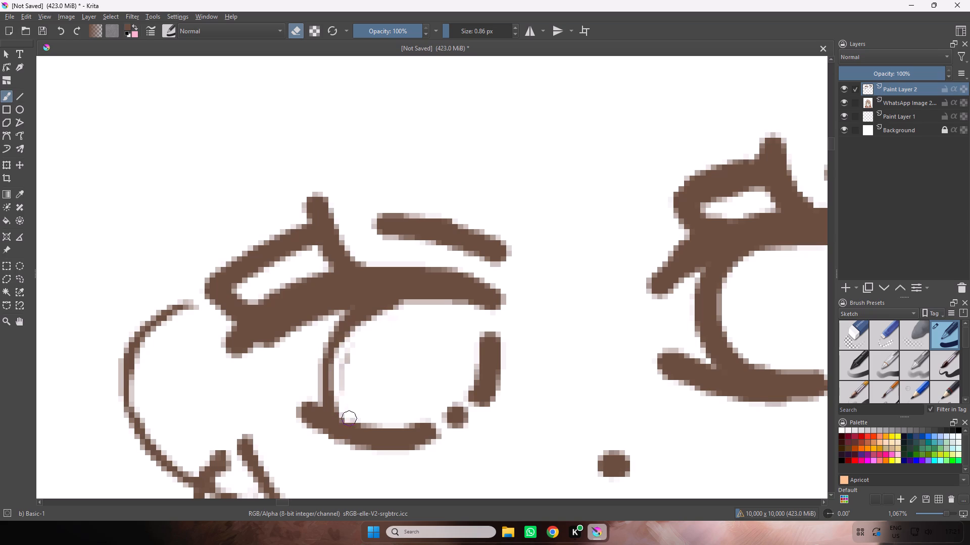
drag(349, 419, 411, 433)
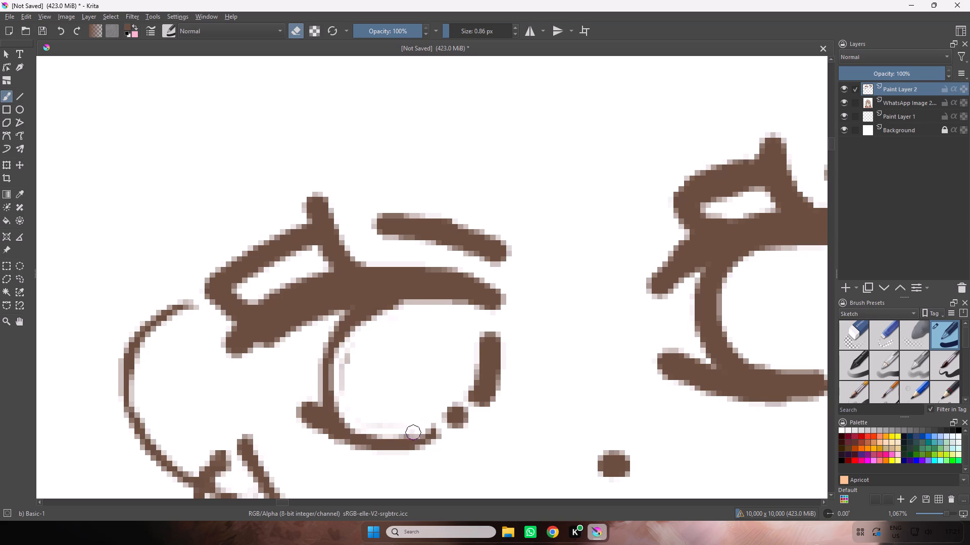
drag(411, 433, 346, 366)
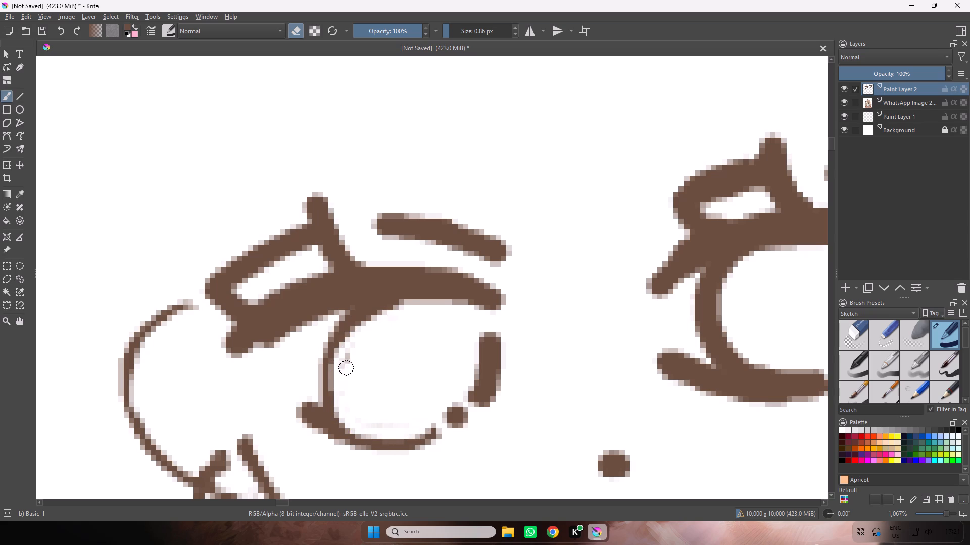
drag(346, 366, 351, 357)
Thin the left eye's right iris arc, the underside of its upper lid and its lower outer lash by erasing their edges.
drag(478, 326, 482, 372)
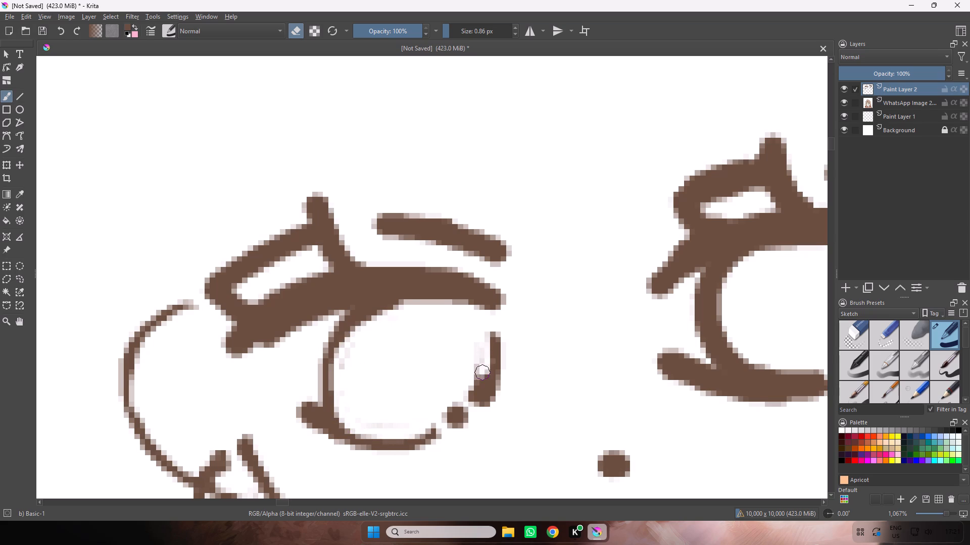
drag(482, 372, 480, 343)
drag(490, 315, 475, 305)
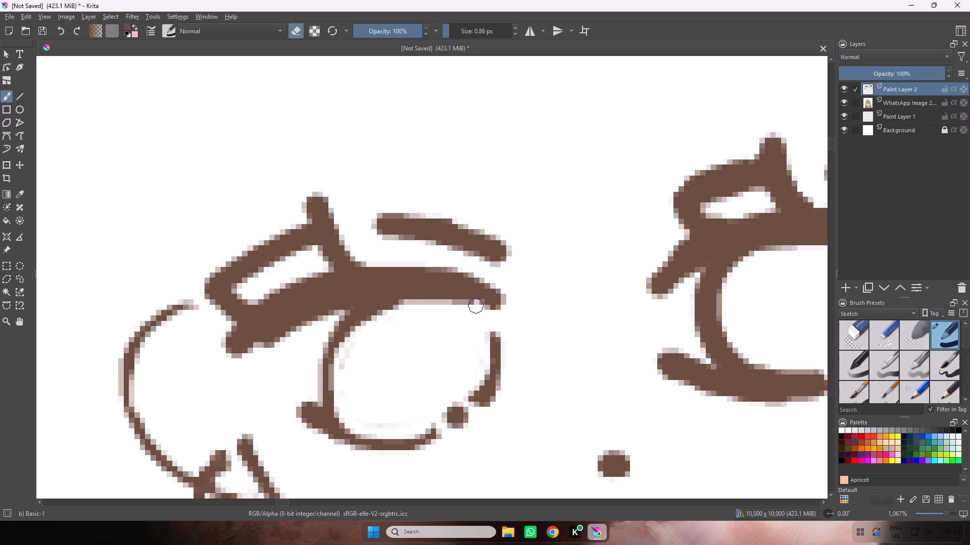
drag(475, 305, 360, 330)
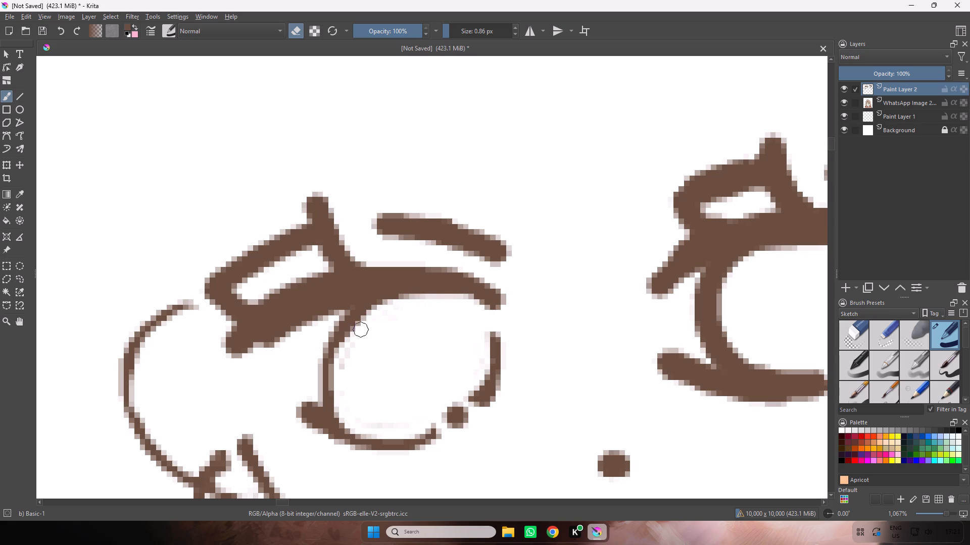
drag(360, 330, 356, 337)
drag(309, 398, 316, 404)
drag(284, 403, 396, 459)
Thin the right eye's lower lid line by erasing along its bottom edge and clearing the leftover specks beneath.
key(space)
key(space)
key(space)
key(space)
key(space)
key(space)
key(space)
key(space)
drag(539, 392, 353, 345)
drag(472, 323, 475, 326)
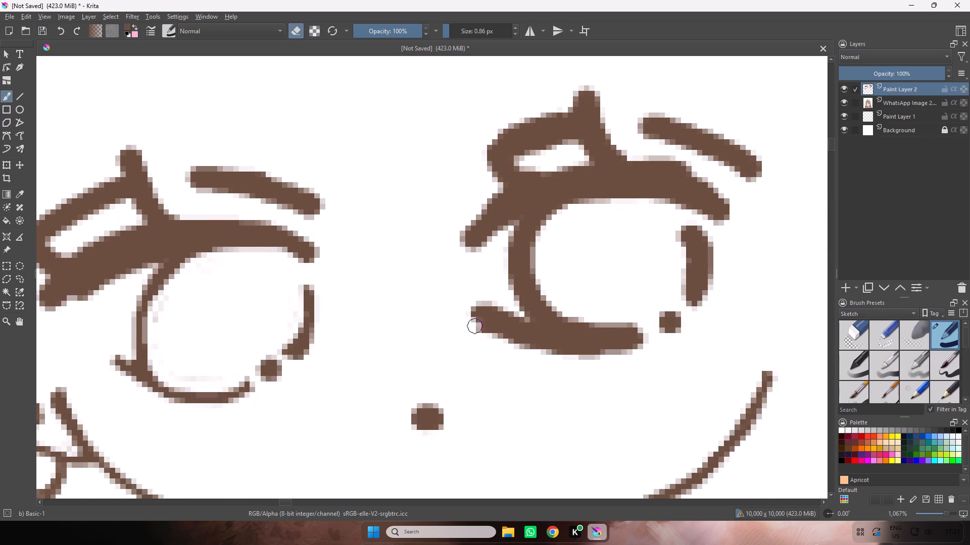
drag(475, 326, 469, 319)
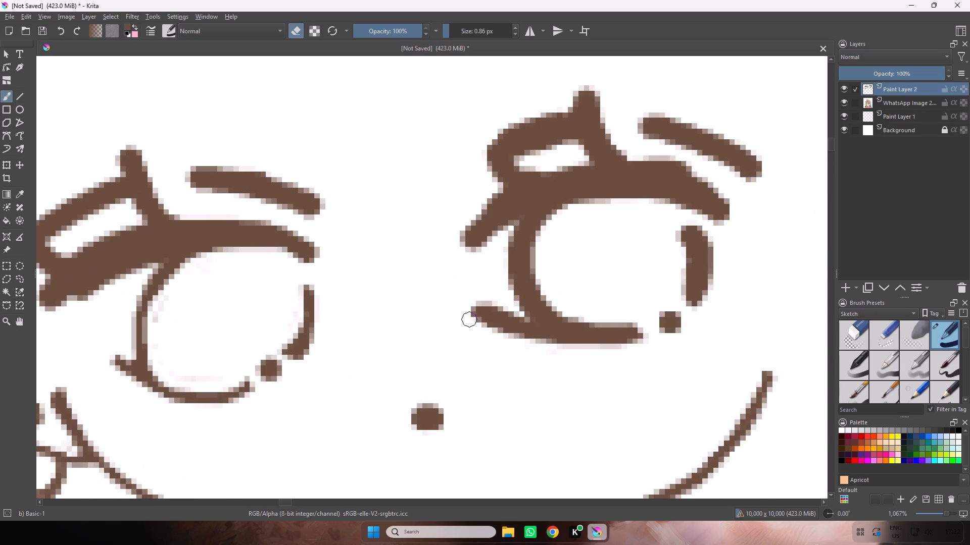
drag(469, 319, 559, 348)
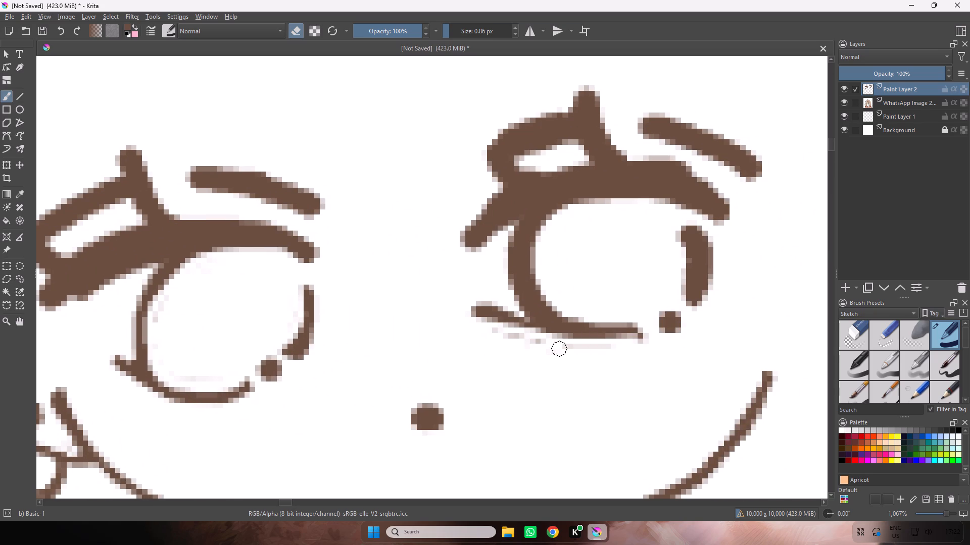
drag(559, 348, 492, 332)
Thin the right eye's right iris arc, the left and bottom iris outline and the underside of the upper lid by erasing their inner edges.
drag(677, 224, 688, 237)
drag(688, 237, 675, 232)
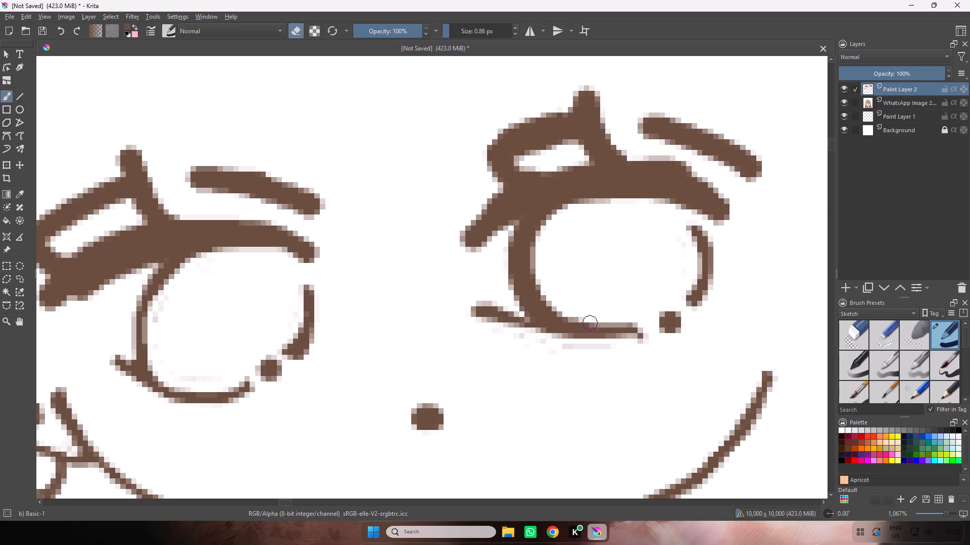
drag(600, 319, 527, 264)
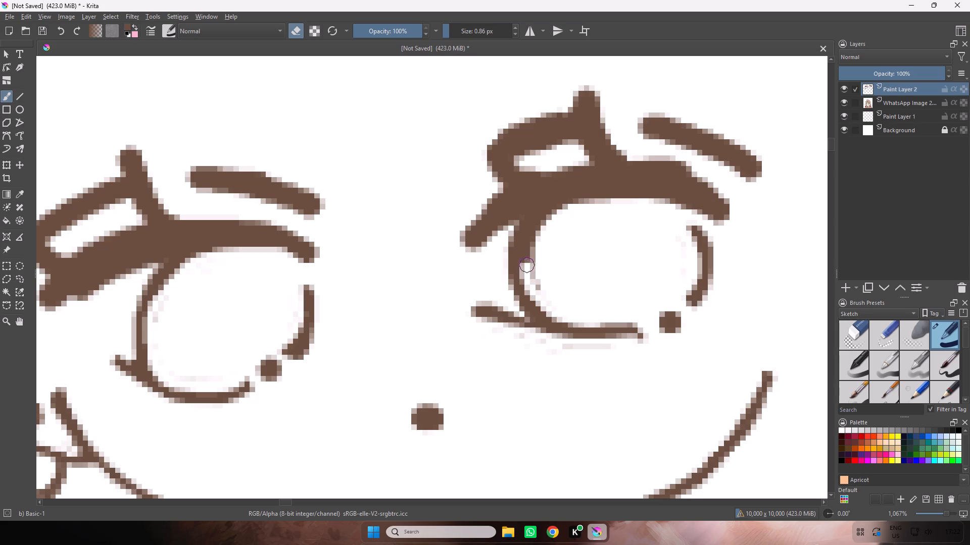
drag(527, 264, 535, 267)
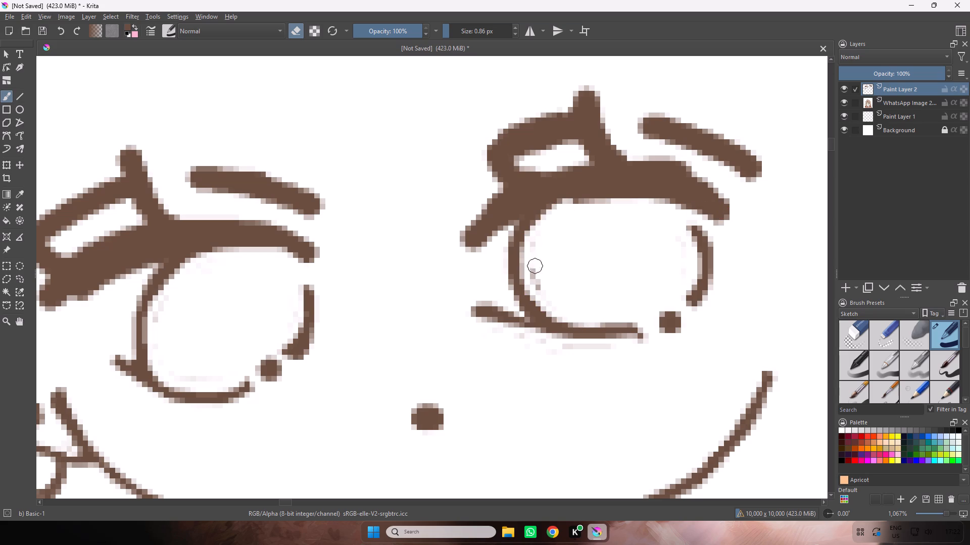
drag(535, 267, 529, 238)
drag(529, 238, 682, 202)
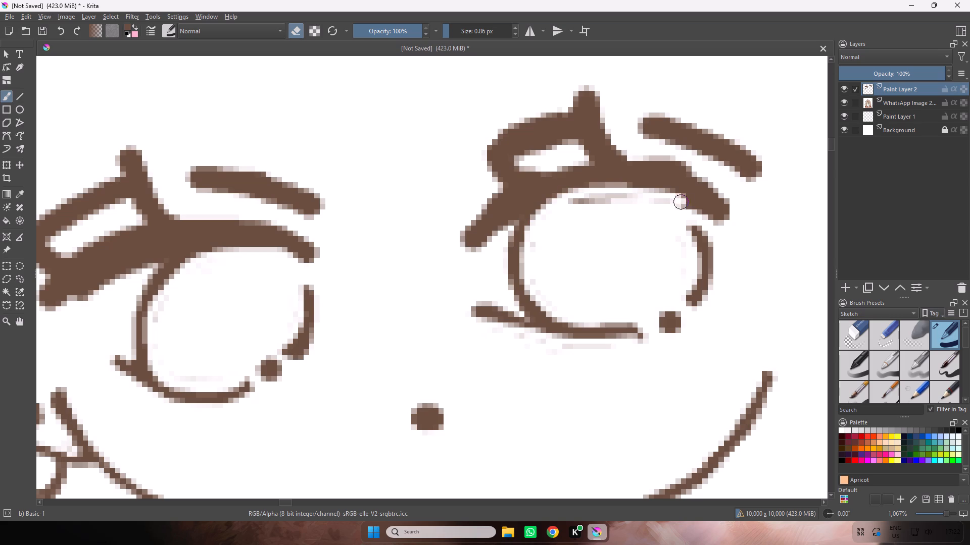
drag(682, 202, 687, 206)
Trim the upper edges of the short curved lines above both eyes with the 0.86 px eraser.
drag(765, 165, 697, 119)
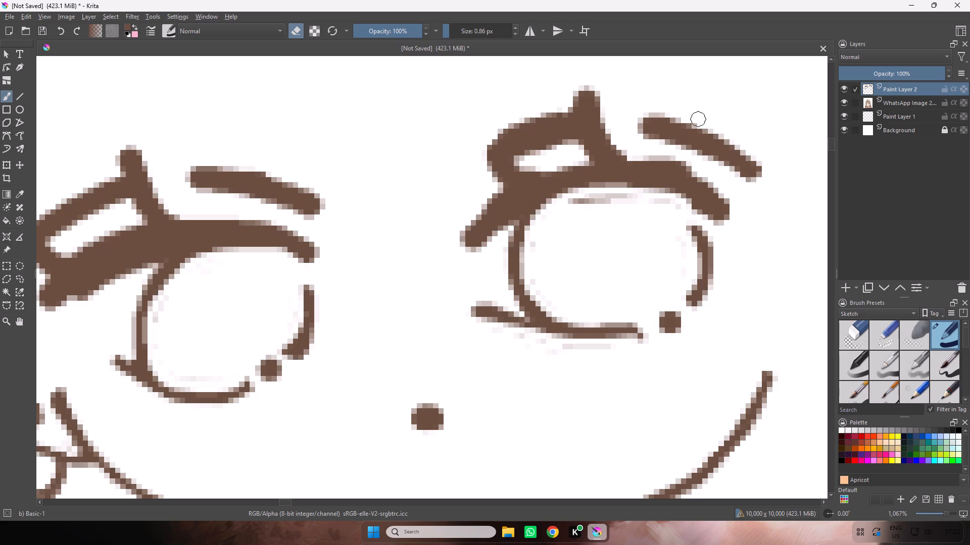
drag(697, 119, 637, 114)
drag(215, 159, 261, 171)
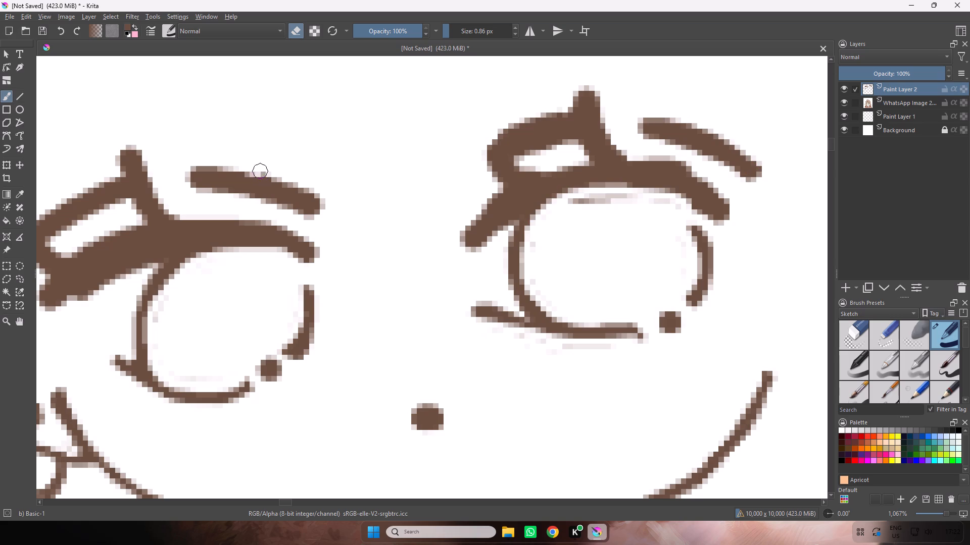
drag(261, 171, 337, 207)
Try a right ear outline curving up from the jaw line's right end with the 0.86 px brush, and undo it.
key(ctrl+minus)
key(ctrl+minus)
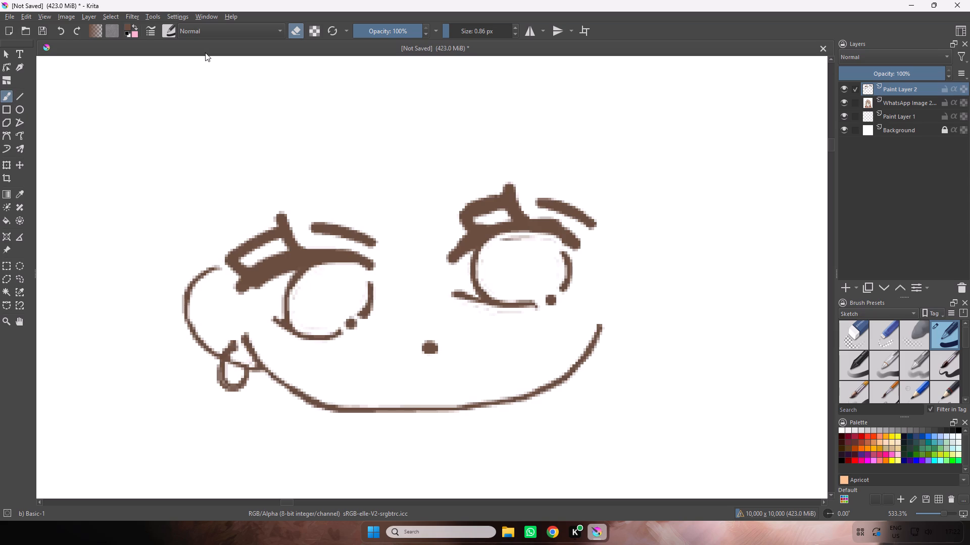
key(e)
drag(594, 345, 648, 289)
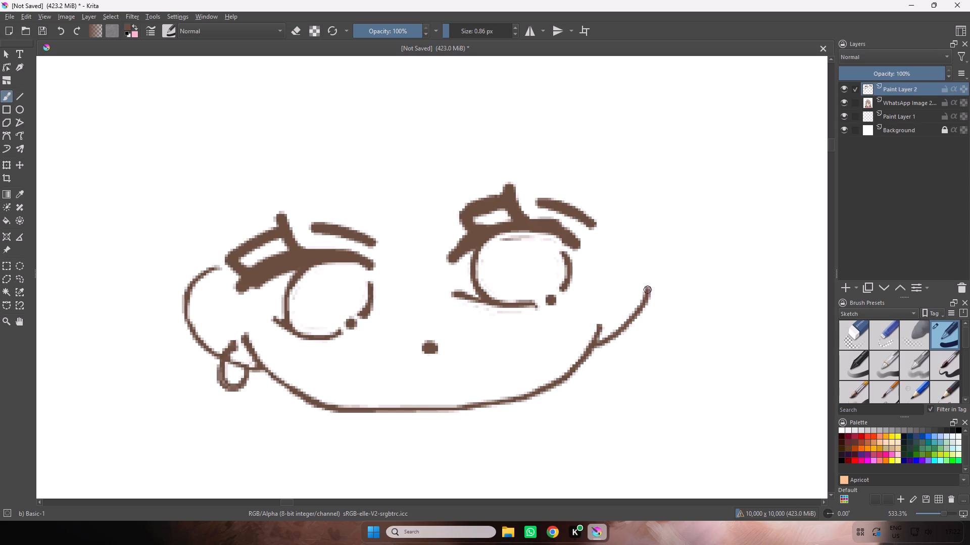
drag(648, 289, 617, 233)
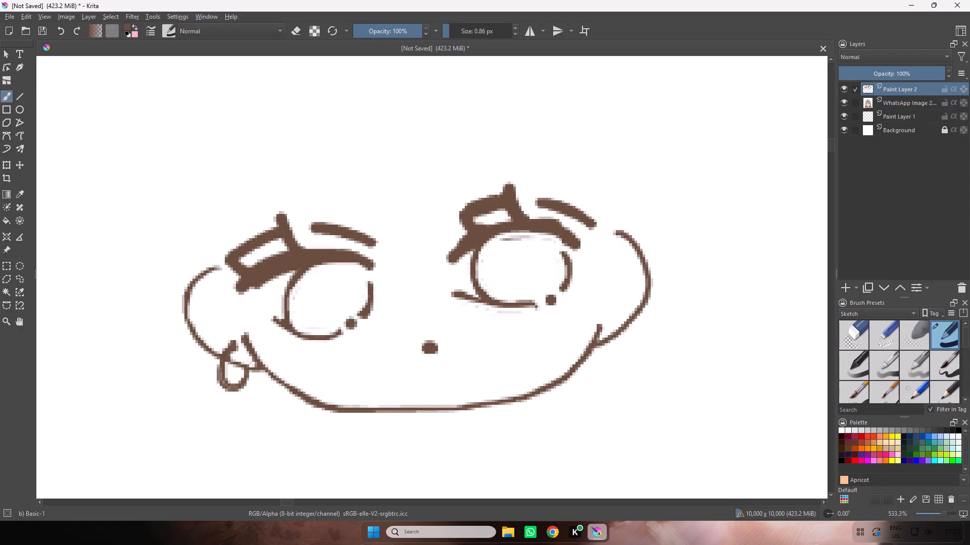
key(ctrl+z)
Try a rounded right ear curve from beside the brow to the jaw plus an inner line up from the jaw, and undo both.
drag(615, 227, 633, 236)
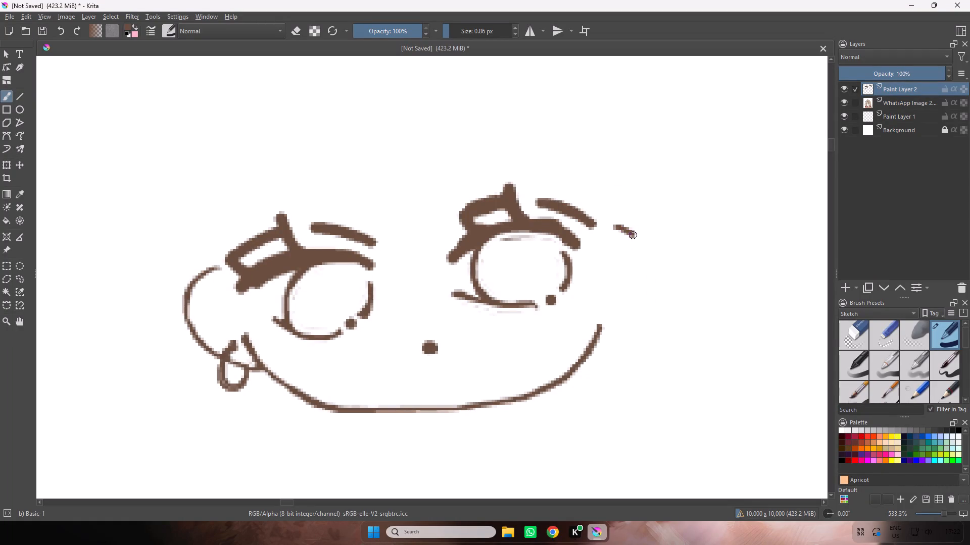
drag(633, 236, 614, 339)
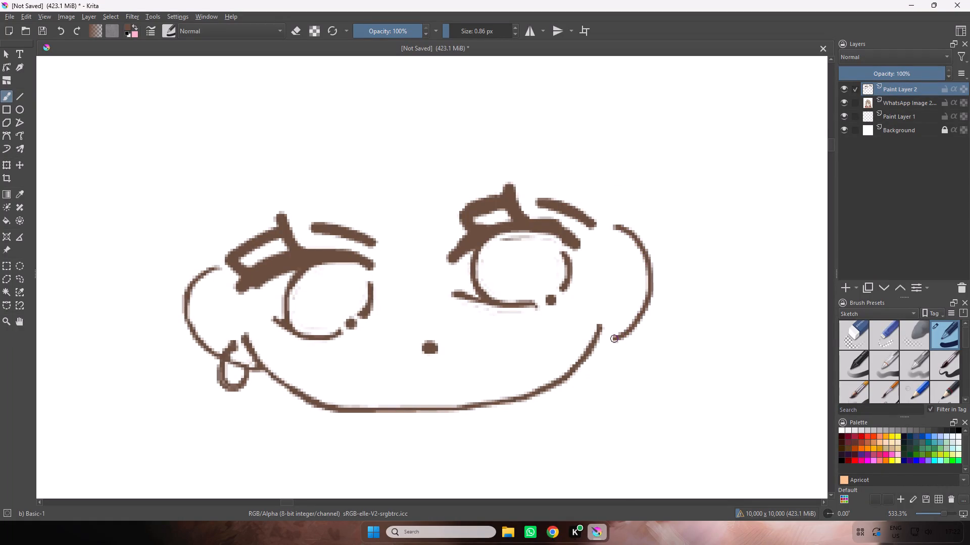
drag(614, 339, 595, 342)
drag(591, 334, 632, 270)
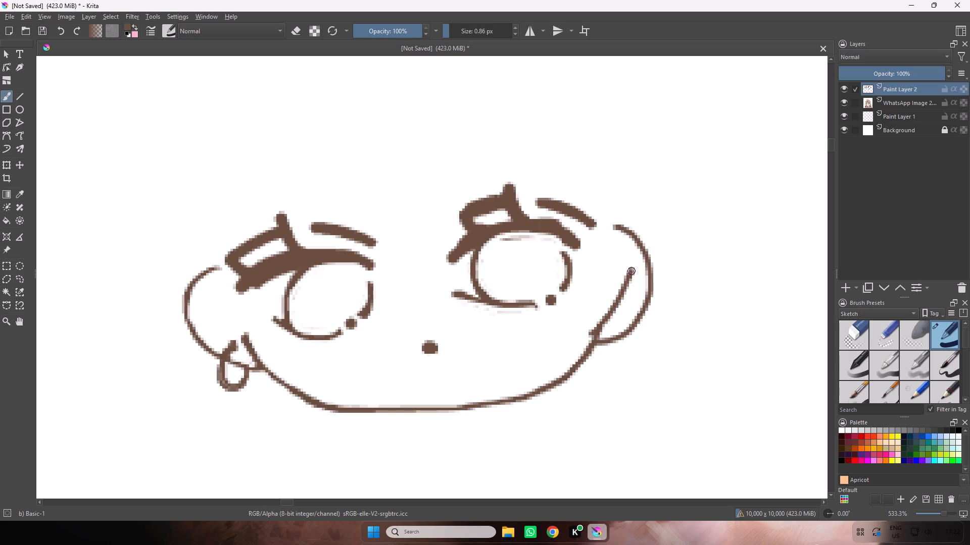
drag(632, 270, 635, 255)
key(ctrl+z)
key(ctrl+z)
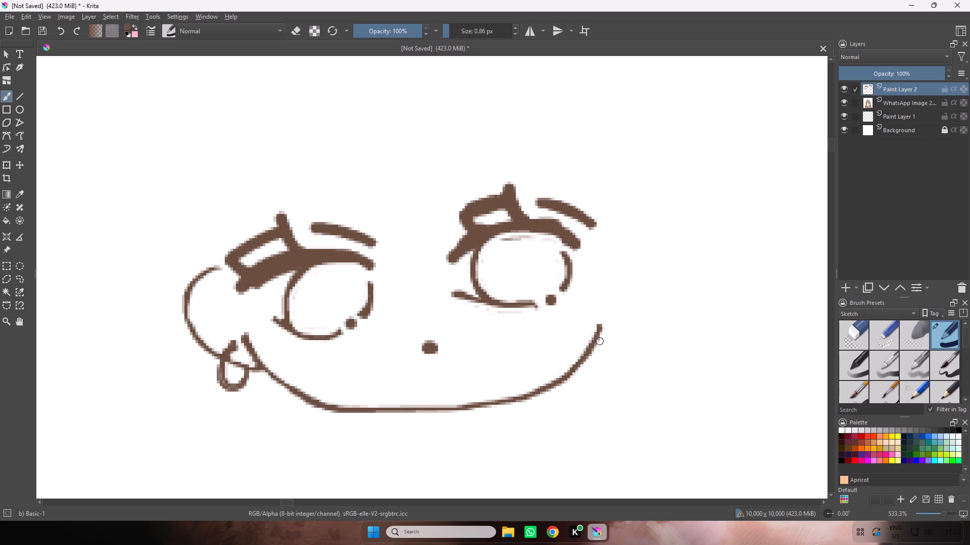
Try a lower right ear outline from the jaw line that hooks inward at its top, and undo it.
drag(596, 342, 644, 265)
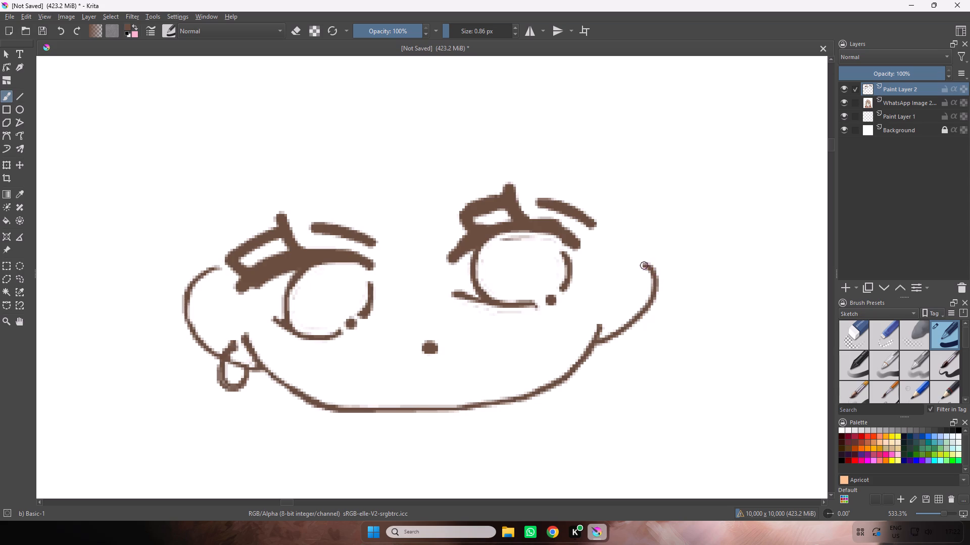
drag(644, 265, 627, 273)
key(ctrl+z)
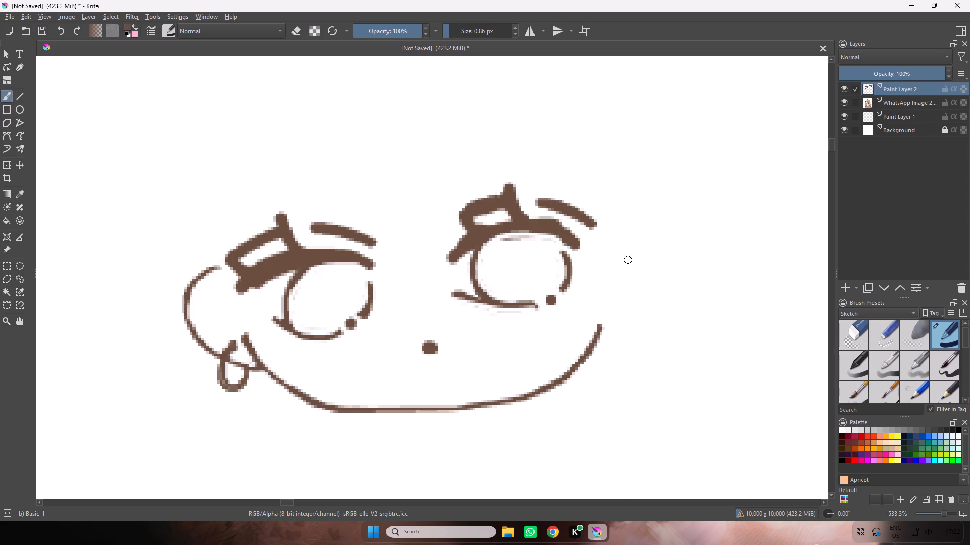
Draw the right ear outline from beside the right eye, curving outward and down to the jaw line's right end.
drag(626, 264, 652, 311)
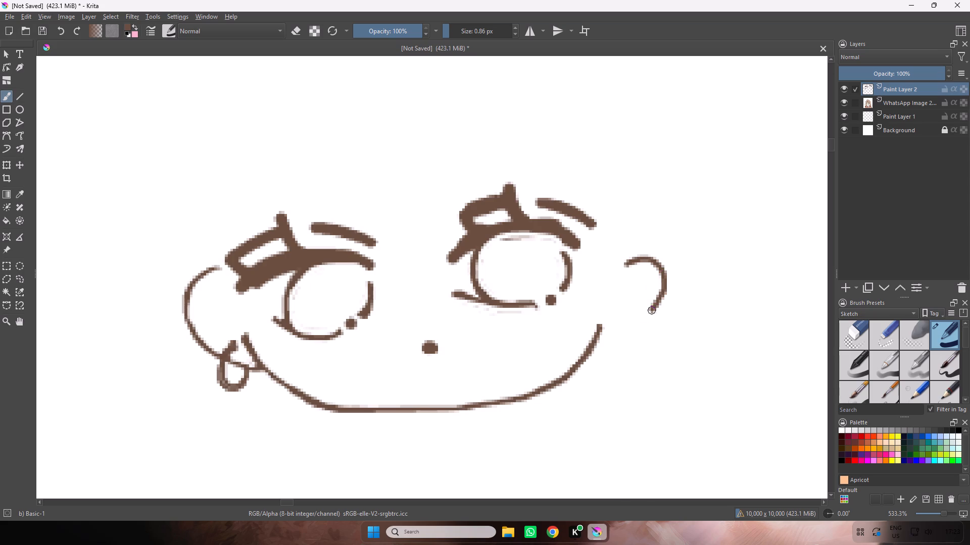
drag(652, 311, 597, 345)
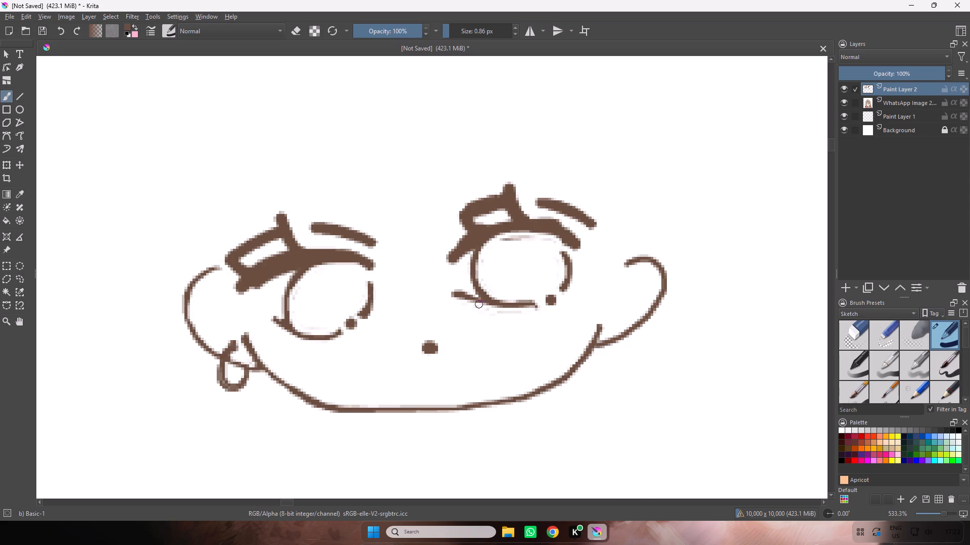
Erase the left ear outline and its earring, enlarging the eraser to 11.60 px to clear the remains beside the jaw.
key(e)
drag(219, 265, 188, 300)
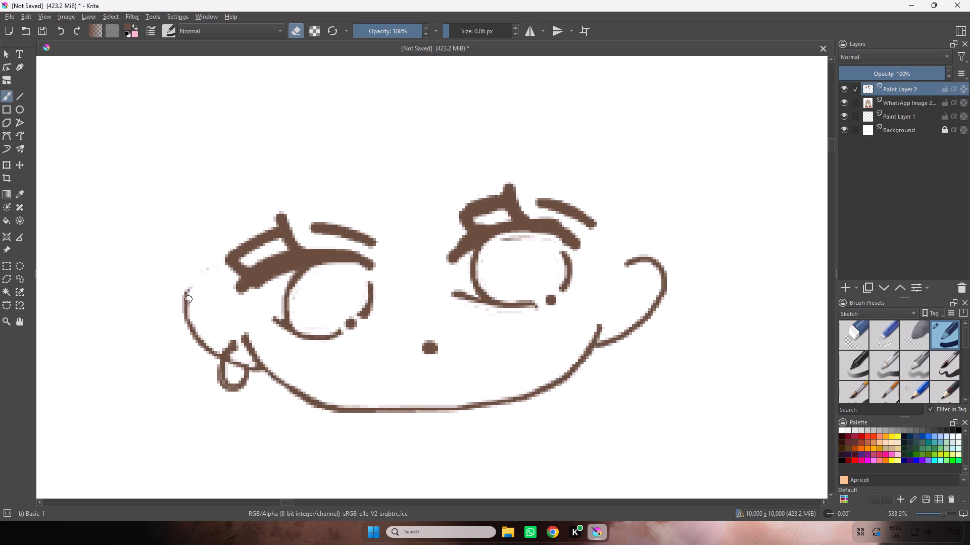
drag(188, 300, 195, 271)
click(457, 26)
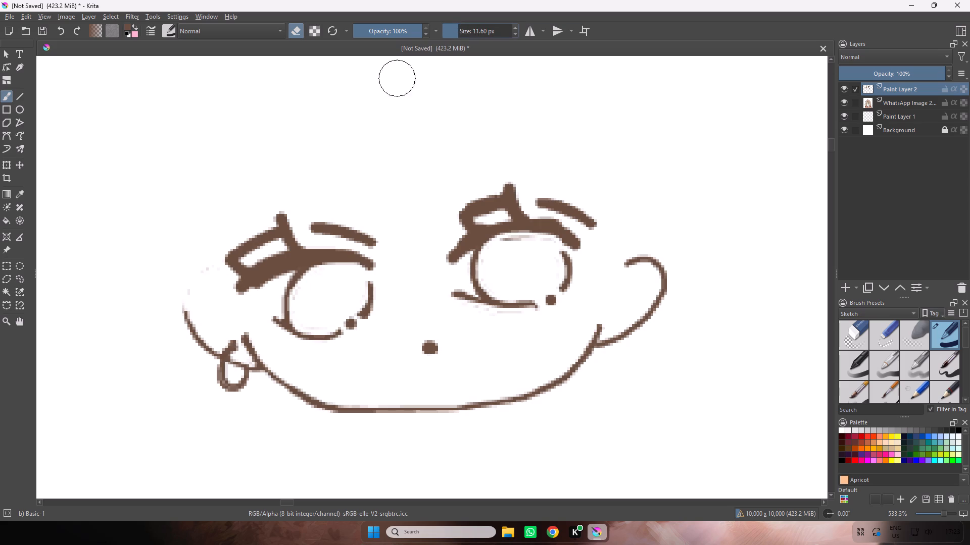
drag(199, 300, 240, 376)
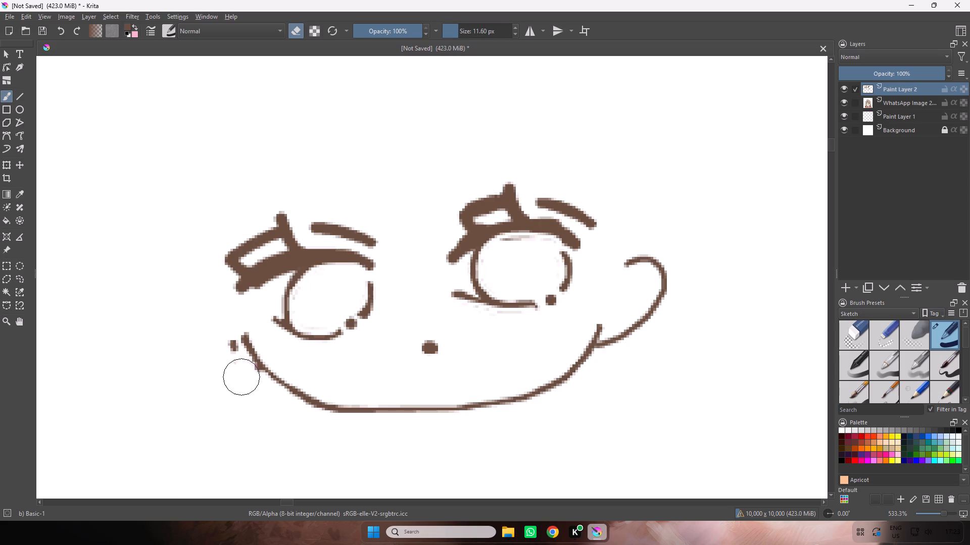
drag(240, 376, 229, 345)
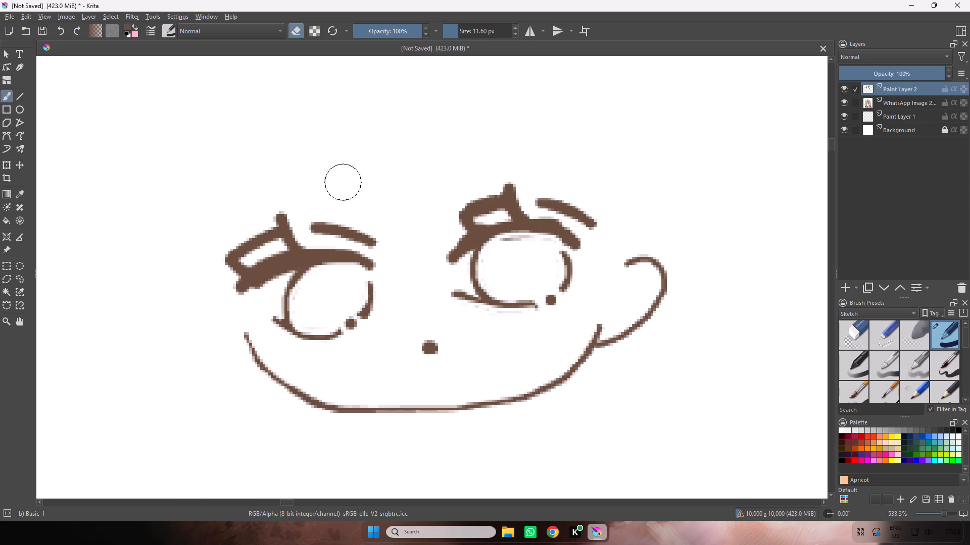
Redraw the left ear with a 0.29 px brush as a rounded curve from beside the outer lash down to the jaw line.
click(454, 29)
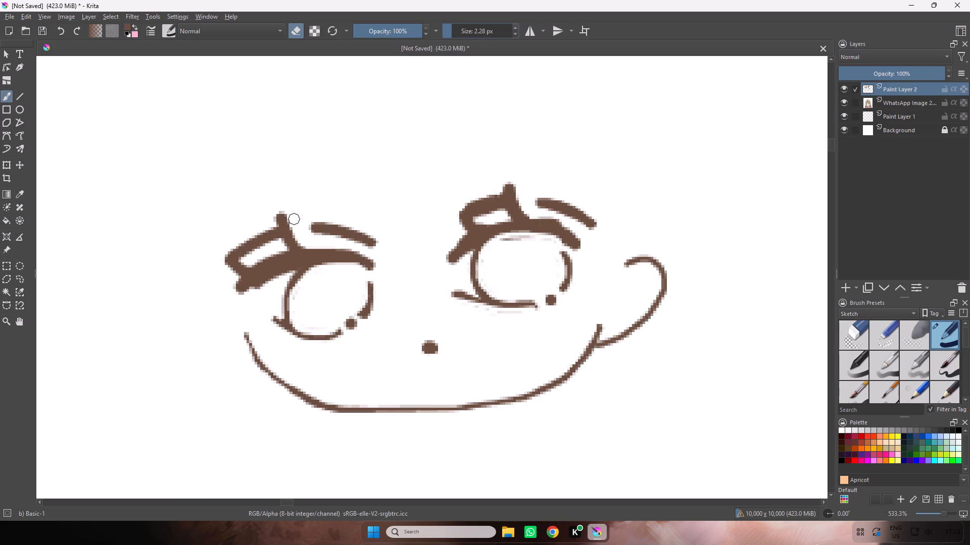
key(e)
drag(227, 295, 221, 293)
key(ctrl+z)
drag(456, 28, 449, 30)
drag(449, 30, 447, 30)
drag(227, 295, 226, 295)
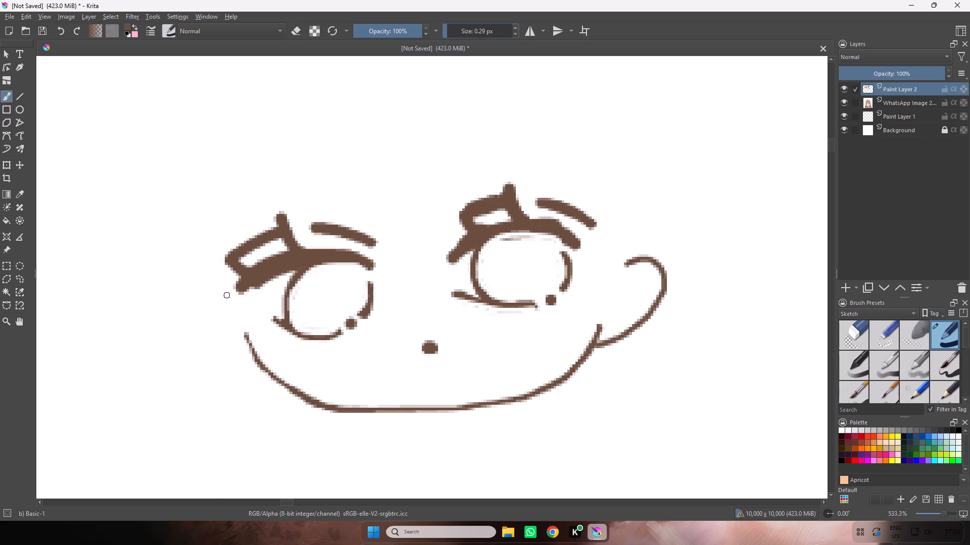
drag(226, 295, 229, 371)
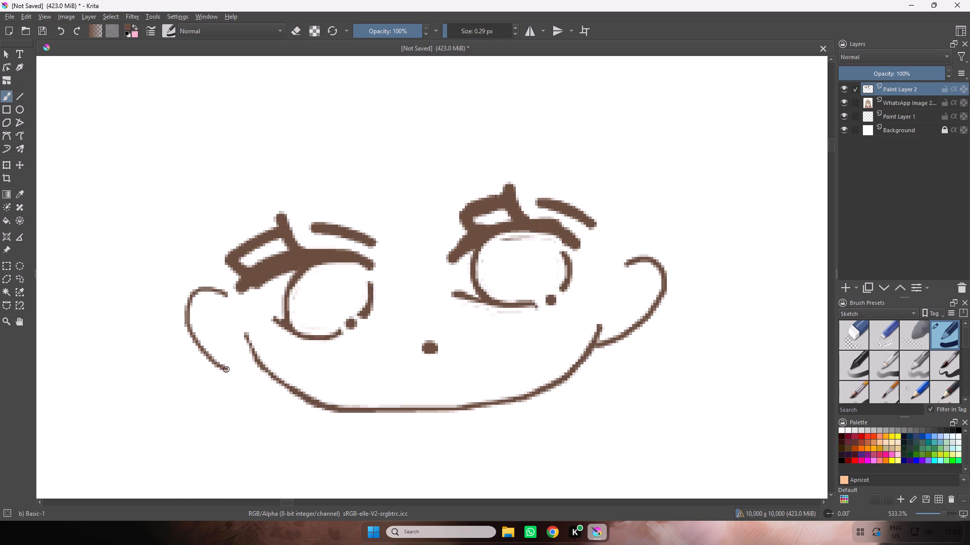
drag(229, 371, 257, 375)
Draw a curved hair strand line from above the left ear down across it, ending on the cheek inside the jaw line.
drag(198, 252, 265, 355)
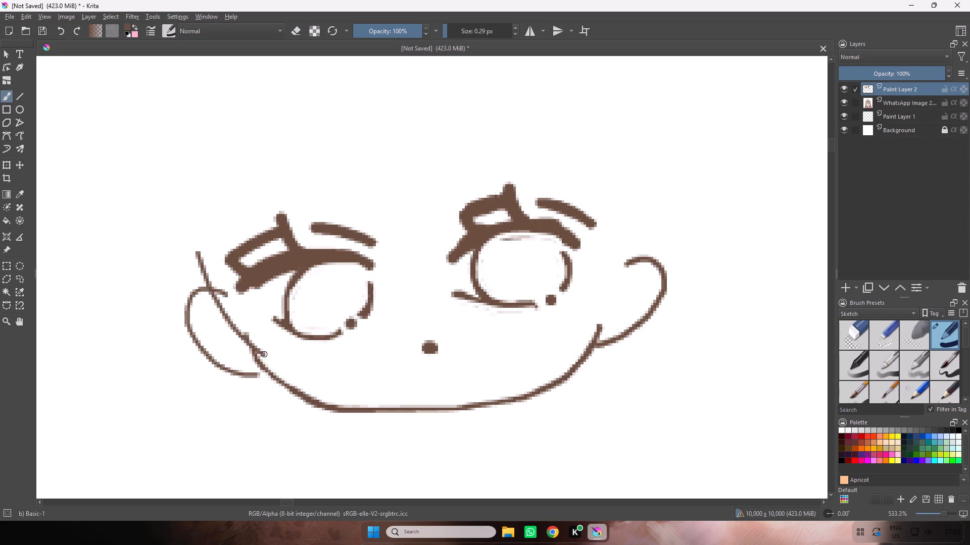
drag(265, 355, 288, 364)
click(288, 364)
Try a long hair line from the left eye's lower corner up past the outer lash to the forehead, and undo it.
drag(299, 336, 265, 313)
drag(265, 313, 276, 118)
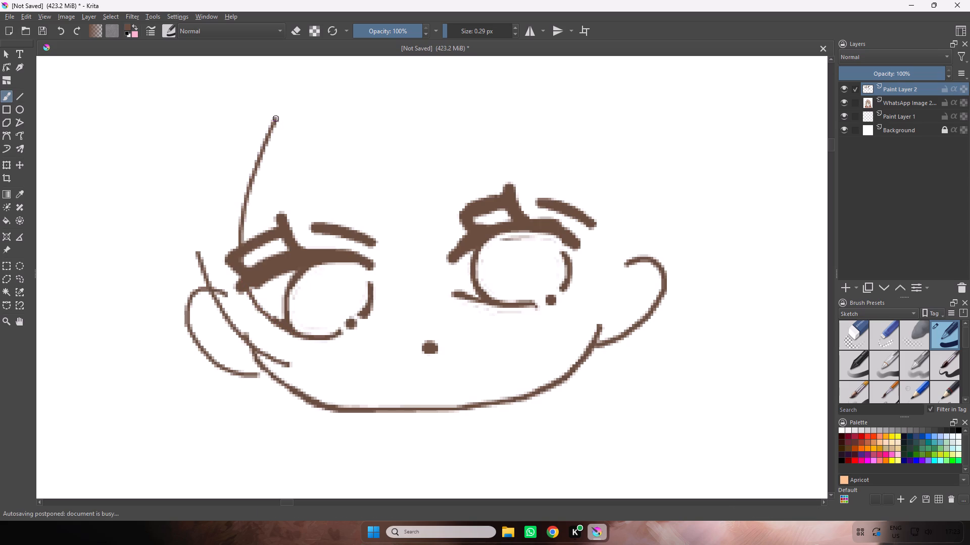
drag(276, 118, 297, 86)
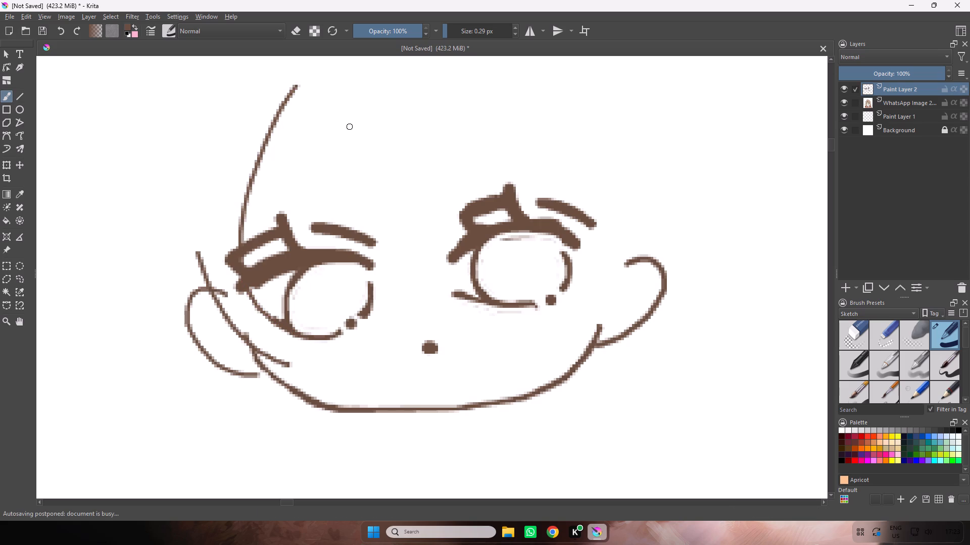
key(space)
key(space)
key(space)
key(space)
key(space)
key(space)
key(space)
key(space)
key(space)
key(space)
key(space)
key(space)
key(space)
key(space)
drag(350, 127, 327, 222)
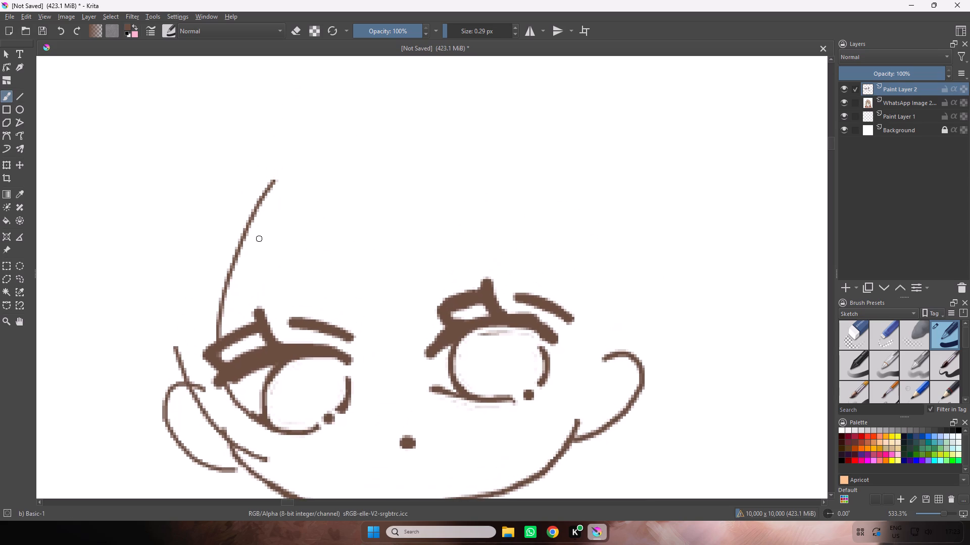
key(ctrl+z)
Draw a taller hair line from high above the forehead down past the left outer lash to the eye's lower corner, retracing and extending its tip.
drag(284, 104, 277, 110)
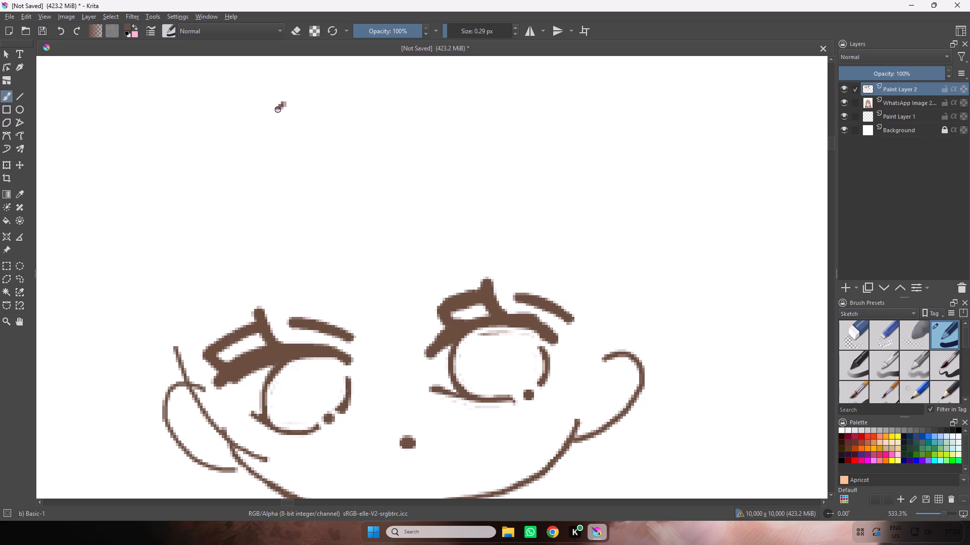
drag(277, 110, 230, 389)
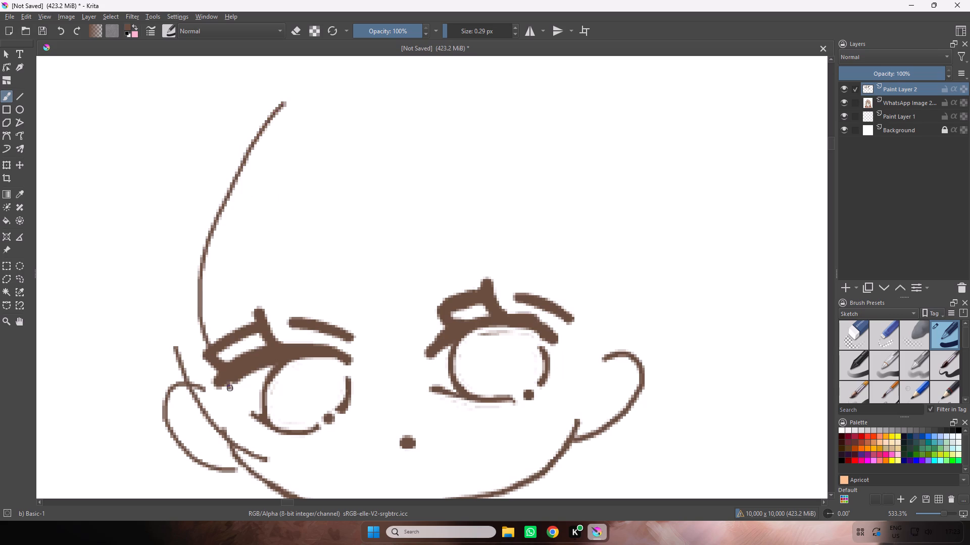
drag(230, 389, 260, 421)
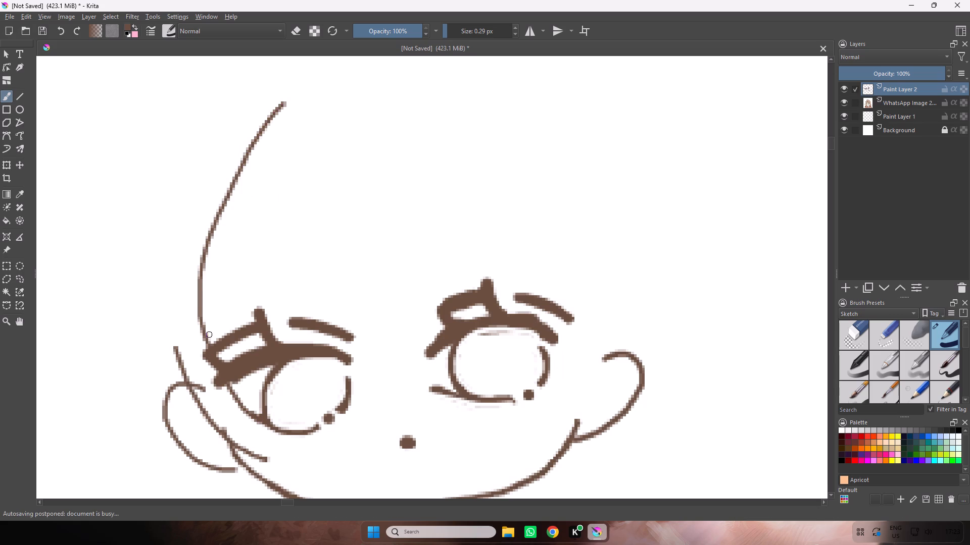
drag(201, 319, 208, 245)
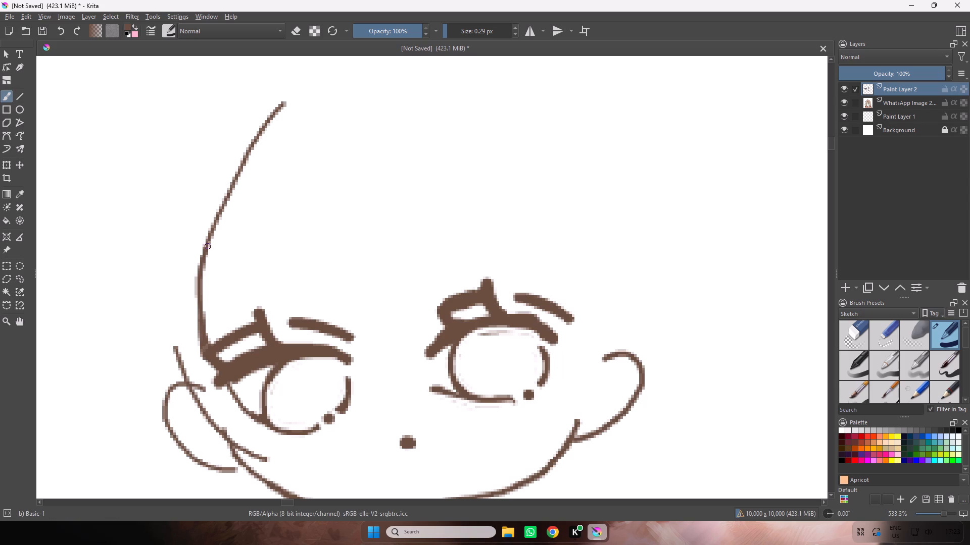
drag(208, 245, 278, 105)
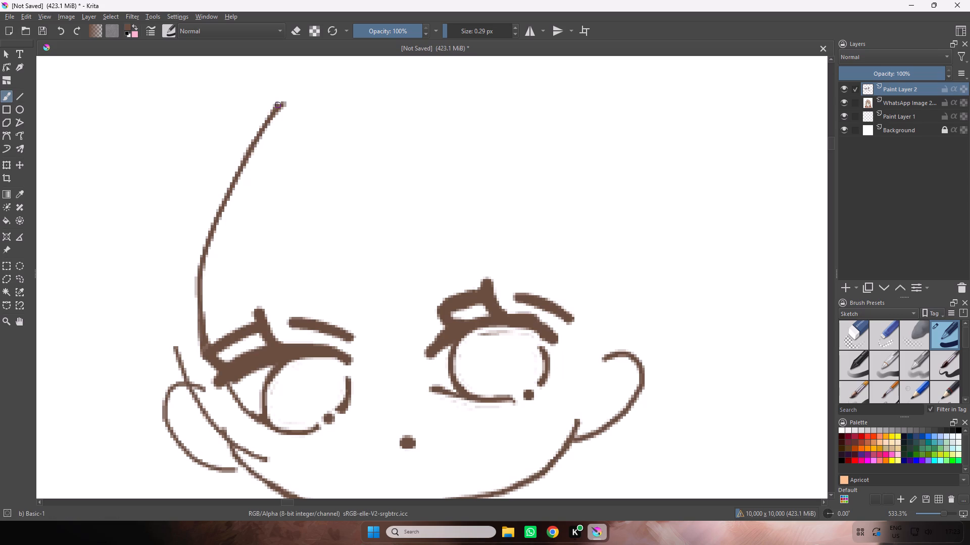
drag(275, 107, 282, 103)
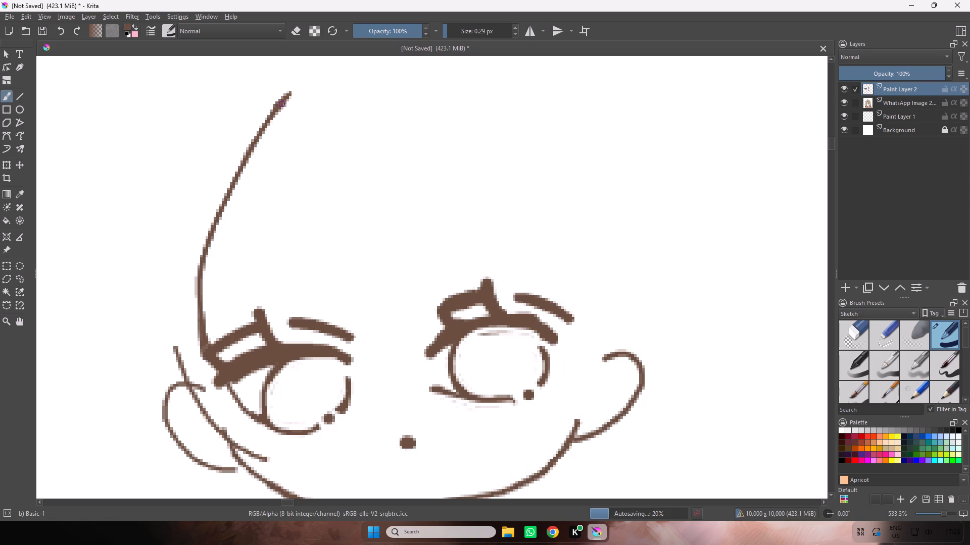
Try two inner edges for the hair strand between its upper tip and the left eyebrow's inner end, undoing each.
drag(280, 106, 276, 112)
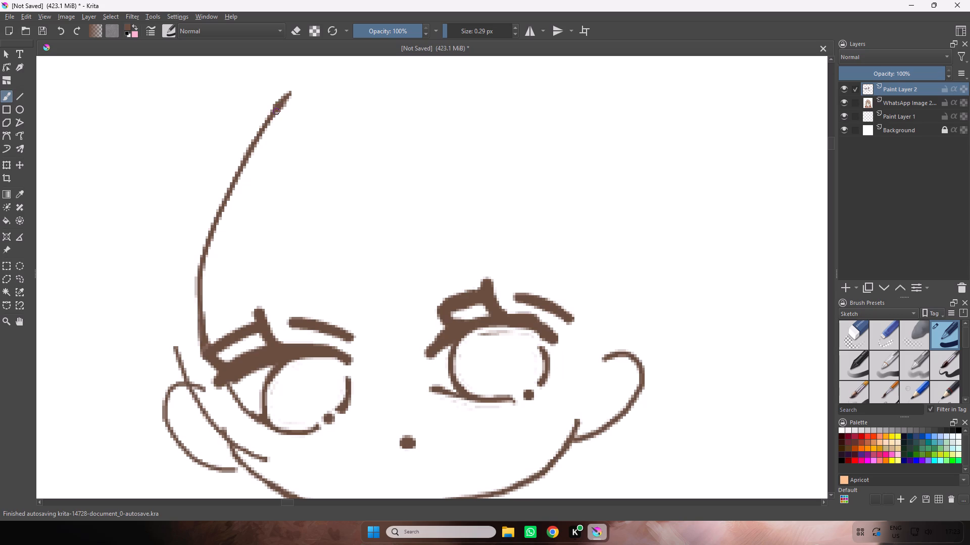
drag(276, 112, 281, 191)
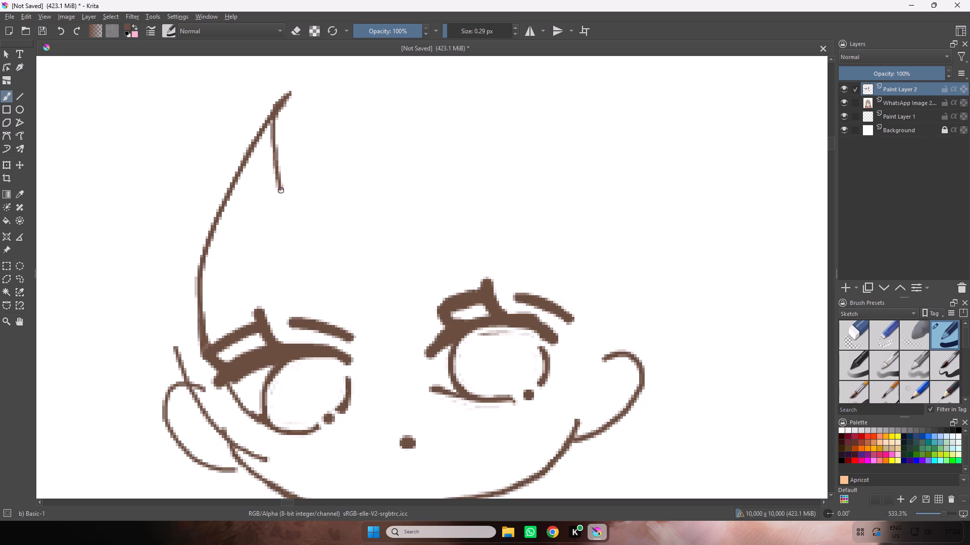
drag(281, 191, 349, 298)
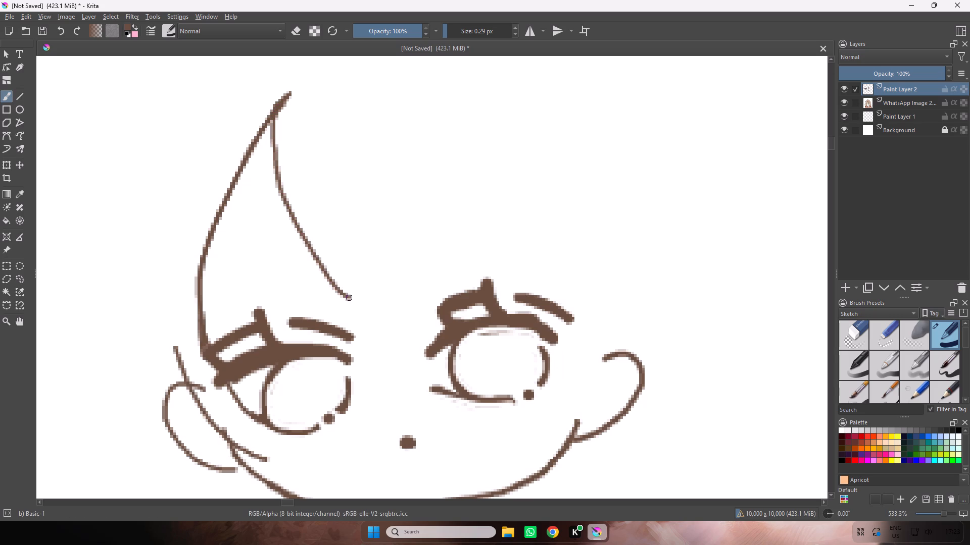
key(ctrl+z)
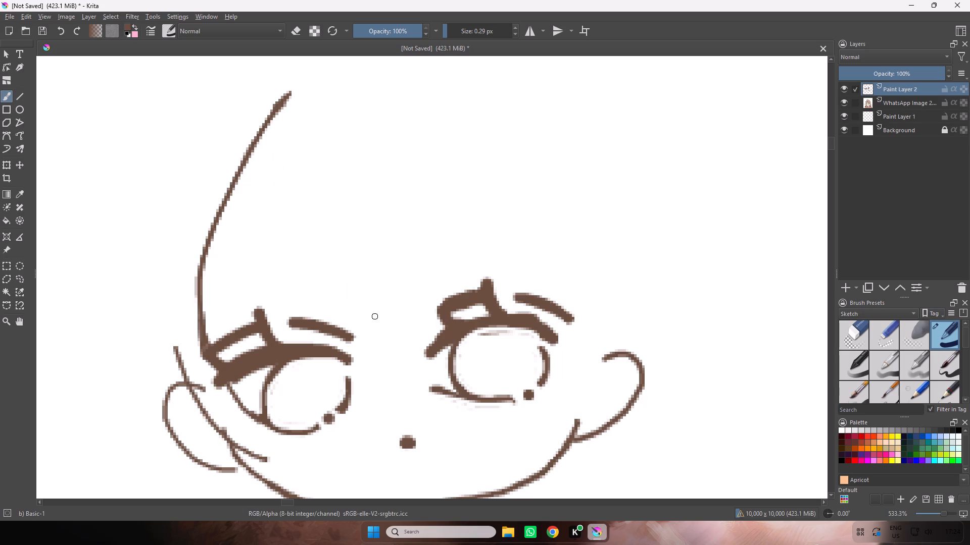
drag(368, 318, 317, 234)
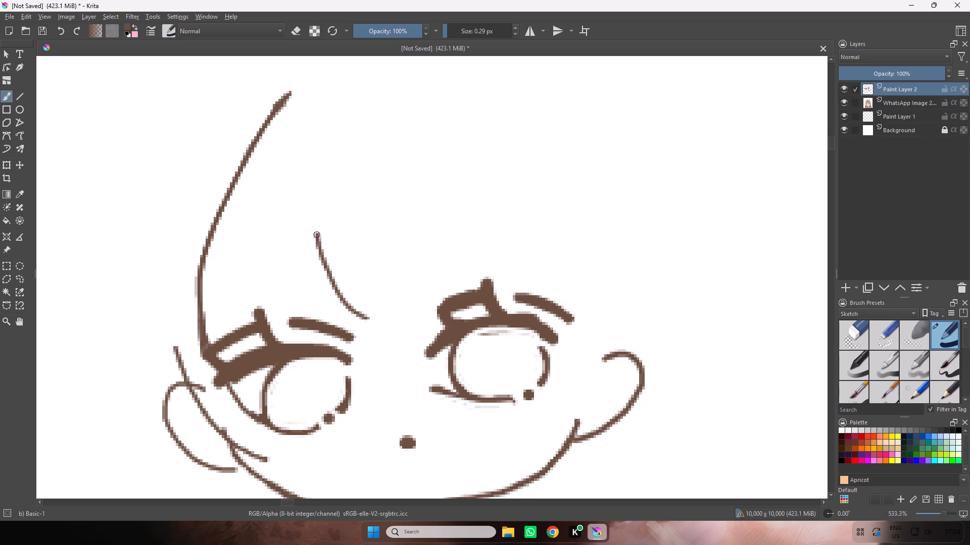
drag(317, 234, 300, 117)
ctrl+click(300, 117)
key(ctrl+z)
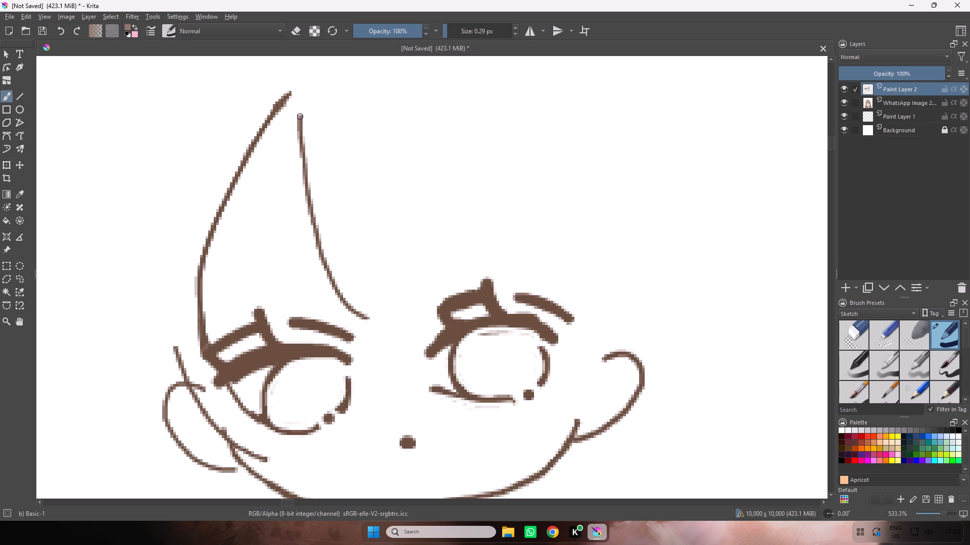
Draw the strand's inner edge in a lighter brown, curving from above the left eyebrow's inner end up to the strand's tip.
drag(362, 313, 313, 265)
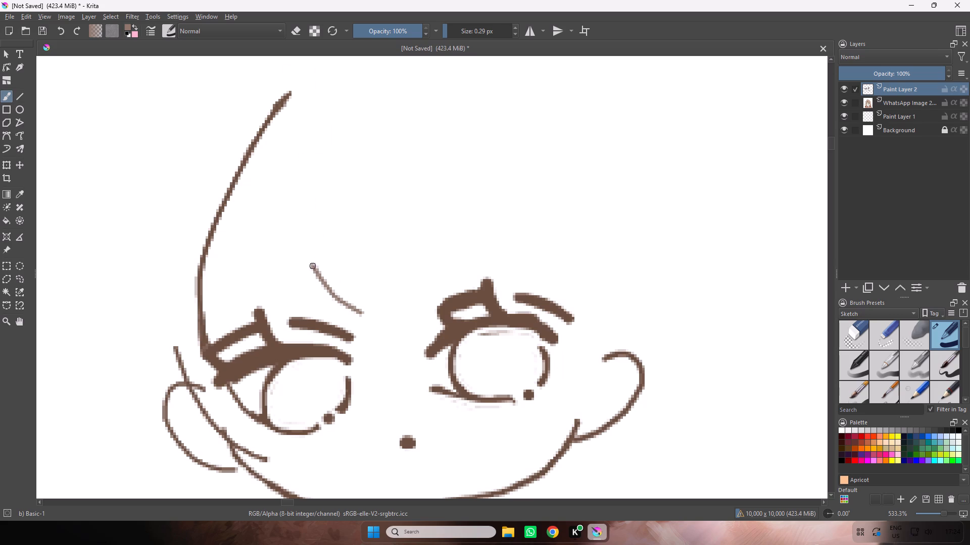
drag(313, 265, 281, 103)
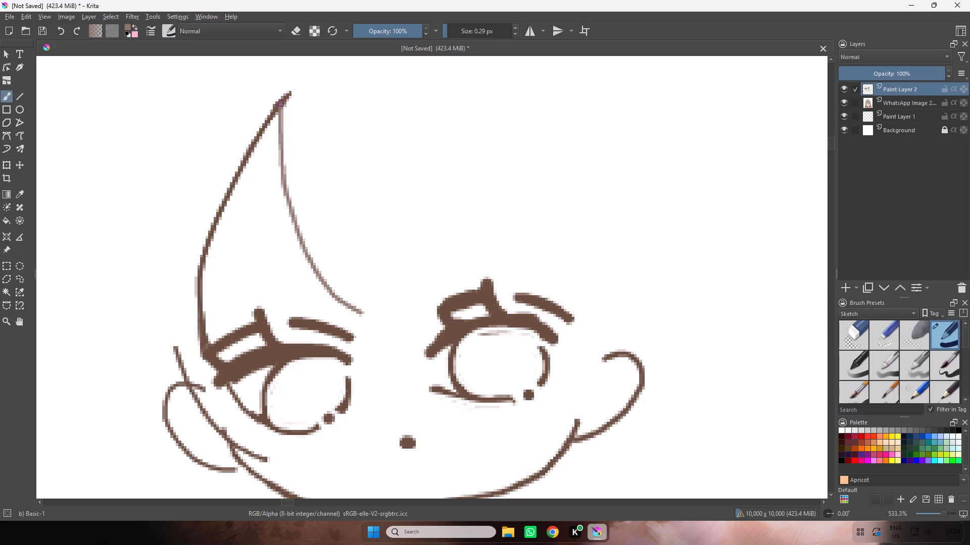
drag(281, 103, 285, 95)
click(285, 95)
Retrace the strand's inner edge from tip to lower end and fill the gap between its lines, thickening it toward the brow.
drag(283, 100, 278, 129)
drag(278, 129, 338, 289)
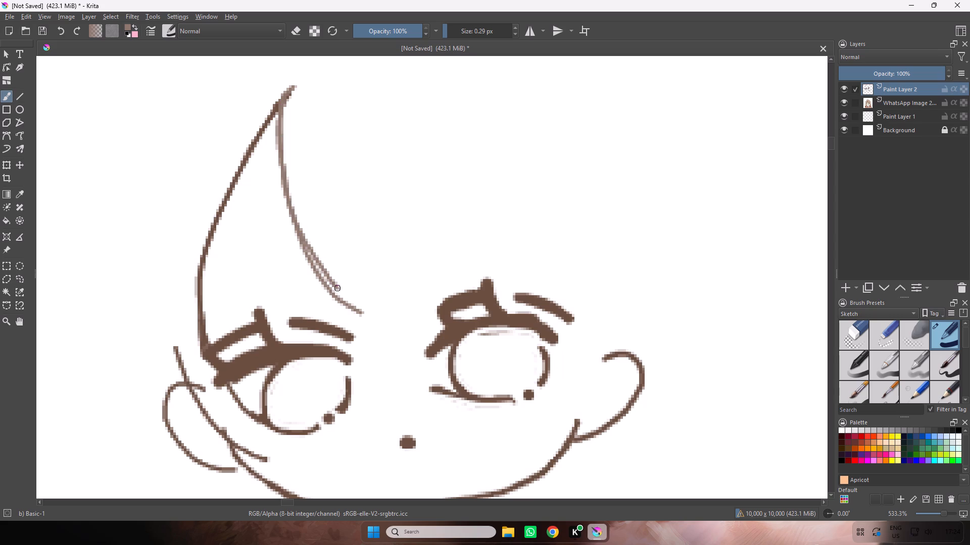
drag(338, 289, 360, 311)
key(ctrl+equal)
key(ctrl+equal)
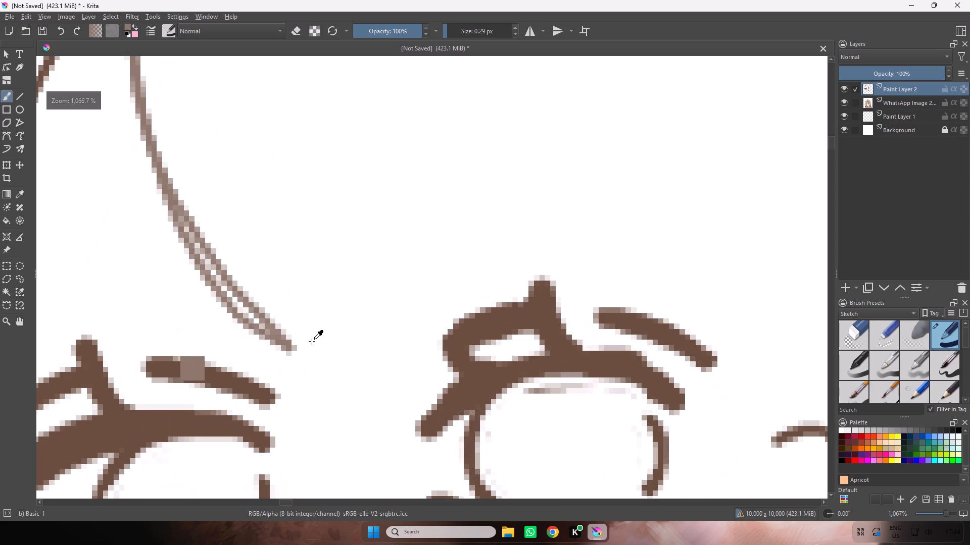
key(space)
key(space)
key(space)
key(space)
key(space)
key(space)
key(space)
key(space)
key(space)
key(space)
key(space)
key(space)
drag(366, 218, 611, 396)
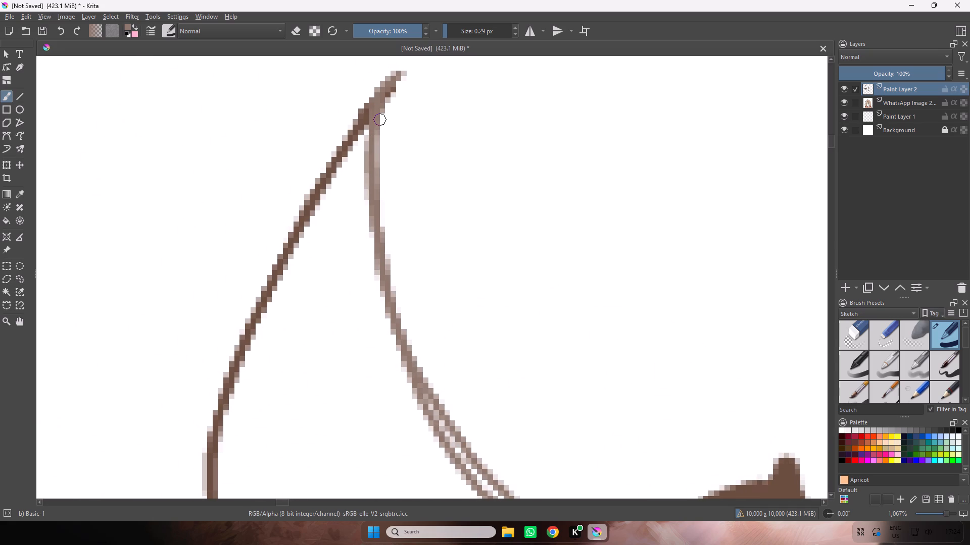
drag(378, 115, 427, 399)
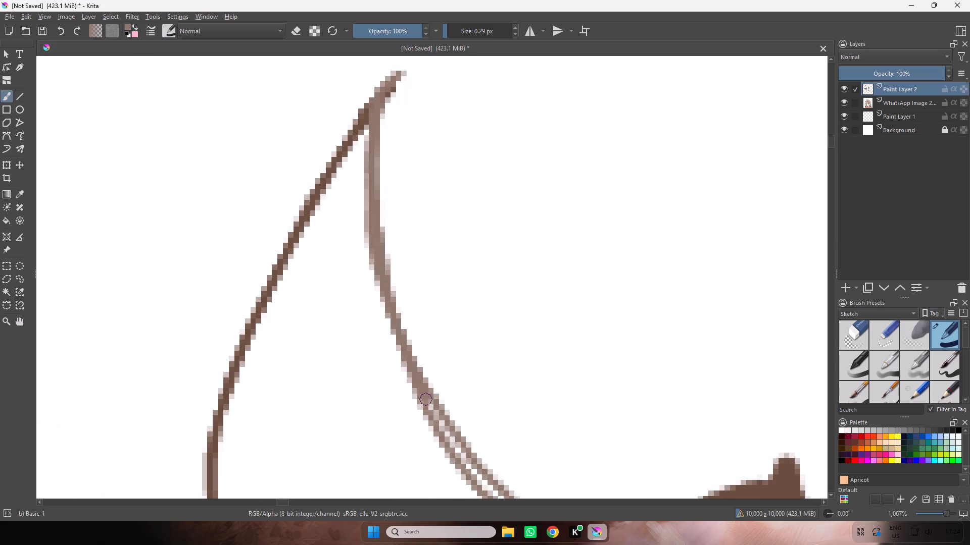
drag(427, 399, 426, 401)
key(space)
key(space)
key(space)
key(space)
key(space)
key(space)
key(space)
drag(462, 341, 415, 182)
drag(379, 237, 379, 238)
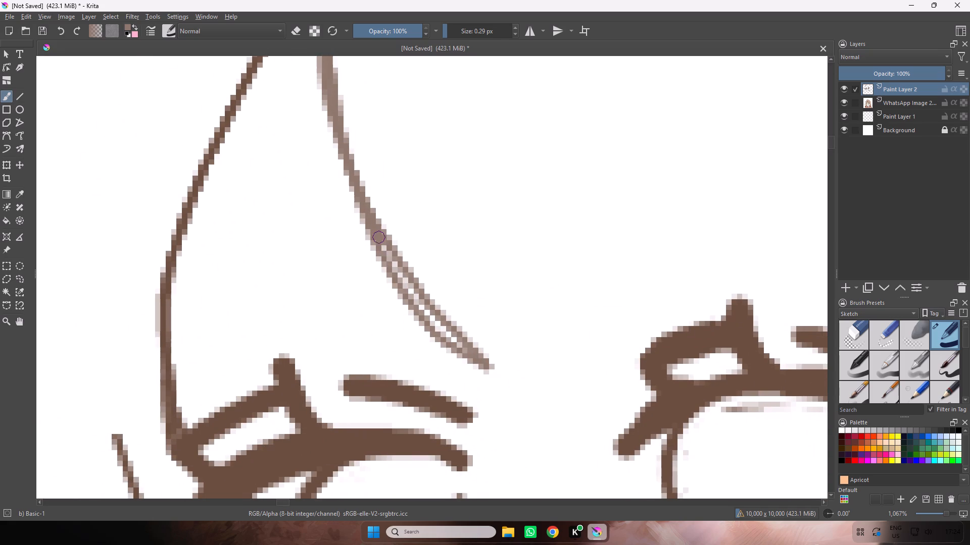
drag(379, 238, 439, 331)
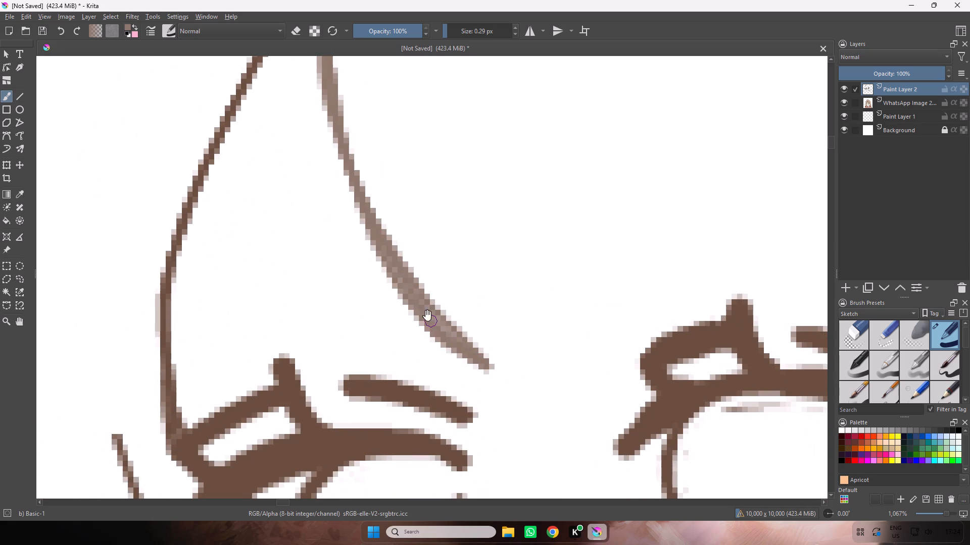
Thicken the strand's outer edge with a stroke along it from the tip down toward the left eye's outer lash.
key(space)
key(space)
key(space)
key(space)
key(space)
key(space)
key(space)
key(space)
key(space)
drag(380, 257, 420, 363)
key(space)
key(space)
drag(379, 114, 394, 181)
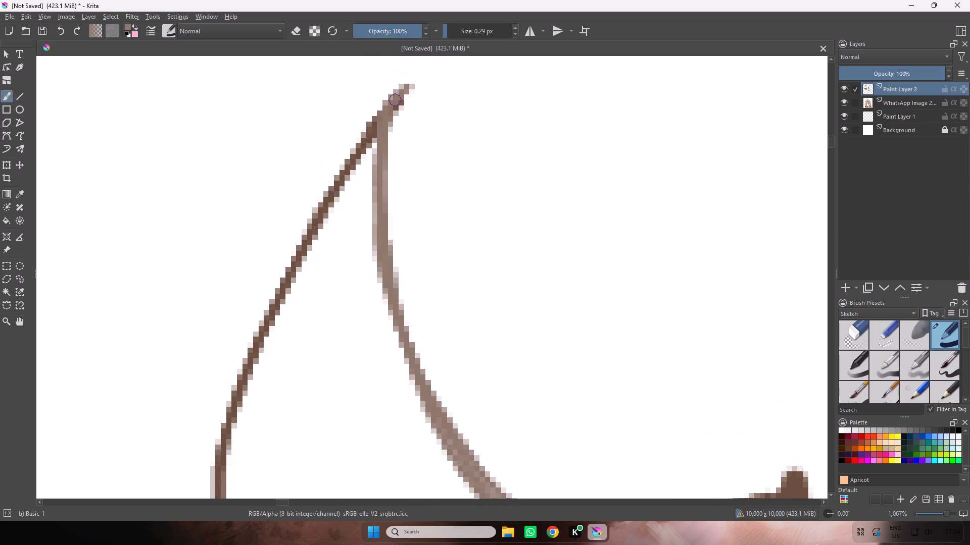
drag(398, 94, 340, 171)
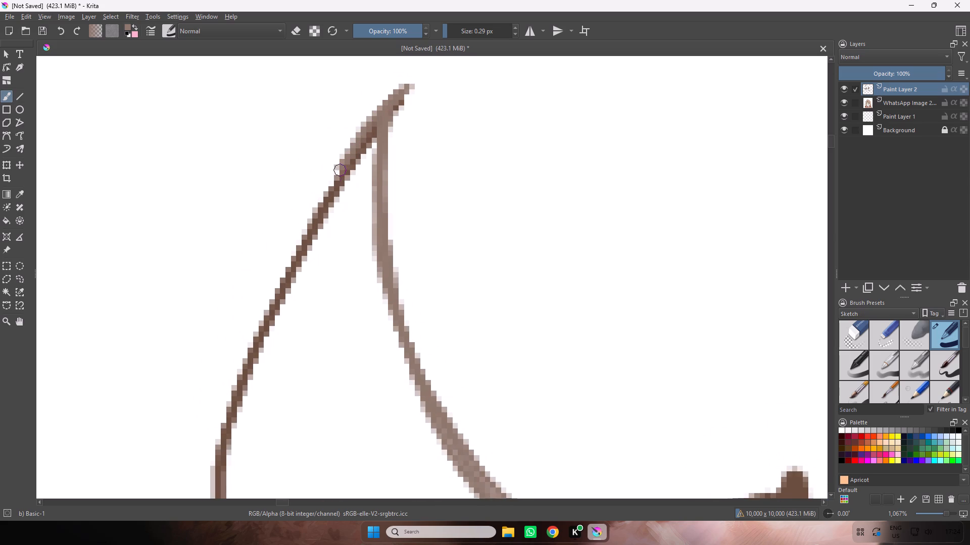
drag(340, 171, 250, 353)
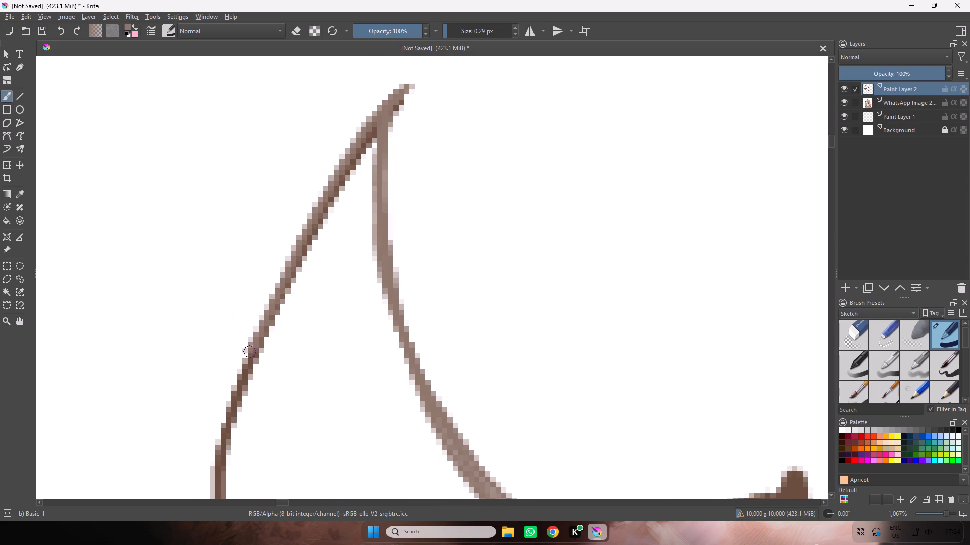
drag(250, 353, 220, 462)
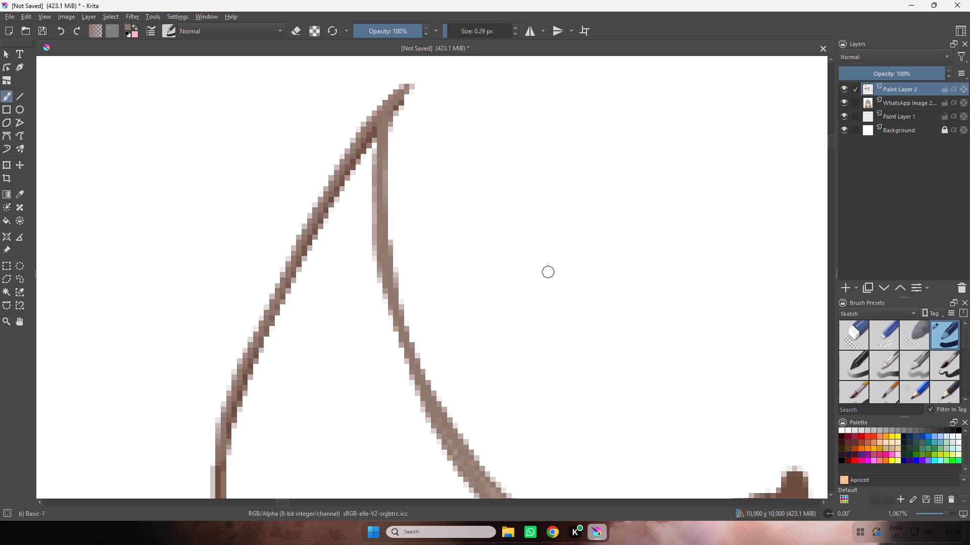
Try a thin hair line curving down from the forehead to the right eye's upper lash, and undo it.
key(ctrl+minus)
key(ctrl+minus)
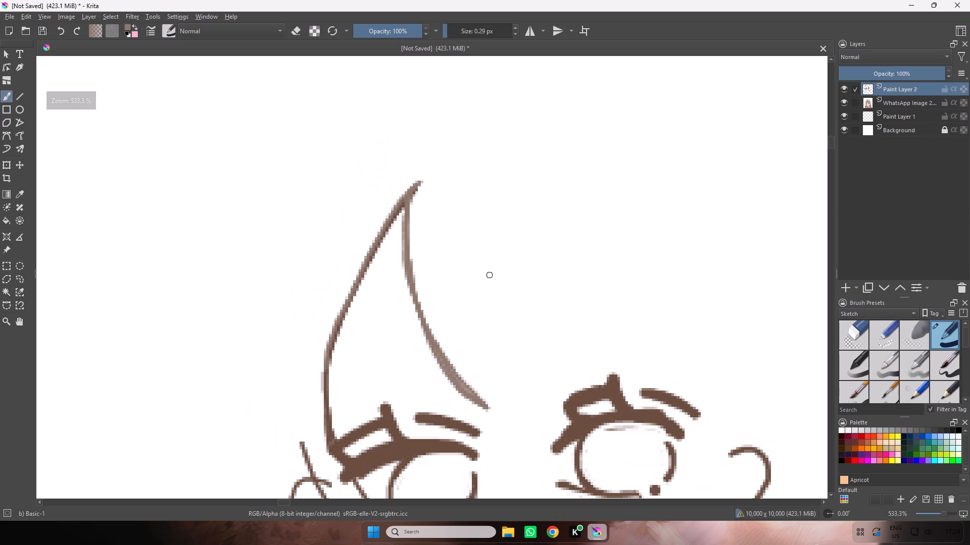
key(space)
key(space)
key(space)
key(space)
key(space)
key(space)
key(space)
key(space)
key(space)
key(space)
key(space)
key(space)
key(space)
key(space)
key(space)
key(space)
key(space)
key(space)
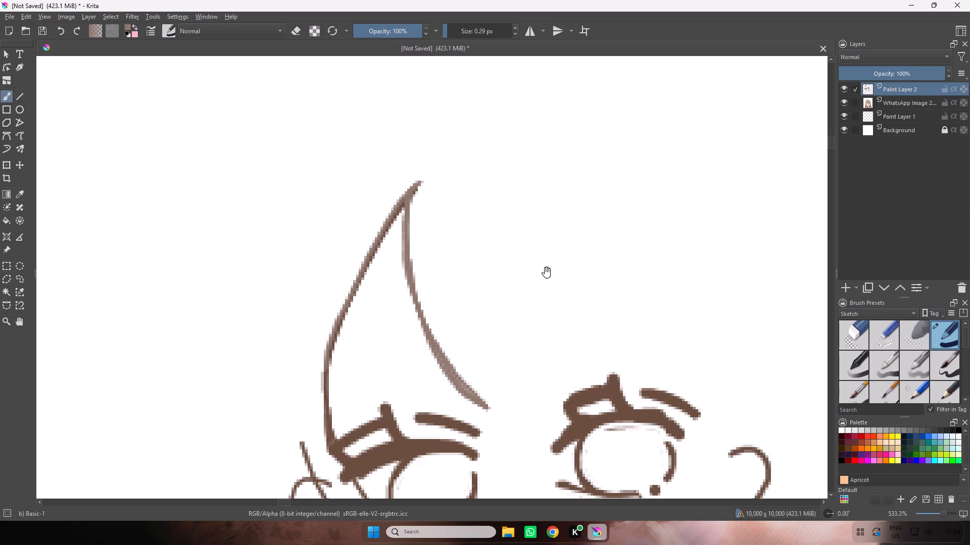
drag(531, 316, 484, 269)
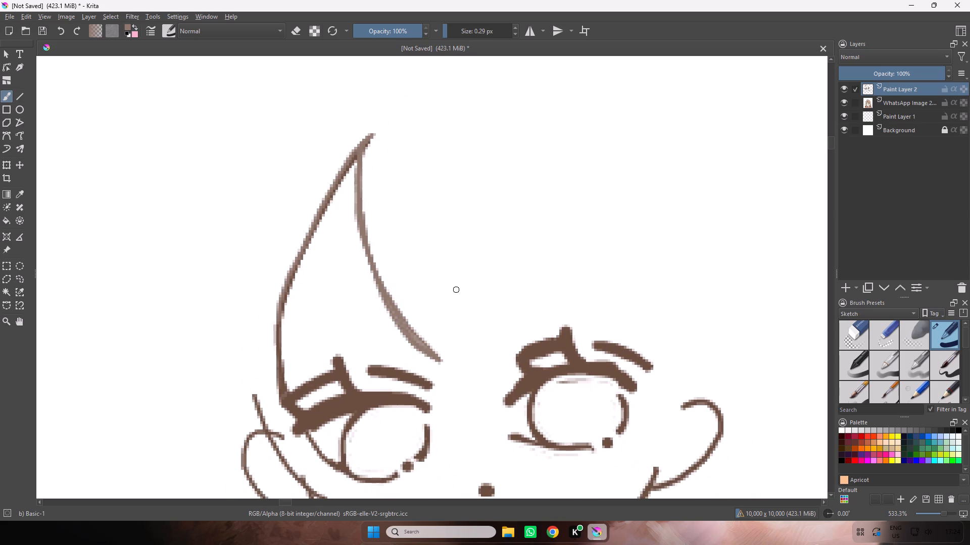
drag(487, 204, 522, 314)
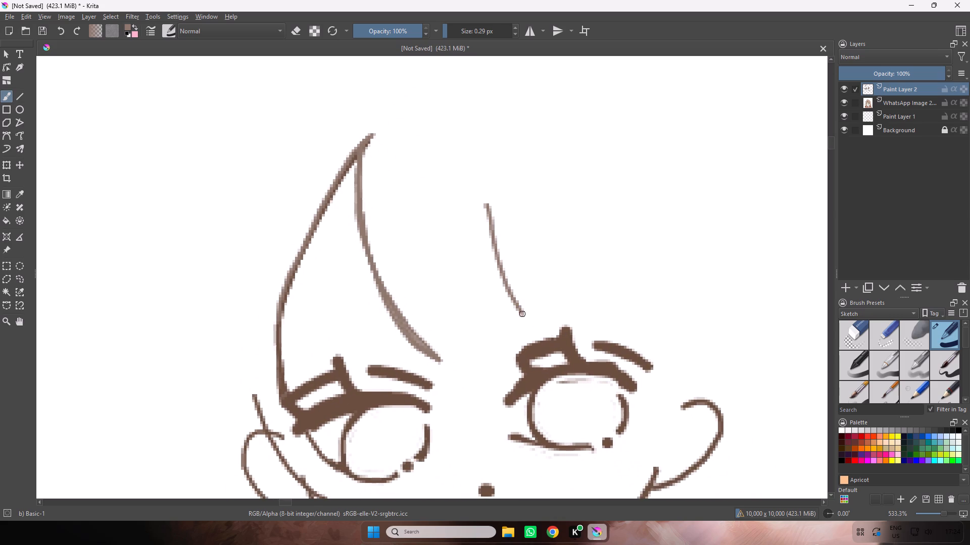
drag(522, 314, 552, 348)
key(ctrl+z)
Pick the dark brown from the left eye's upper lash and draw a doubled hair line from the forehead into the right eye's upper lash.
click(17, 194)
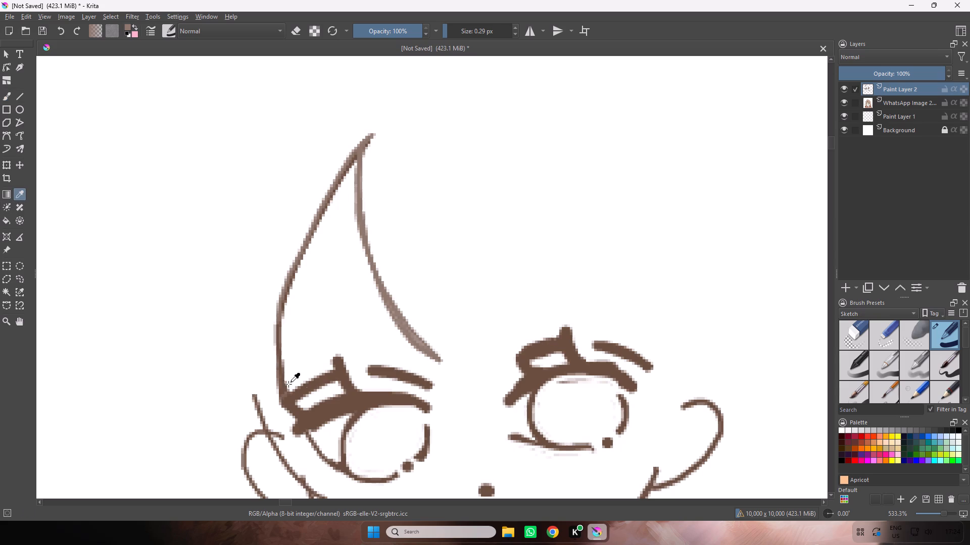
click(343, 403)
click(7, 92)
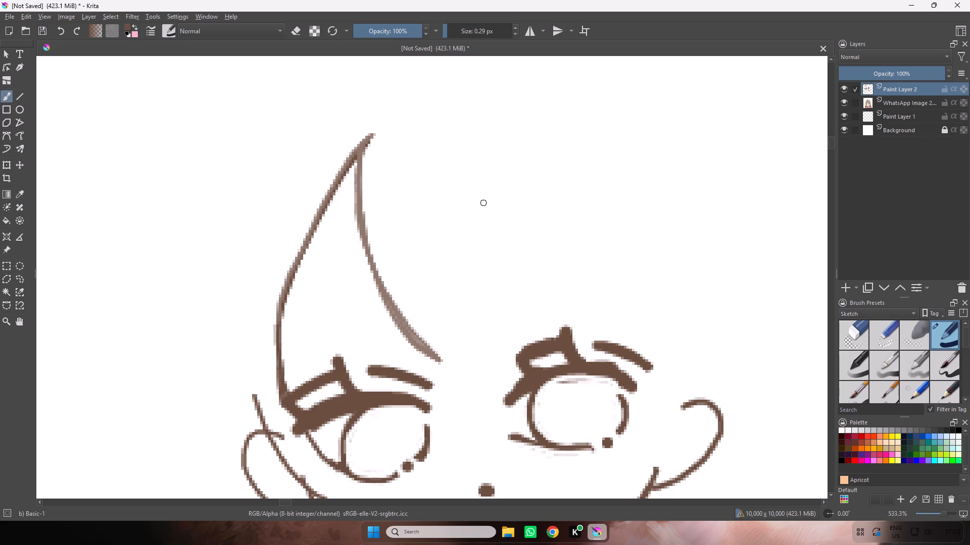
click(497, 232)
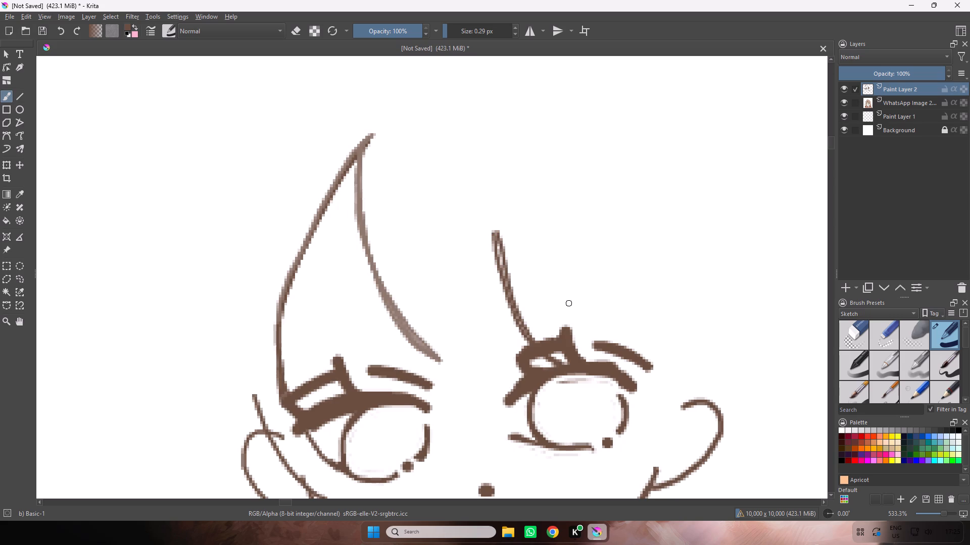
Draw a short curved hair line from the forehead down to the right eyebrow's inner end and retrace it.
drag(572, 279, 578, 298)
drag(578, 298, 615, 341)
drag(615, 341, 575, 287)
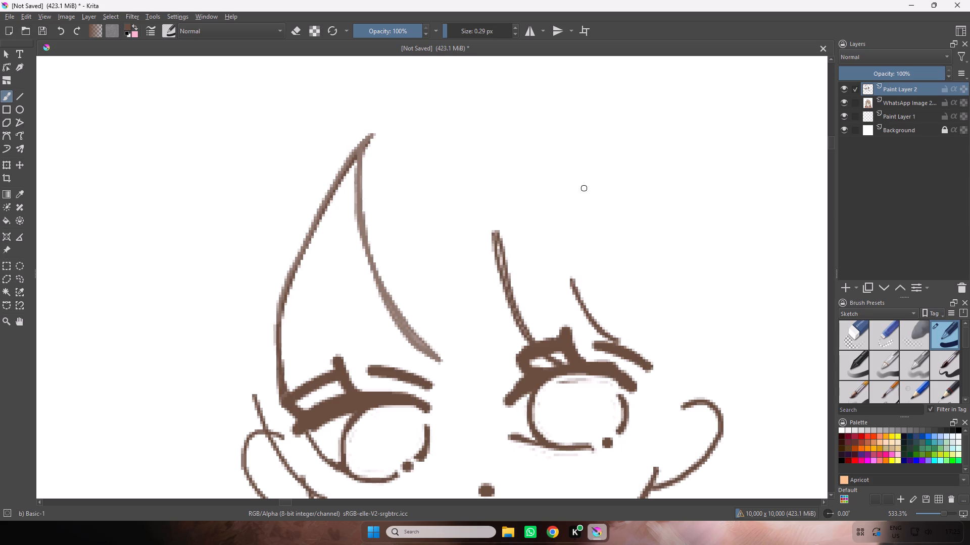
Draw the long outer hair line from the top of the forehead around the right eye's outer side, ending below its outer corner.
drag(556, 115, 593, 159)
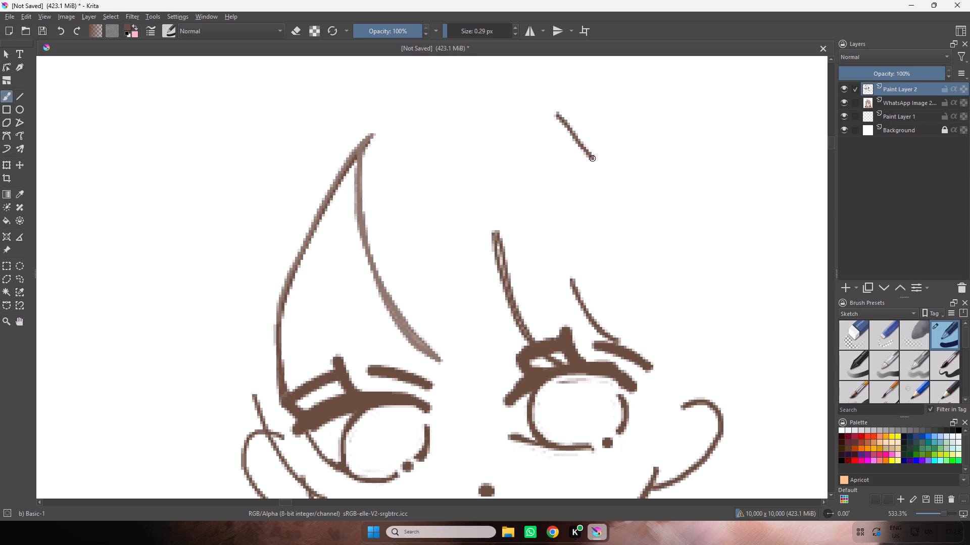
drag(593, 159, 646, 278)
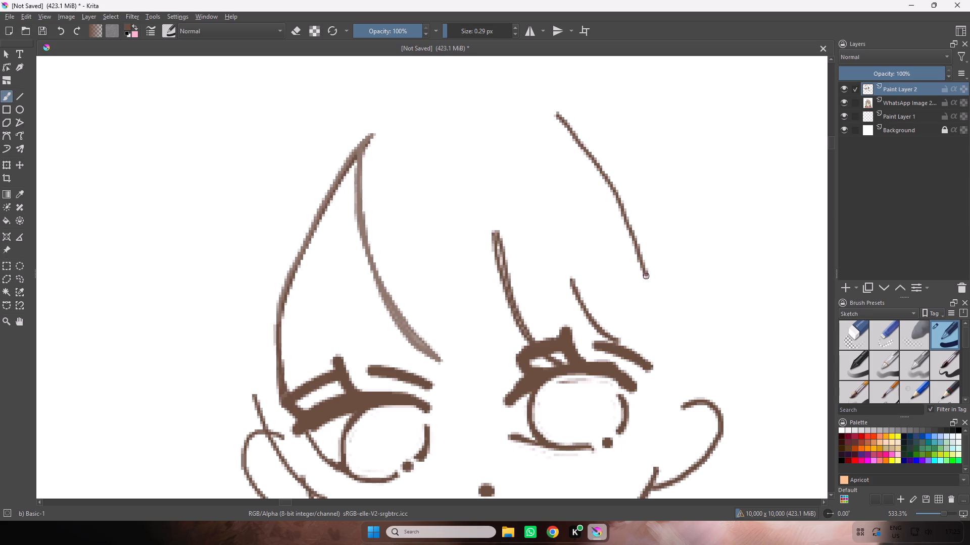
drag(646, 278, 629, 442)
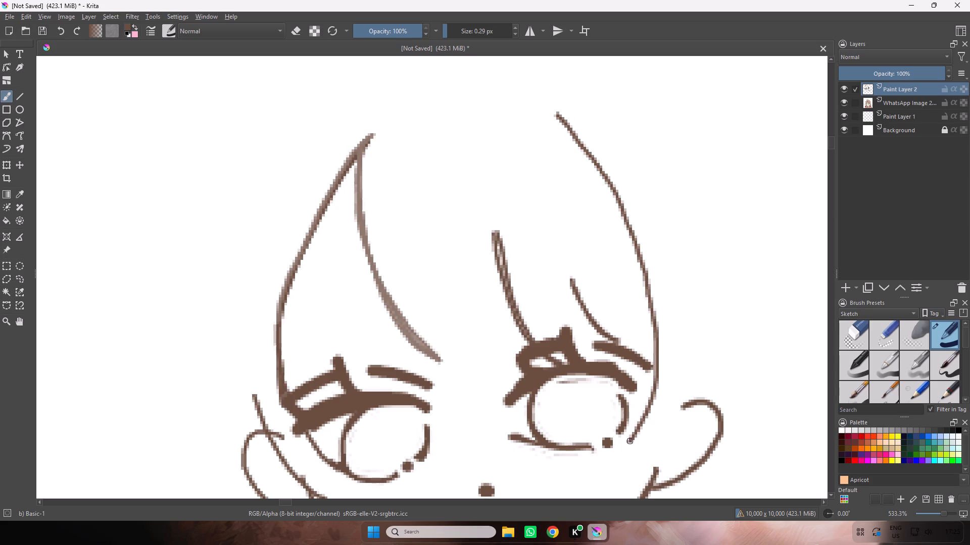
drag(629, 442, 614, 456)
Thicken the long outer hair line with a second stroke from its top end to just past its lower tip.
key(space)
key(space)
key(space)
key(space)
key(space)
key(space)
key(space)
key(space)
key(space)
key(space)
key(space)
key(space)
key(space)
key(space)
key(space)
key(space)
key(space)
key(space)
key(space)
key(space)
drag(594, 397, 563, 349)
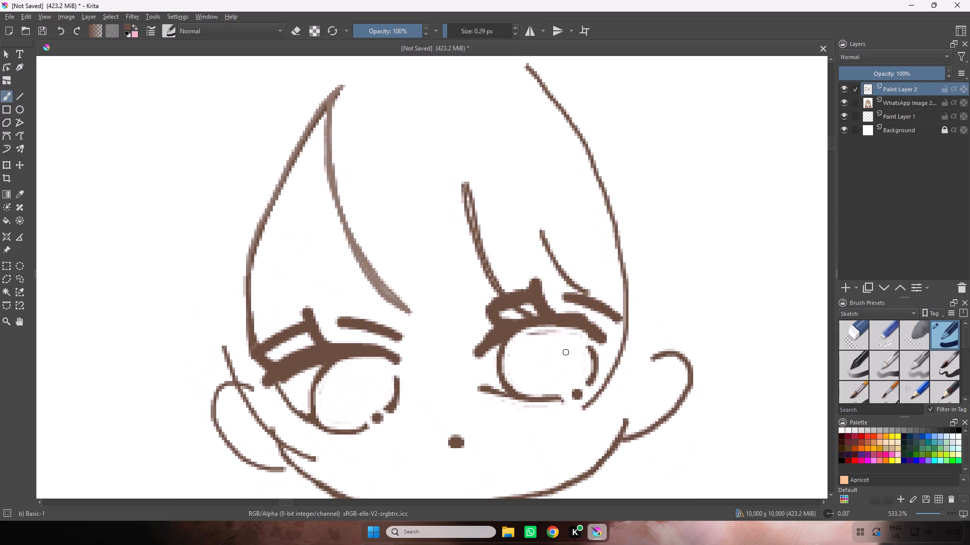
key(ctrl+minus)
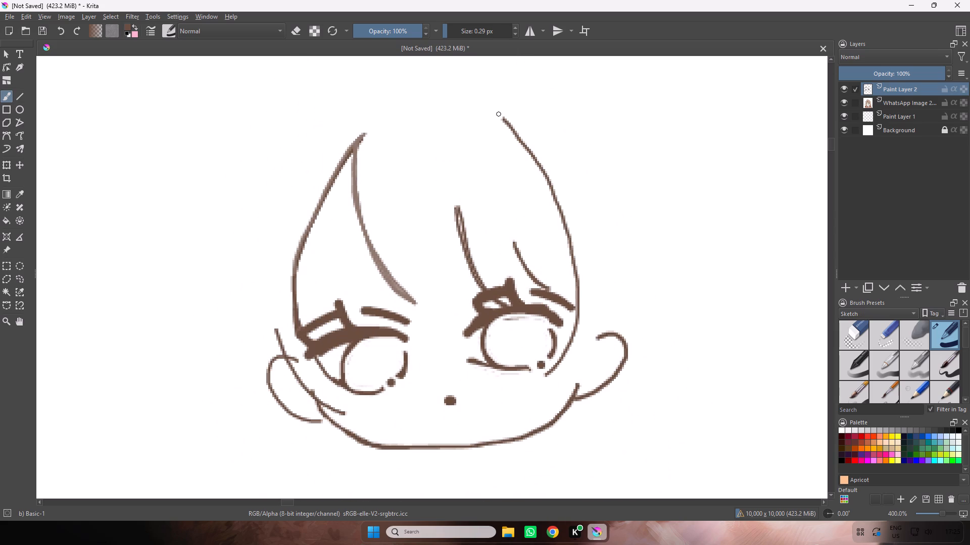
drag(501, 116, 563, 214)
drag(563, 214, 556, 366)
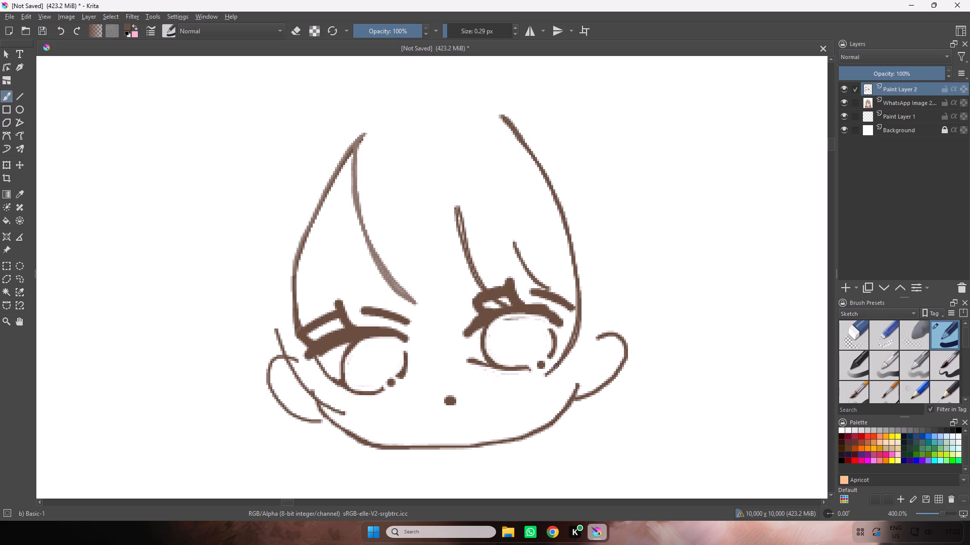
drag(556, 366, 543, 379)
Retrace the hair line crossing the left ear, thickening it and extending its lower end slightly across the cheek.
drag(273, 331, 325, 406)
drag(325, 406, 352, 417)
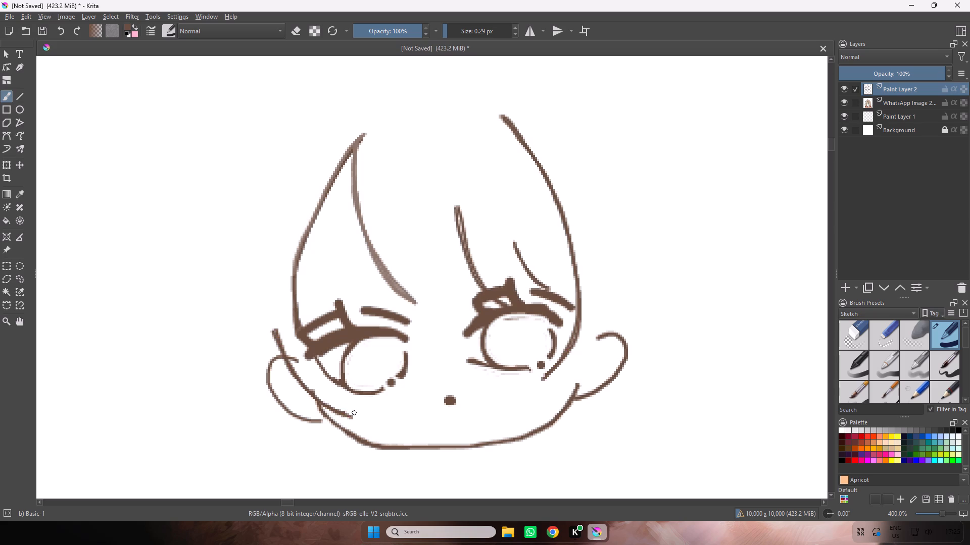
Extend the left strand's outer edge from the lash corner to below the left eye, then retrace it back up beside the forehead.
drag(301, 331, 306, 342)
drag(306, 342, 343, 392)
drag(343, 392, 296, 329)
drag(296, 329, 298, 261)
drag(298, 261, 299, 261)
Thicken the outer side of the left eye's iris outline with a short stroke.
click(352, 341)
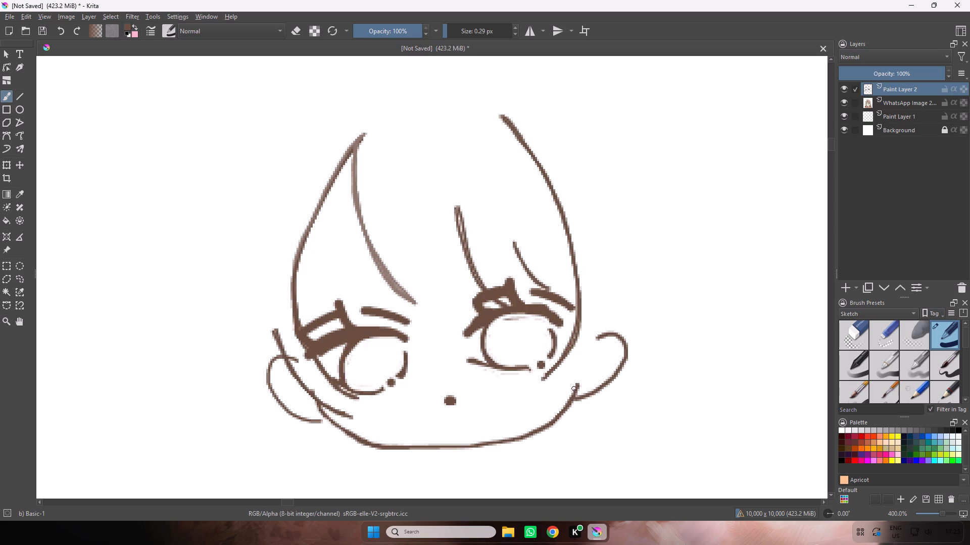
Draw a curved hair line from the right cheek up past the inner side of the right ear, and retrace it thicker.
drag(563, 394, 589, 364)
drag(589, 364, 605, 320)
drag(605, 320, 596, 345)
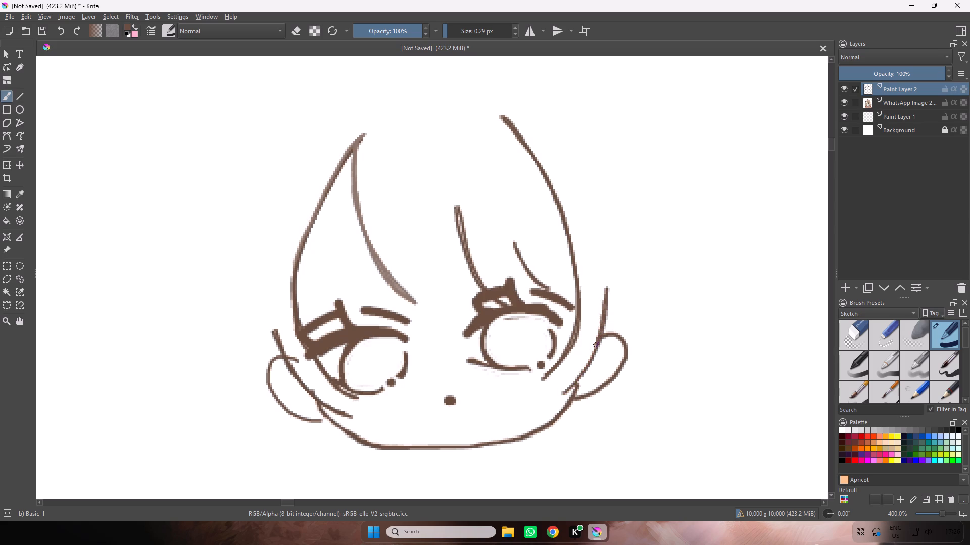
drag(596, 345, 600, 331)
drag(600, 331, 604, 302)
Sketch a short diagonal piece of the outer hair outline beside and below the left ear.
key(space)
key(space)
key(space)
key(space)
key(space)
key(space)
key(space)
key(space)
key(space)
key(space)
key(space)
key(space)
key(space)
key(space)
key(space)
key(space)
key(space)
key(space)
key(space)
key(space)
drag(347, 289, 480, 275)
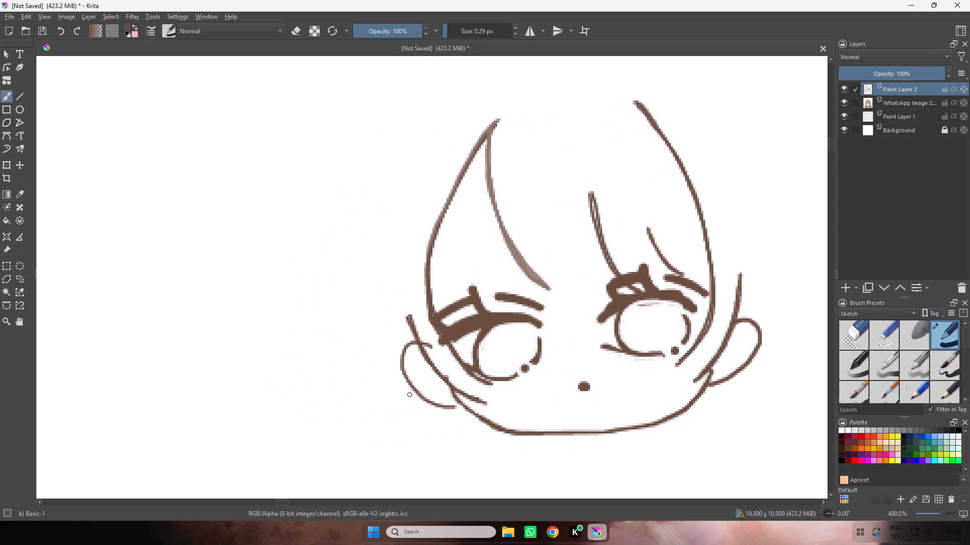
drag(394, 428, 370, 413)
drag(376, 418, 363, 405)
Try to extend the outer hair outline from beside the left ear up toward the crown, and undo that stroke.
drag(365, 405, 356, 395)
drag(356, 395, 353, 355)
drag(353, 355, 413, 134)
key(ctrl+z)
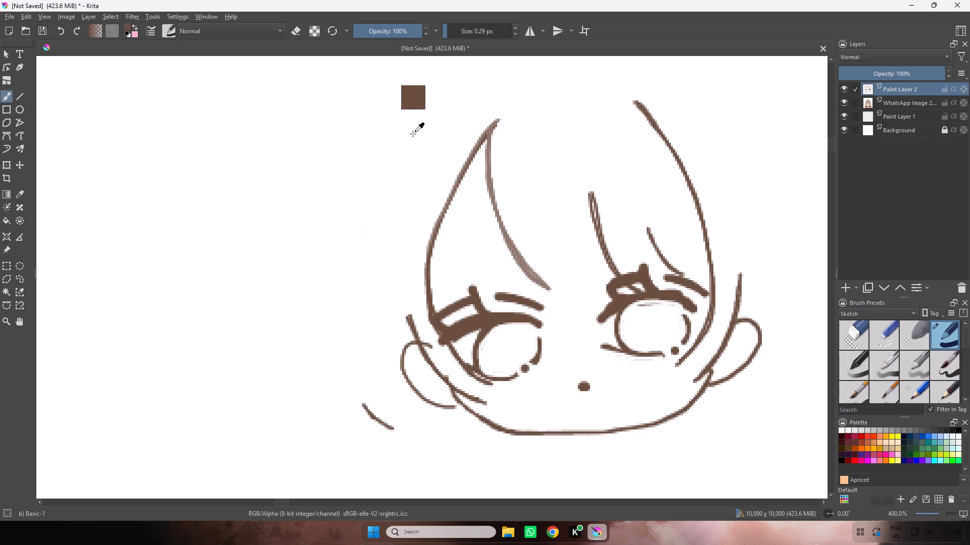
Sketch the upper-left curve of the outer hair outline above the left strand with short overlapping strokes.
key(ctrl+minus)
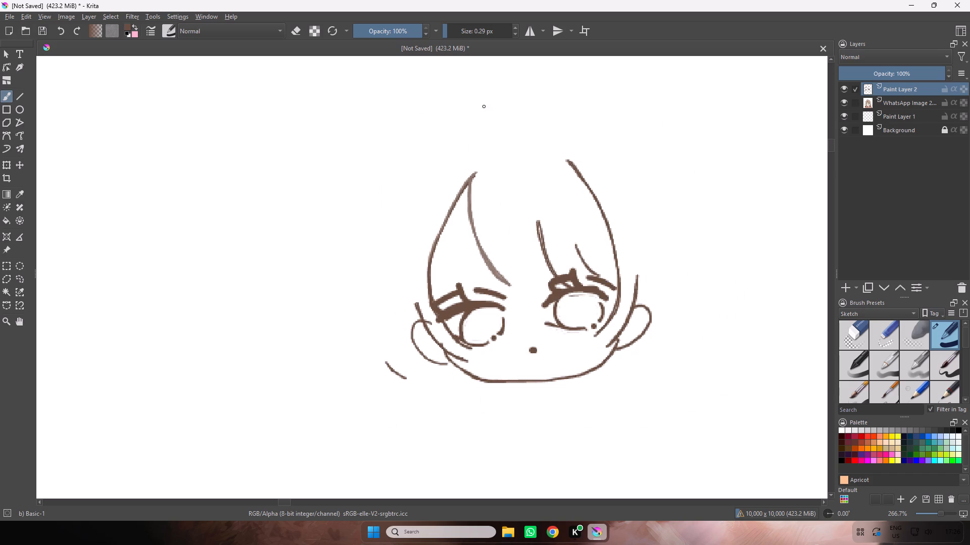
drag(479, 117, 470, 117)
drag(477, 116, 460, 118)
drag(467, 113, 462, 113)
drag(462, 113, 448, 117)
drag(459, 113, 431, 128)
drag(444, 114, 439, 124)
Continue the outer hair outline down the head's left side to the piece below the ear, and retrace it back up.
drag(439, 124, 398, 173)
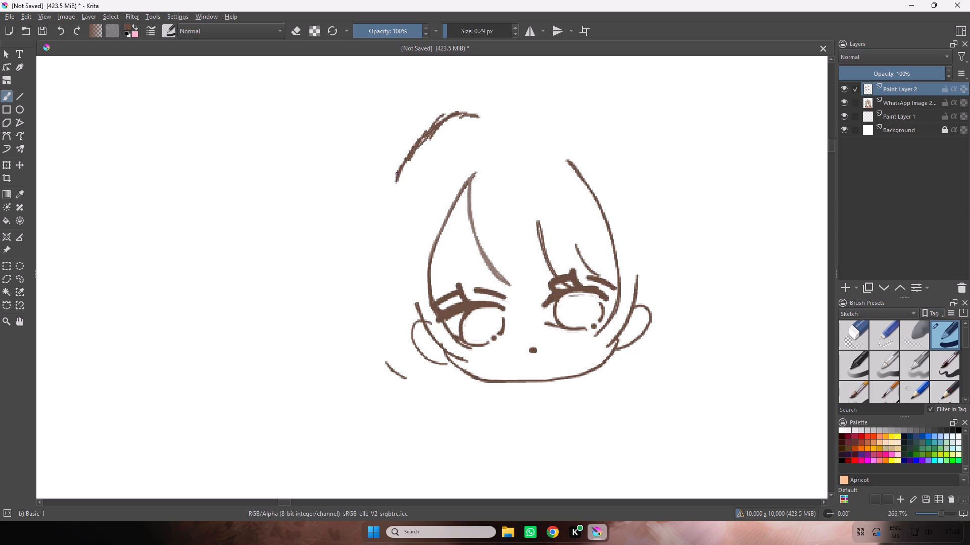
drag(398, 173, 366, 283)
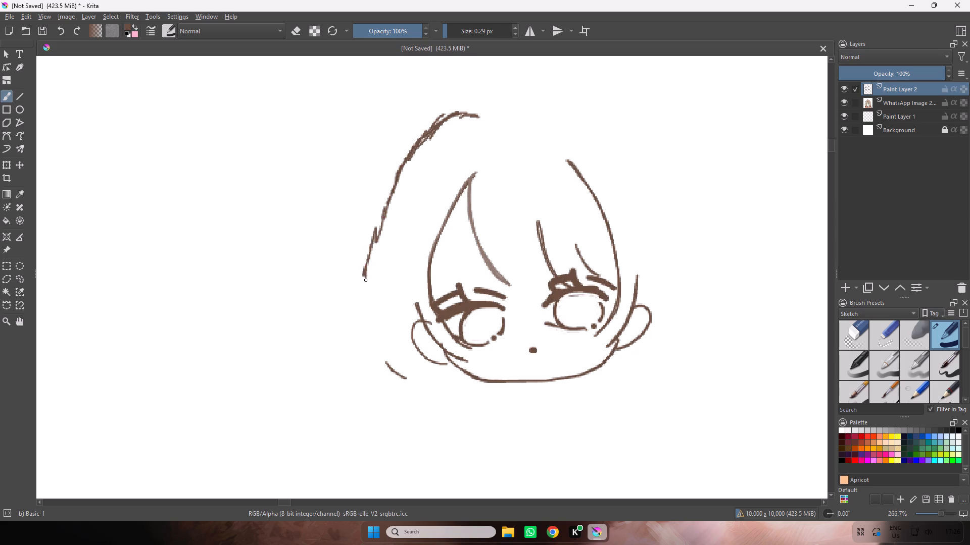
drag(366, 283, 377, 358)
drag(377, 358, 419, 143)
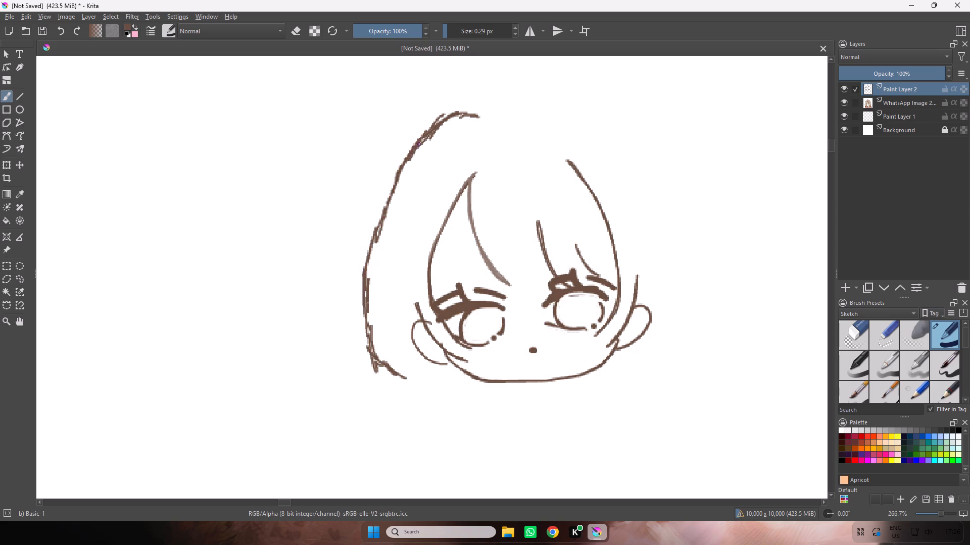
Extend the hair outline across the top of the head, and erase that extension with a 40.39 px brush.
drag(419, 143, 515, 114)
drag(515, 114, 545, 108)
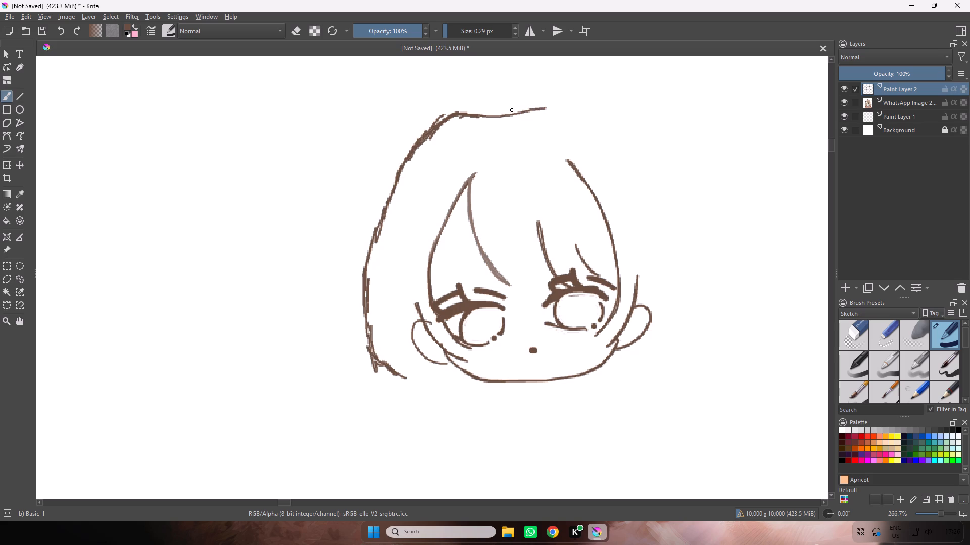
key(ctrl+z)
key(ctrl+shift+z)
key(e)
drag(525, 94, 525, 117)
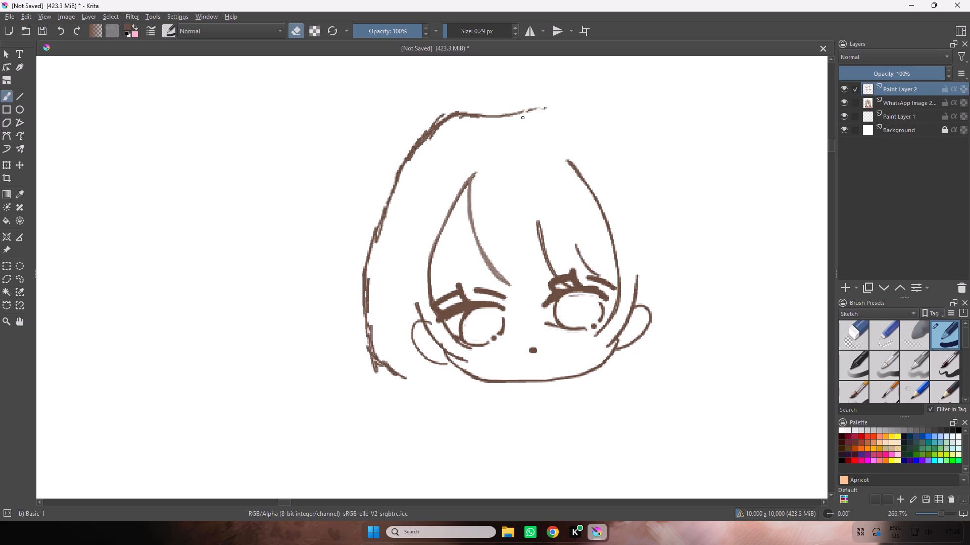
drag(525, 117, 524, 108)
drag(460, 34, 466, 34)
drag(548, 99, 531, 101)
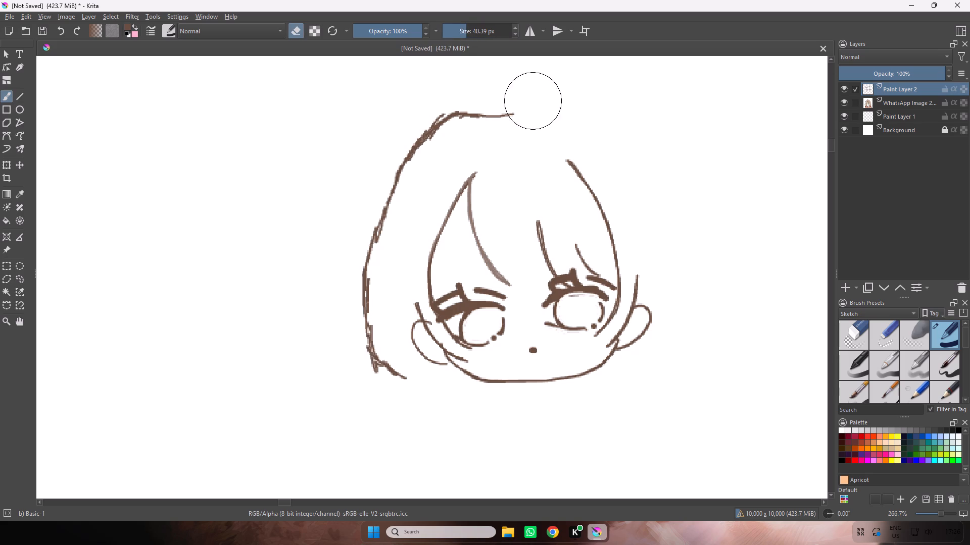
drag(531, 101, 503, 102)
Return the brush to painting mode and set its size to 0.21 px.
key(e)
drag(467, 35, 447, 34)
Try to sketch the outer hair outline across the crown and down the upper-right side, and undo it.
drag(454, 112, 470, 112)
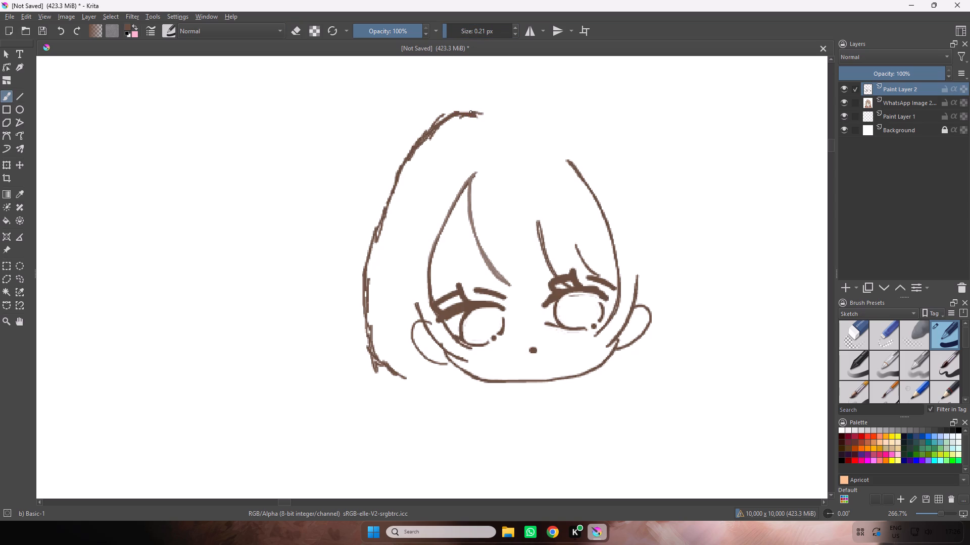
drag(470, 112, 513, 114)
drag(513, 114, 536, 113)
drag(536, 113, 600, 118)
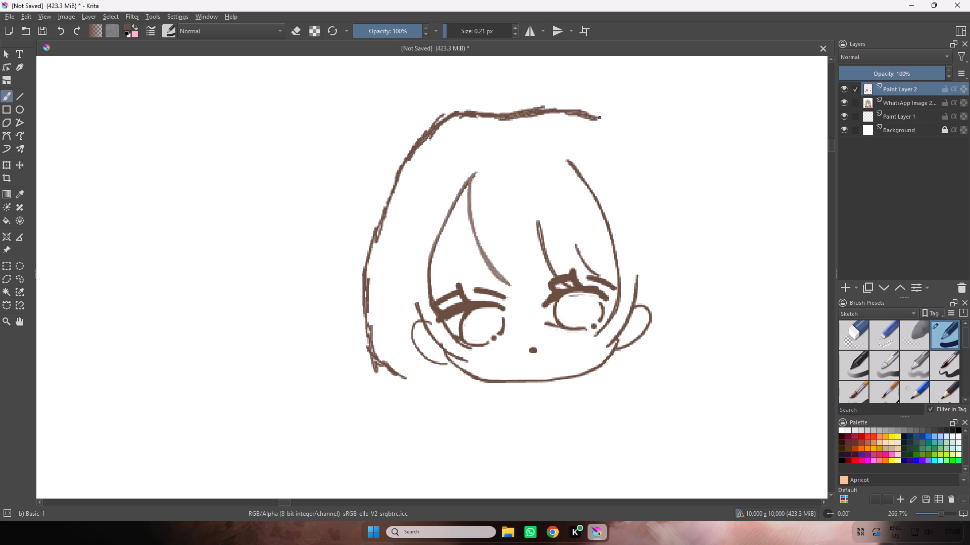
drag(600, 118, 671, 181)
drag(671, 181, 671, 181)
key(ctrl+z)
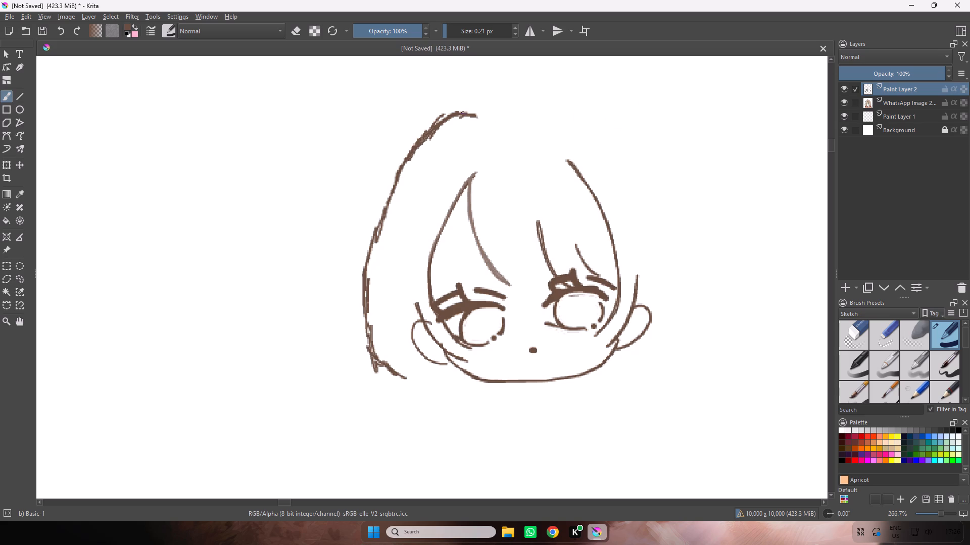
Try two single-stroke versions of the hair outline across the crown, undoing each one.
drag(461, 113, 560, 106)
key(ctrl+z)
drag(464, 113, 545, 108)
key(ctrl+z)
Draw a smooth, slightly raised hair outline from the left curve across the crown, and retrace it thicker.
drag(465, 115, 585, 110)
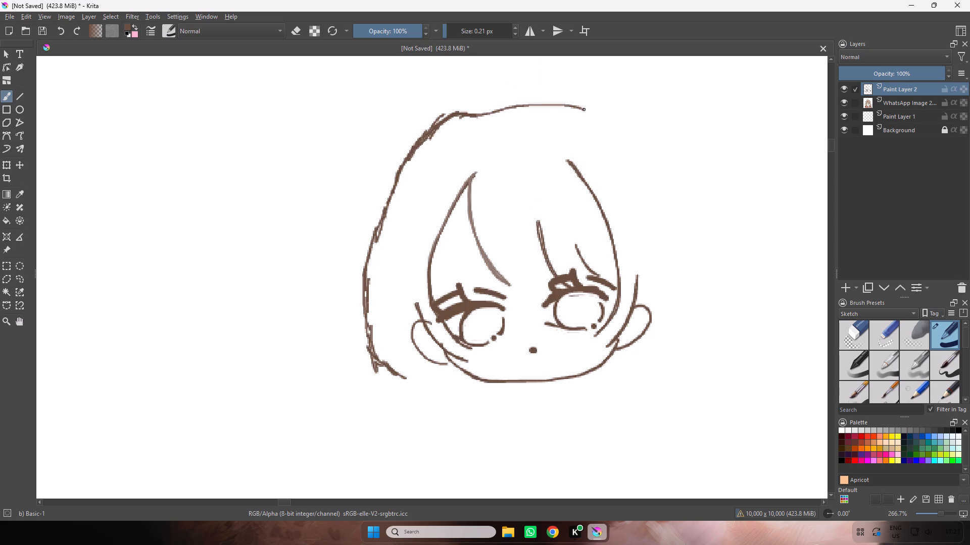
drag(585, 110, 585, 111)
drag(486, 115, 594, 110)
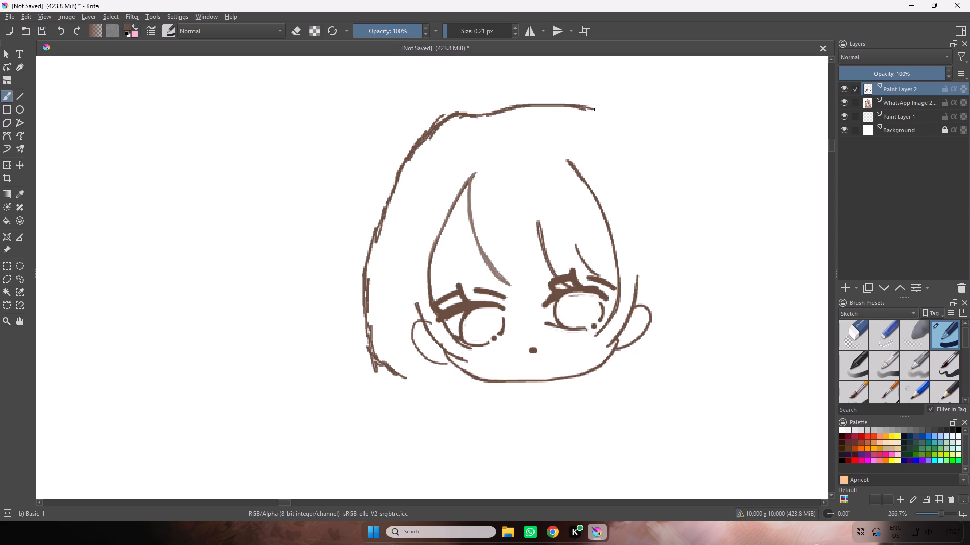
drag(594, 110, 594, 110)
click(594, 110)
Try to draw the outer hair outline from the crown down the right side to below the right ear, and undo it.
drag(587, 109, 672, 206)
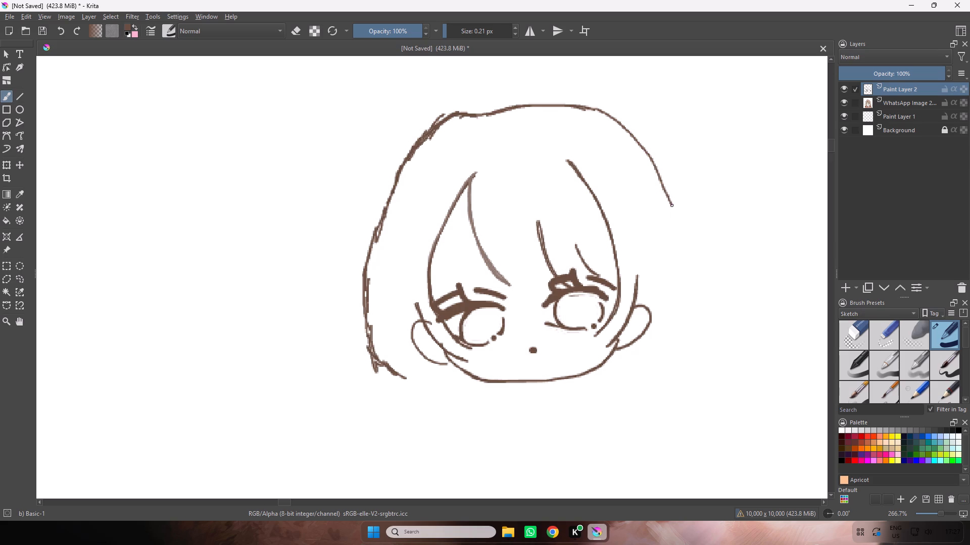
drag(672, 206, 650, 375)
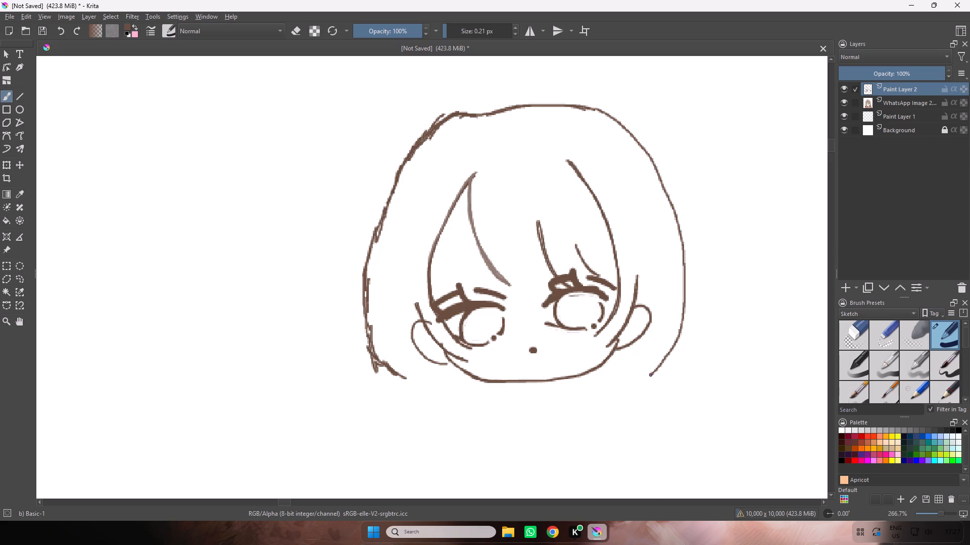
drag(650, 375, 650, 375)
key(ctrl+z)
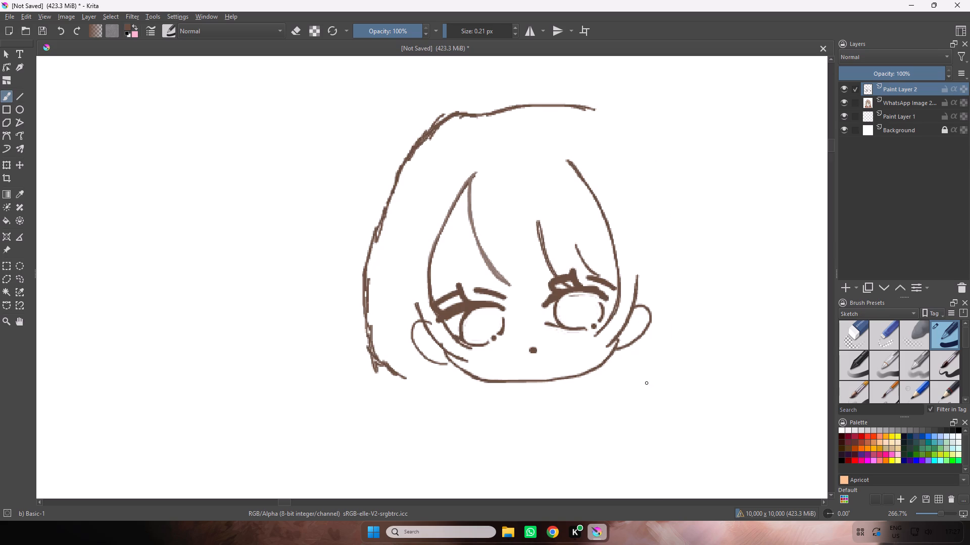
Draw one continuous outer hair outline from below the right ear, up over the crown and down the left side to below the left ear.
drag(660, 364, 660, 363)
drag(660, 363, 650, 159)
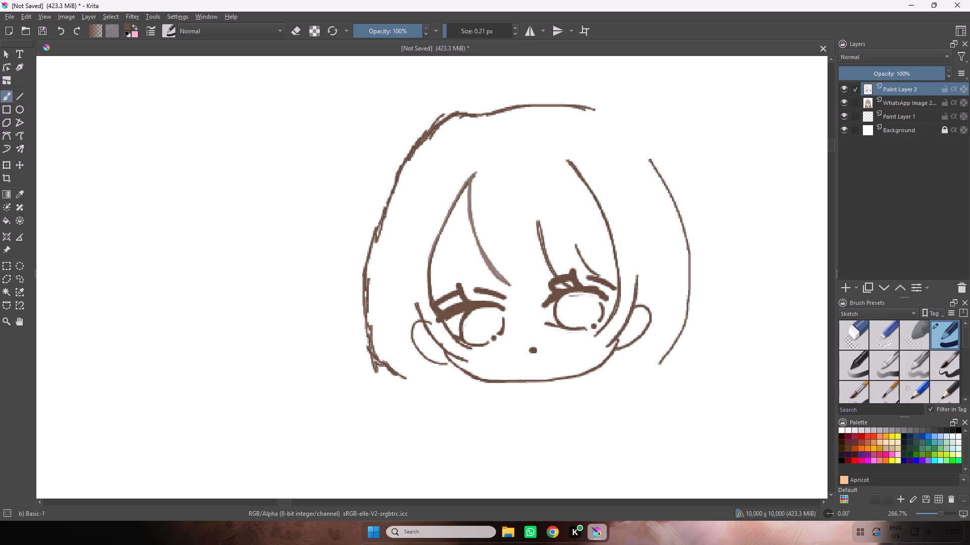
drag(650, 159, 487, 106)
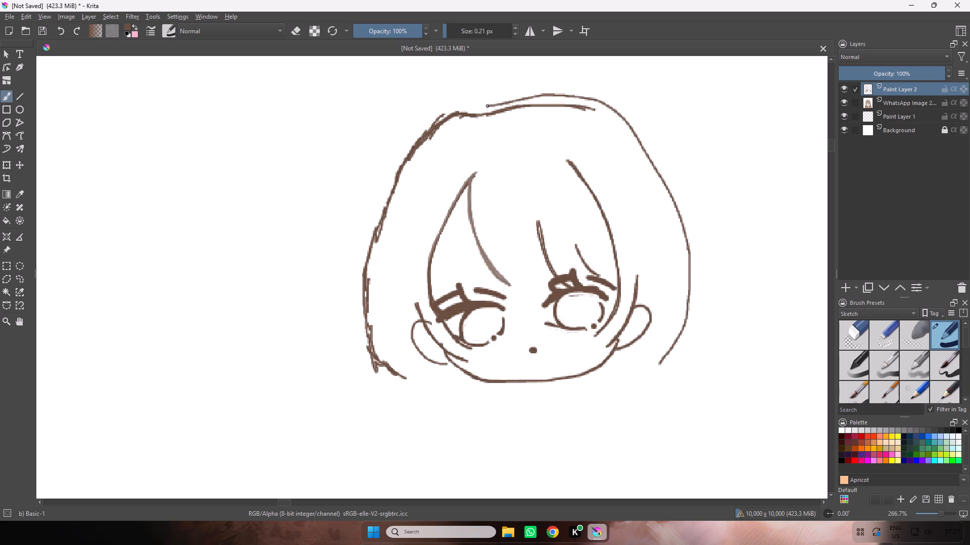
drag(487, 106, 369, 217)
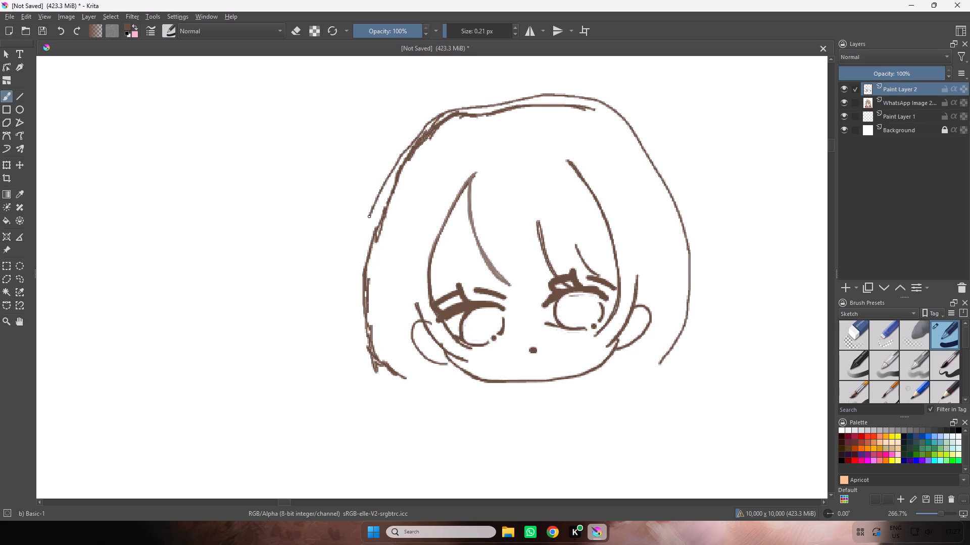
drag(369, 217, 409, 397)
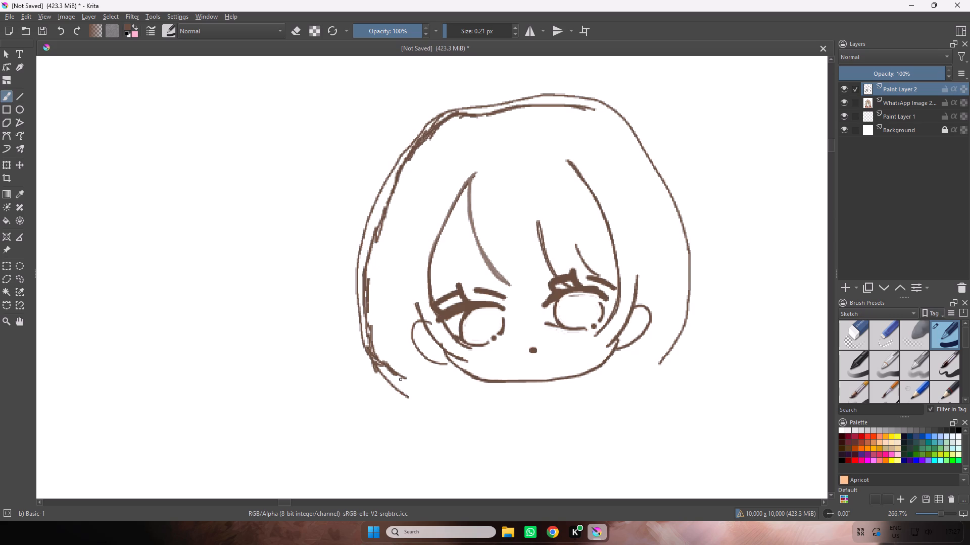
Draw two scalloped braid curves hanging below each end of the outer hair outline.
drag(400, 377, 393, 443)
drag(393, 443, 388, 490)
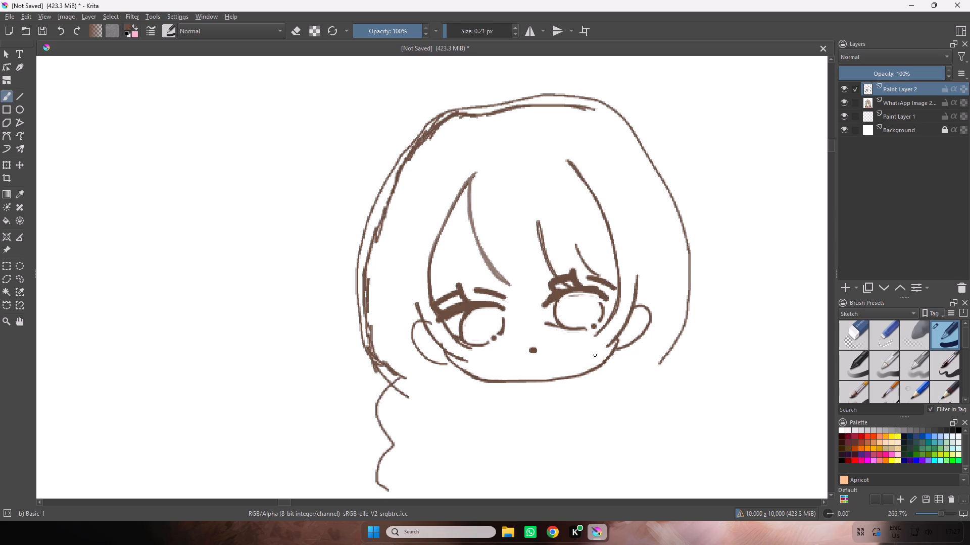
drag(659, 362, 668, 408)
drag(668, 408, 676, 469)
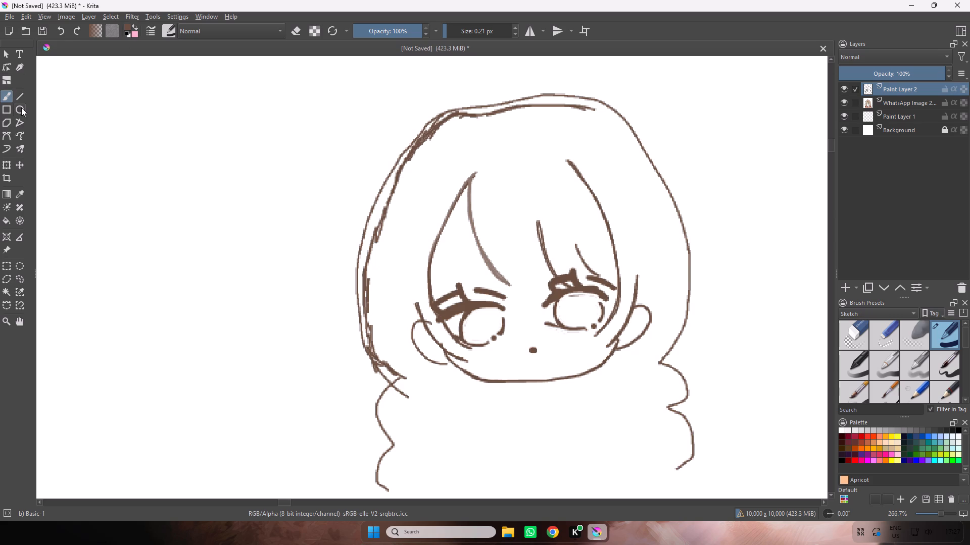
Erase the whole outer hair outline and both braid curves with the eraser at 16.68 px.
key(e)
drag(449, 25, 460, 31)
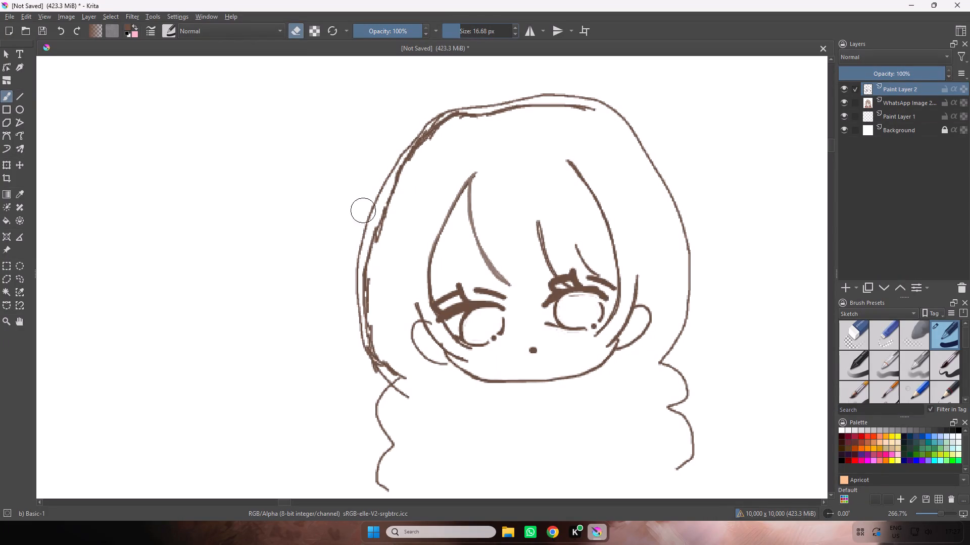
drag(359, 244, 385, 408)
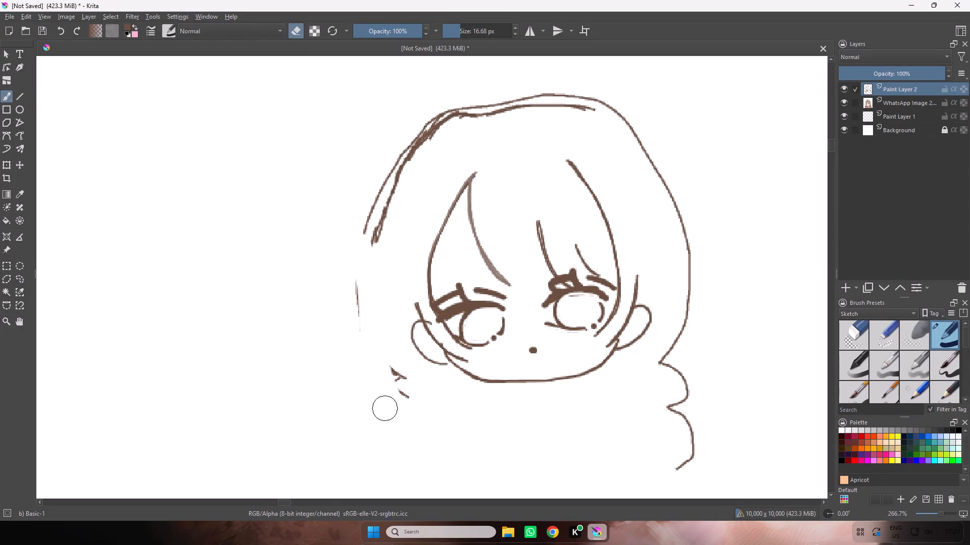
drag(385, 408, 381, 229)
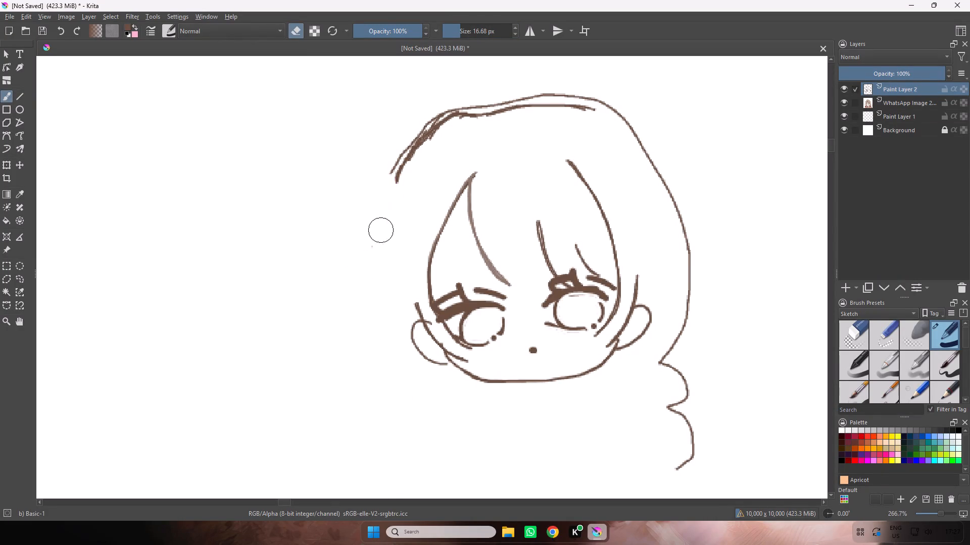
drag(381, 229, 672, 242)
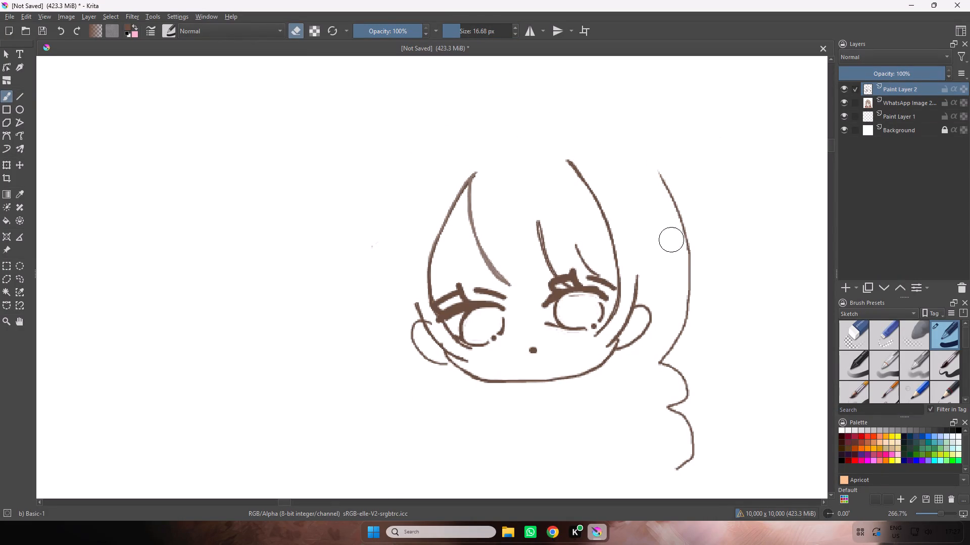
drag(672, 242, 690, 401)
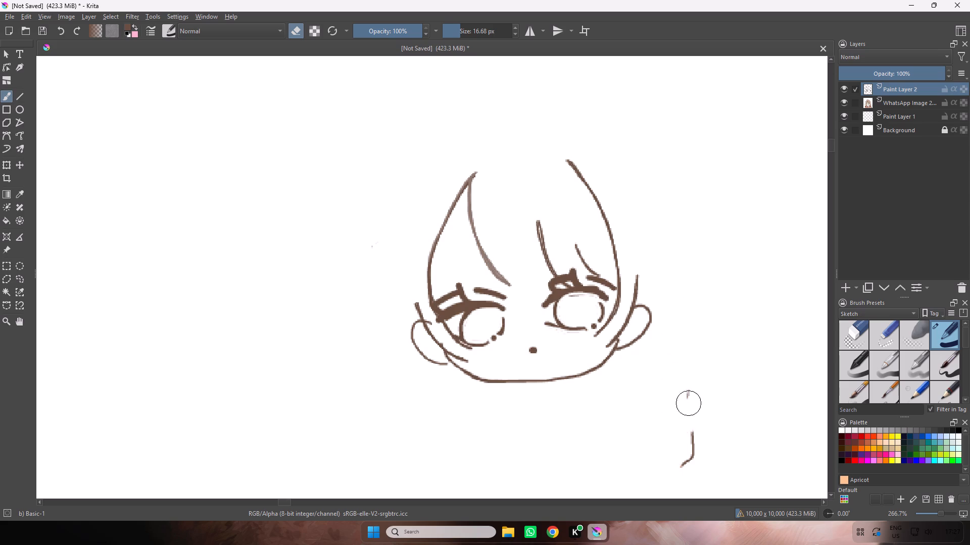
drag(690, 401, 652, 425)
key(e)
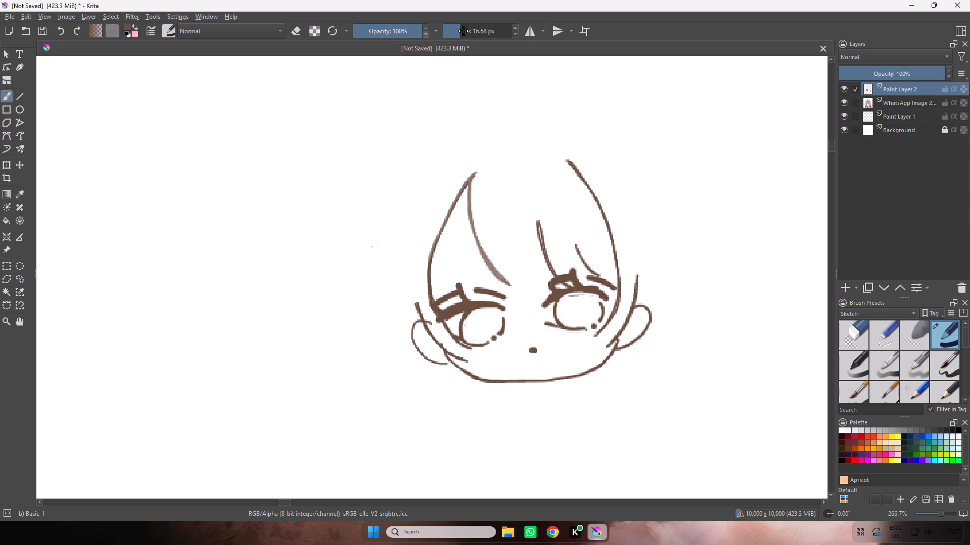
Erase the leftover specks beside the head's left side with the eraser at 1.32 px.
drag(461, 31, 450, 33)
key(ctrl+equal)
key(ctrl+equal)
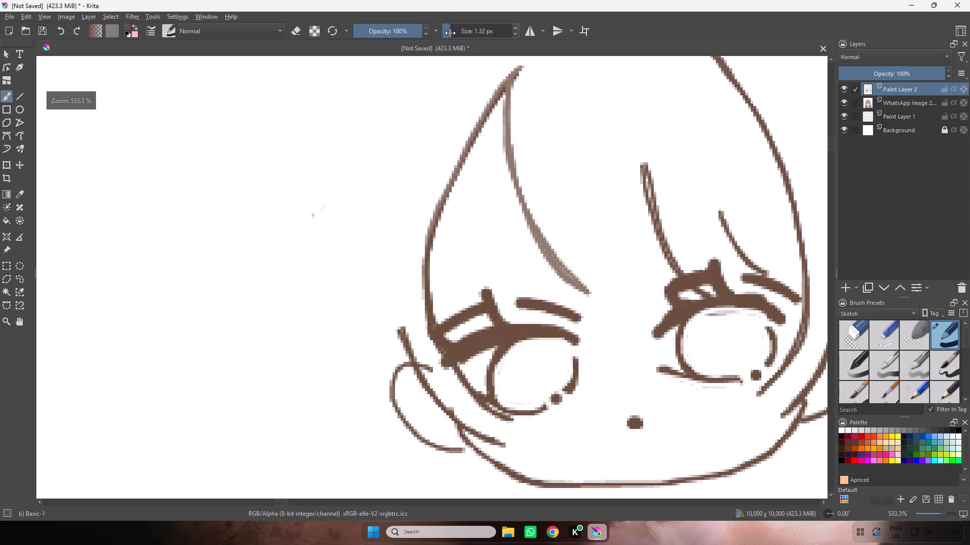
key(e)
drag(330, 213, 315, 206)
drag(320, 198, 325, 206)
drag(324, 199, 319, 215)
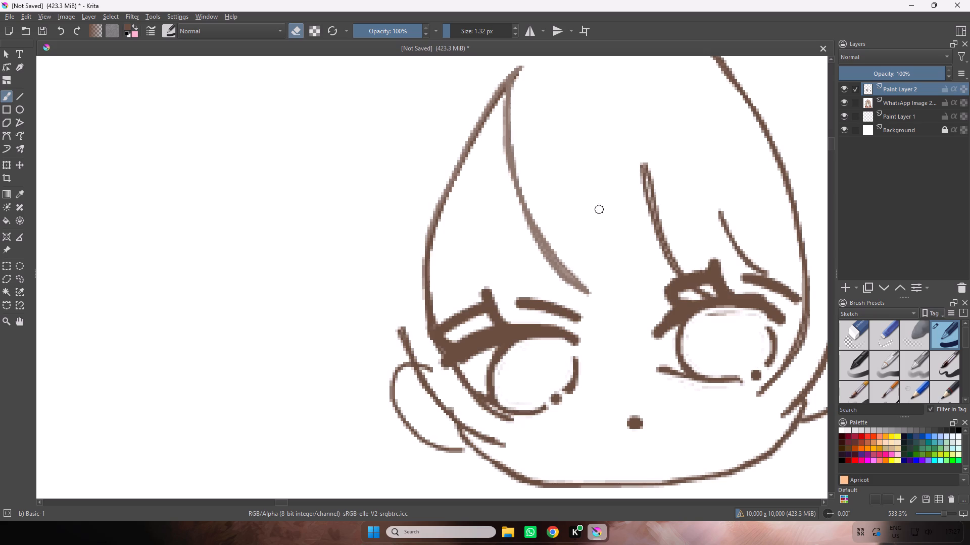
Retrace both curves of the left bang strand darker with the 1.32 px brush.
key(e)
drag(516, 76, 479, 117)
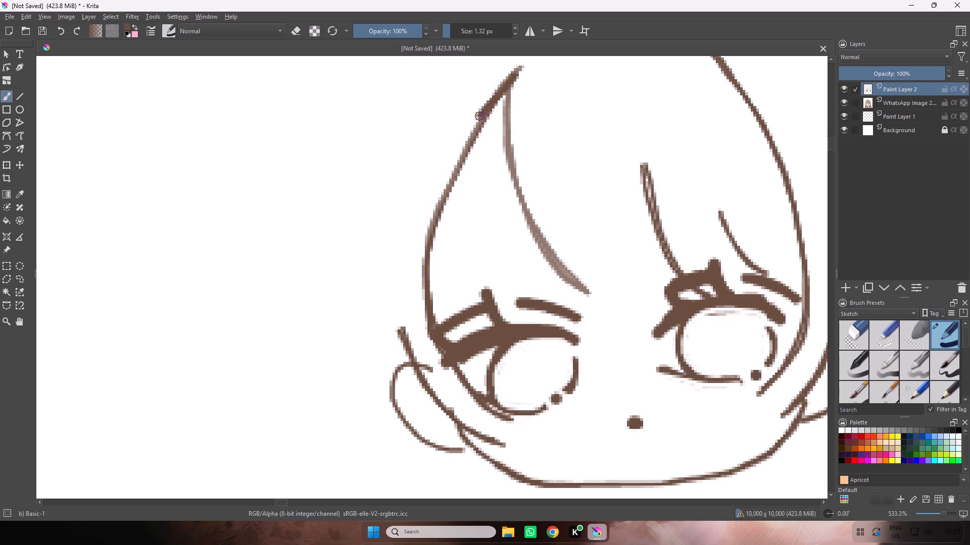
drag(479, 117, 431, 251)
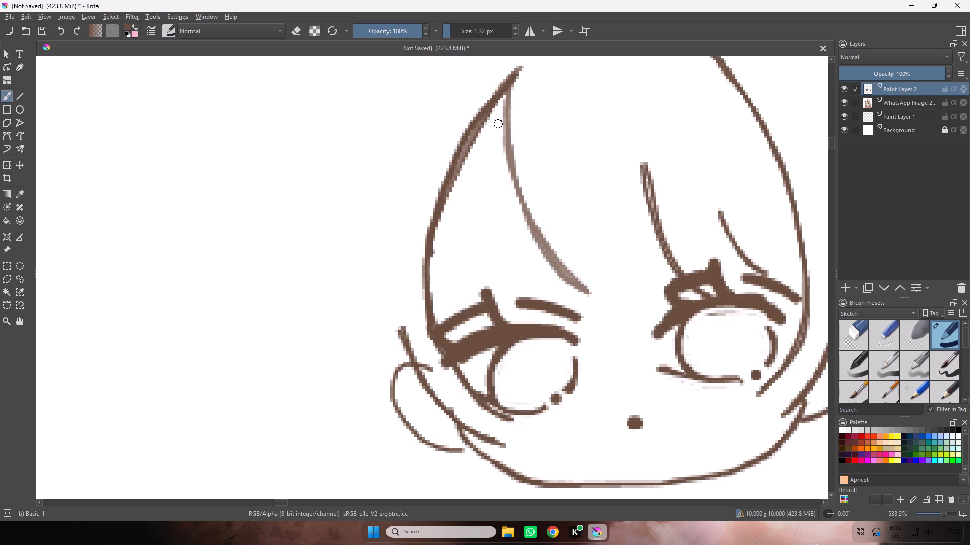
drag(511, 82, 539, 228)
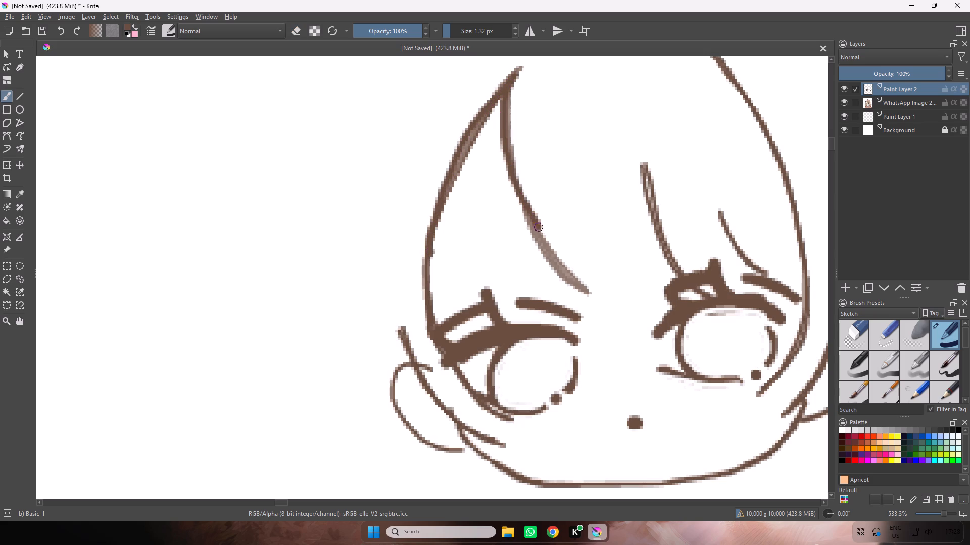
drag(539, 228, 583, 287)
Sample the light brown hair colour from the reference image as the painting colour.
key(space)
key(space)
key(space)
key(space)
key(space)
key(space)
key(space)
key(space)
key(space)
key(space)
key(space)
key(space)
key(space)
key(space)
key(space)
key(space)
key(space)
key(space)
key(space)
key(space)
drag(502, 284, 426, 254)
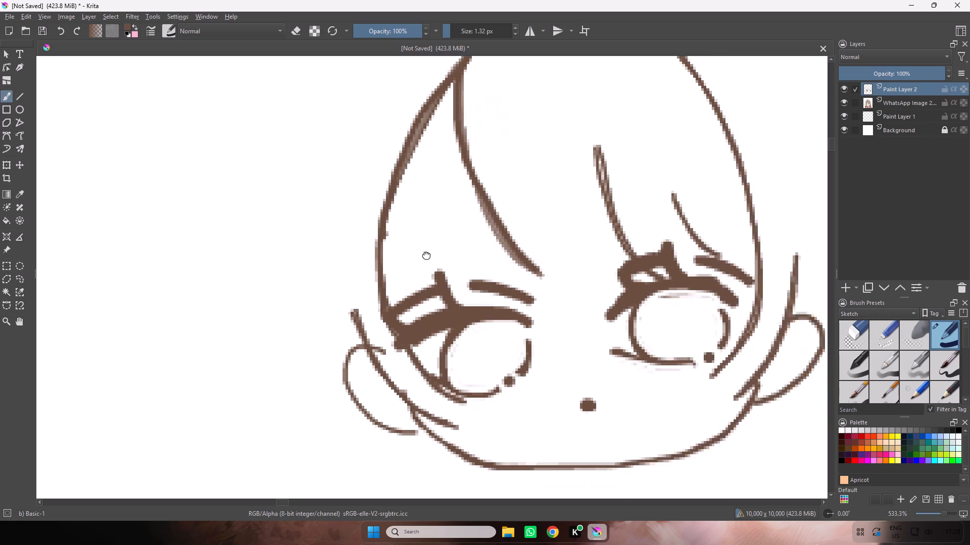
drag(426, 254, 440, 248)
key(ctrl+minus)
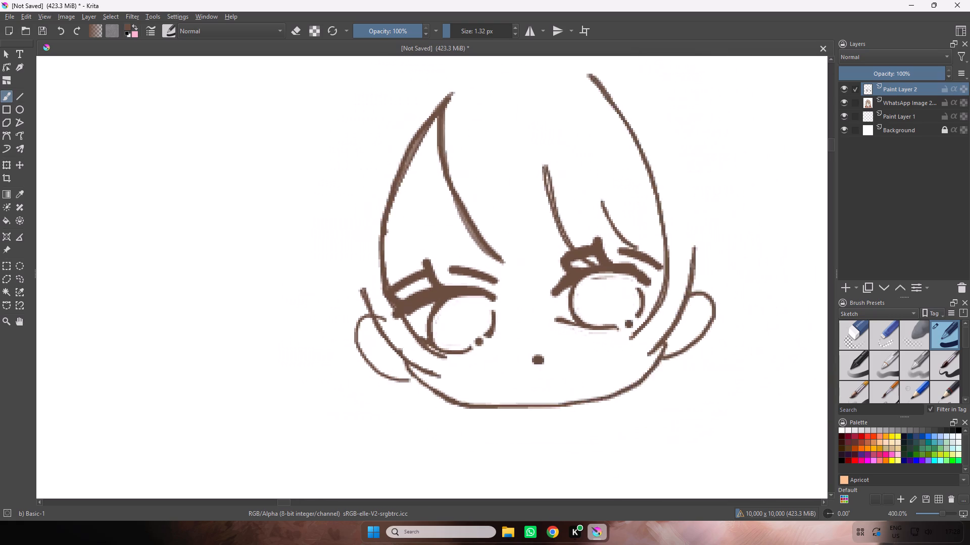
key(ctrl+minus)
key(ctrl+minus)
key(space)
key(space)
key(space)
key(space)
key(space)
key(space)
key(space)
drag(309, 230, 515, 302)
drag(428, 246, 489, 270)
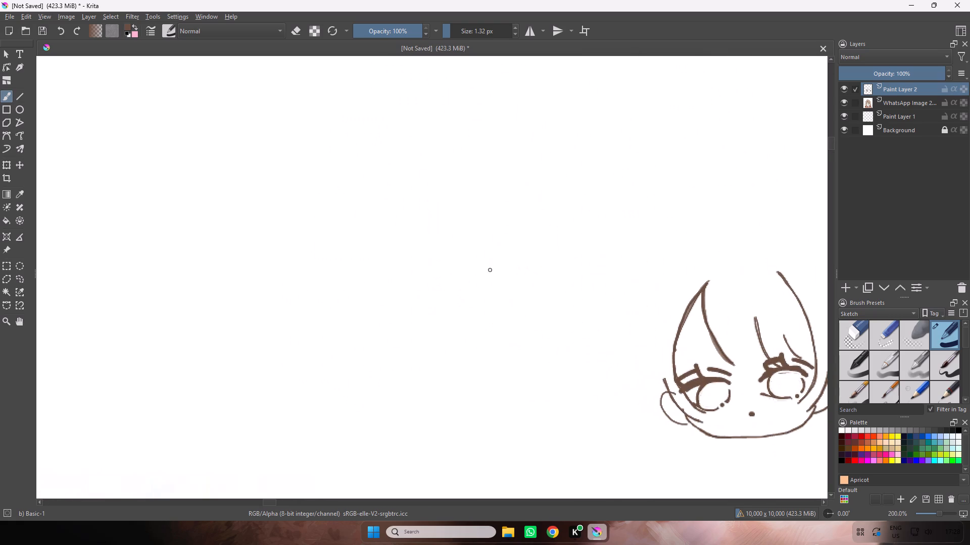
key(ctrl+minus)
key(ctrl+minus)
key(ctrl+minus)
key(ctrl+minus)
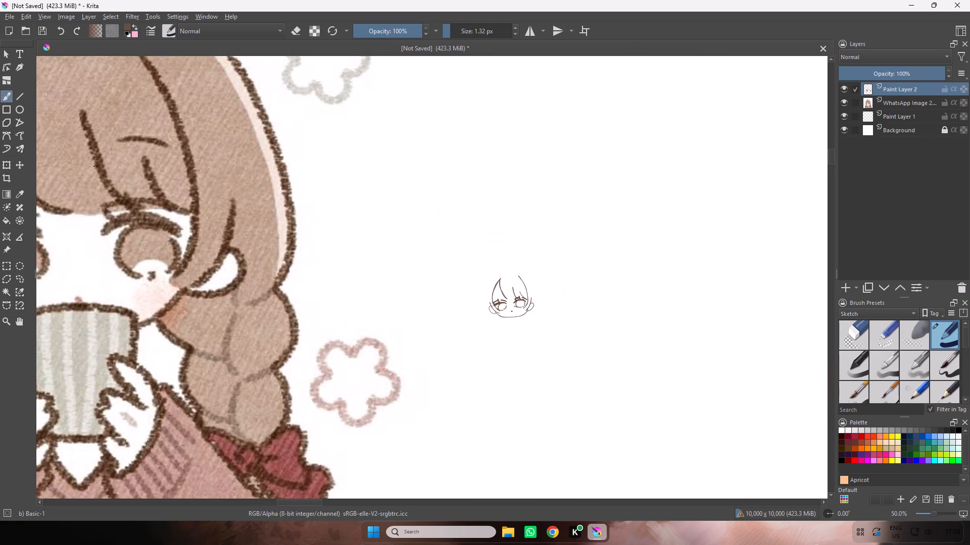
click(23, 198)
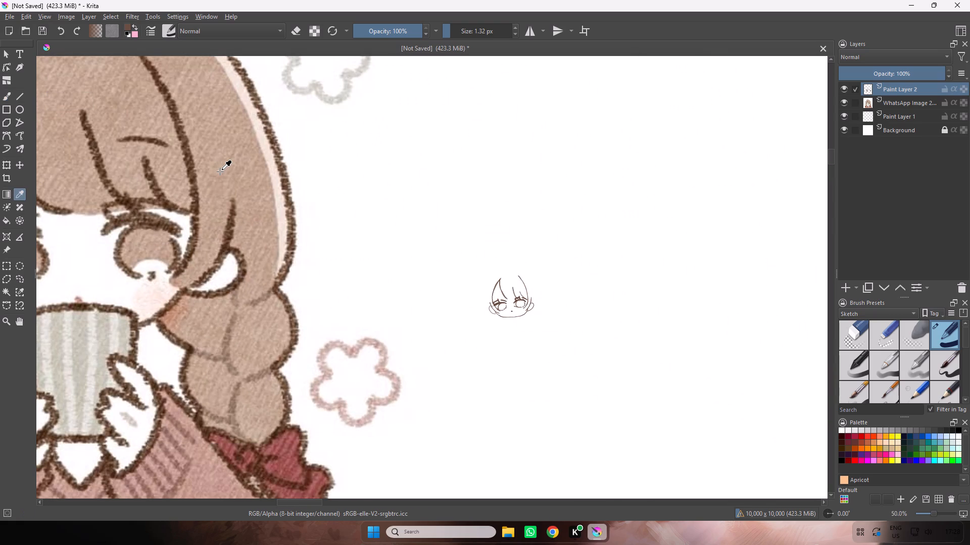
click(220, 172)
Add a new paint layer and place it directly beneath the line art on Paint Layer 2.
key(ctrl+equal)
key(ctrl+equal)
key(ctrl+equal)
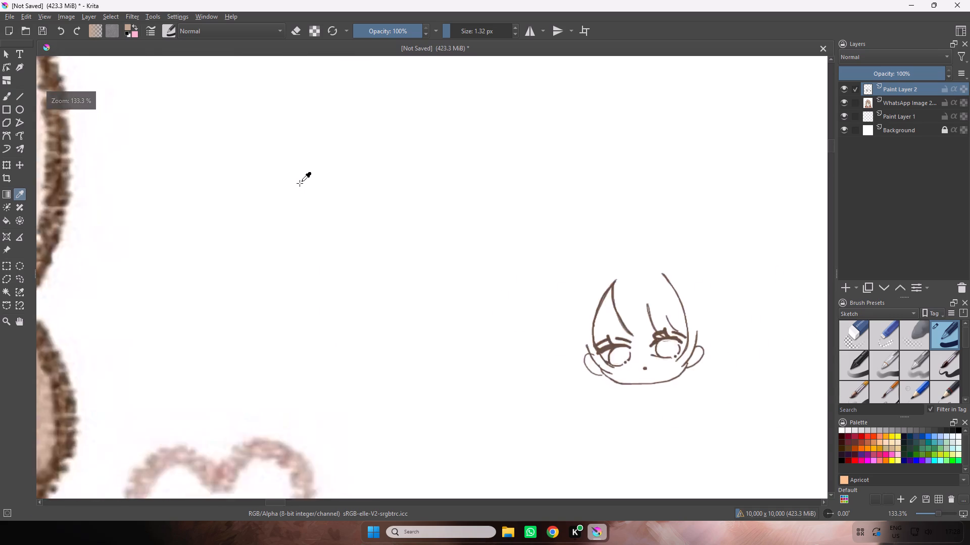
key(ctrl+equal)
key(ctrl+equal)
key(ctrl+equal)
key(space)
key(space)
key(space)
key(space)
key(space)
key(space)
key(space)
key(space)
key(space)
key(space)
key(space)
key(space)
key(space)
key(space)
key(space)
key(space)
key(space)
key(space)
key(space)
key(space)
drag(445, 222, 271, 96)
drag(411, 180, 329, 134)
drag(419, 209, 189, 183)
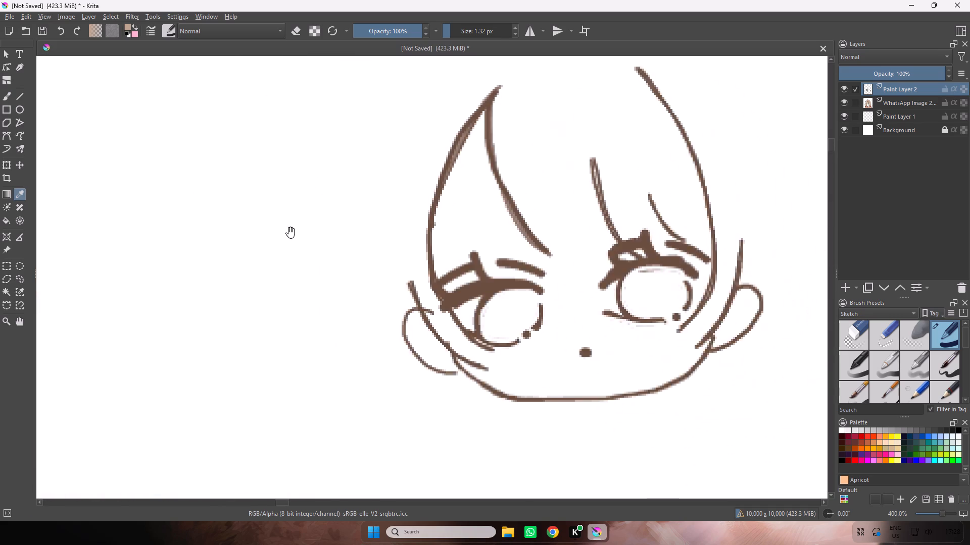
drag(383, 260, 258, 197)
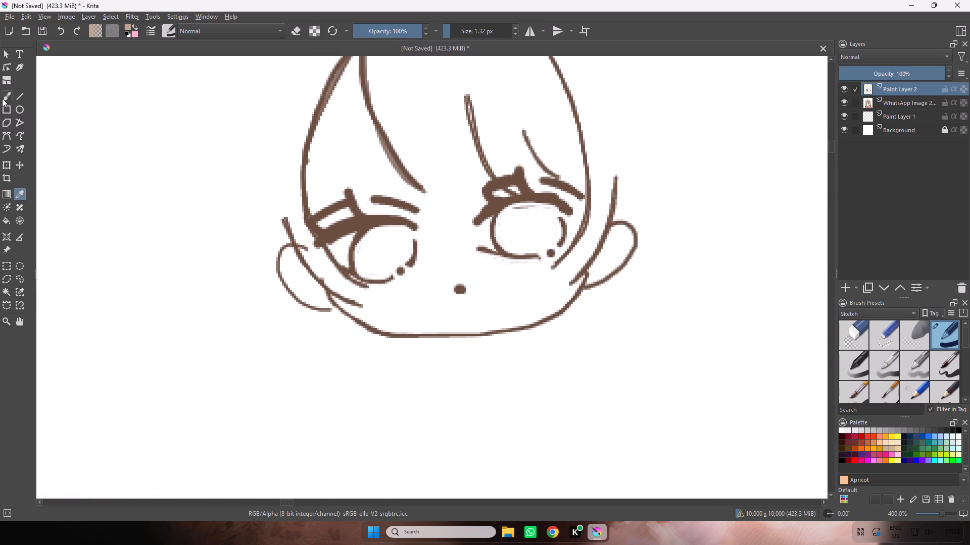
click(8, 89)
click(8, 95)
click(847, 290)
drag(890, 85, 893, 100)
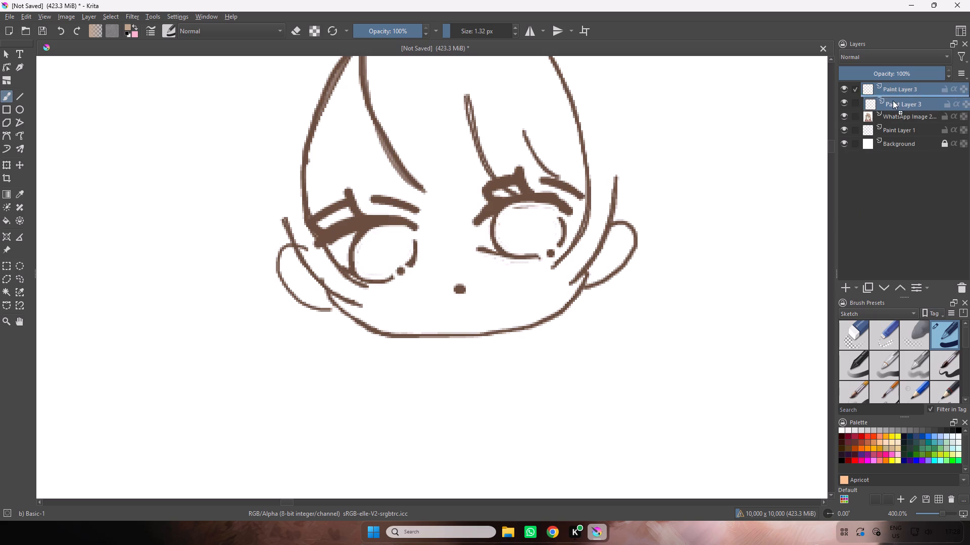
drag(893, 100, 893, 104)
Fill the middle of the bangs light brown on Paint Layer 3 with a 15.30 px brush, up to the left bang strand.
key(ctrl+equal)
key(ctrl+equal)
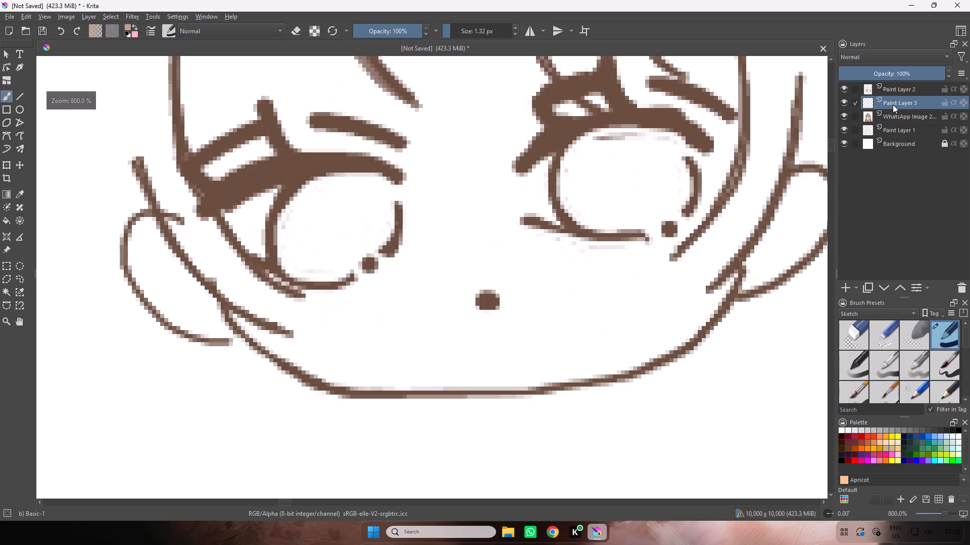
key(ctrl+minus)
key(ctrl+minus)
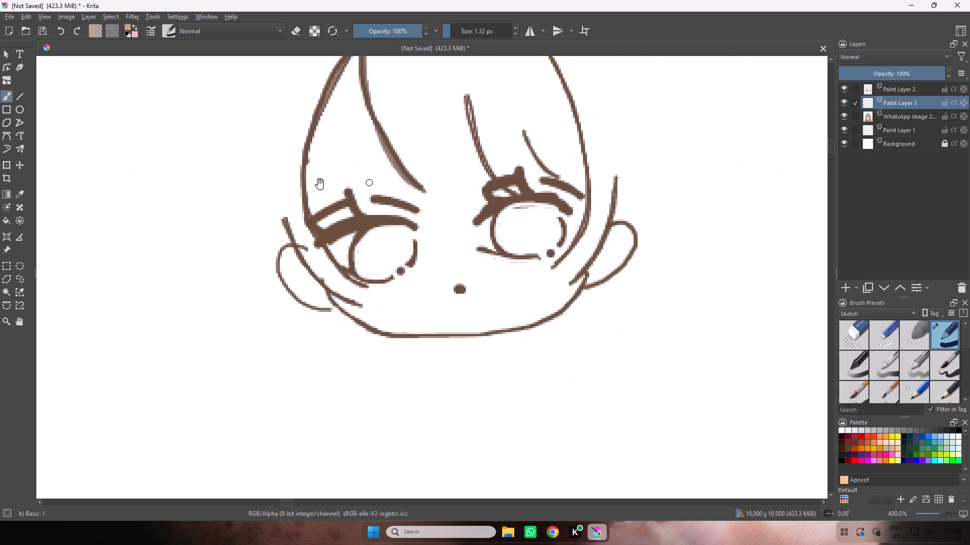
key(space)
key(space)
key(space)
key(space)
key(space)
key(space)
key(space)
key(space)
key(space)
key(space)
key(space)
key(space)
key(space)
key(space)
drag(303, 184, 340, 278)
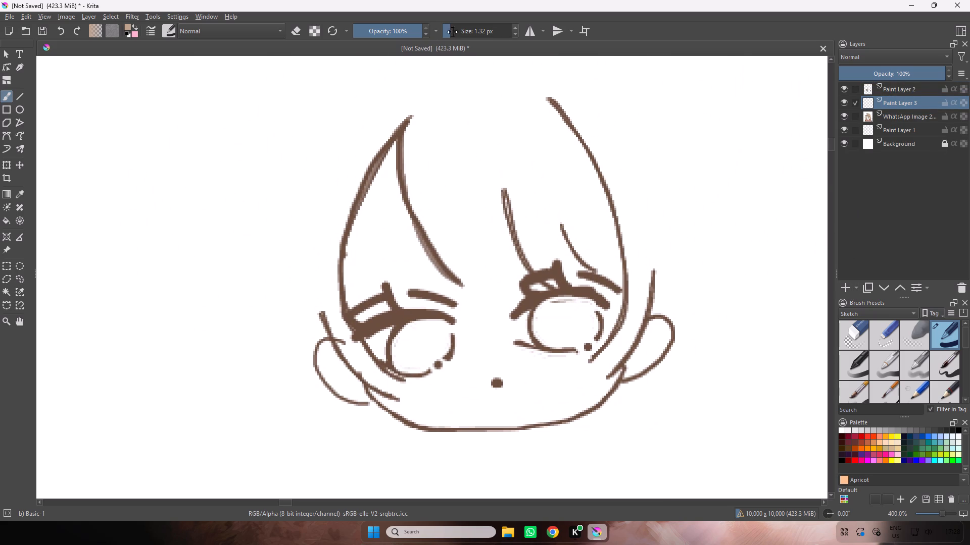
click(457, 29)
drag(465, 192, 524, 219)
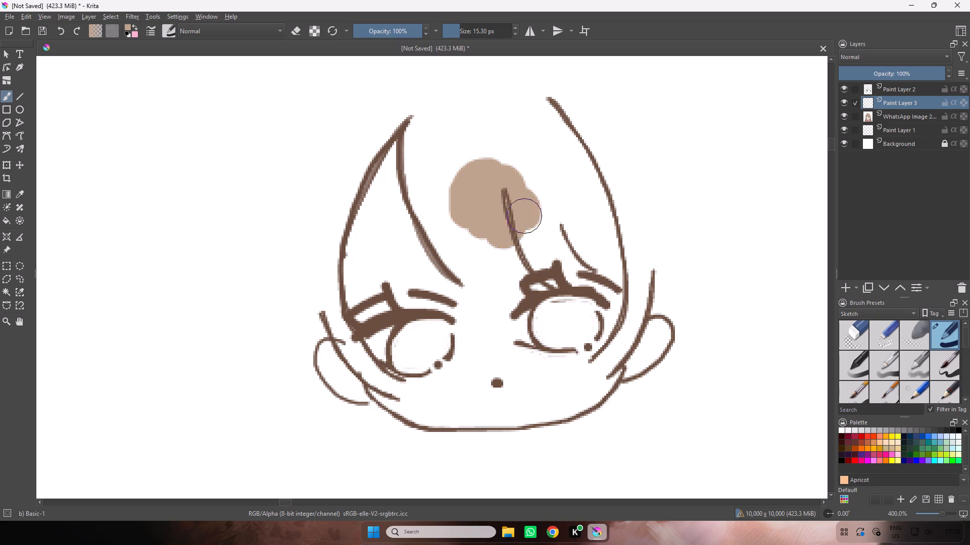
drag(524, 219, 486, 262)
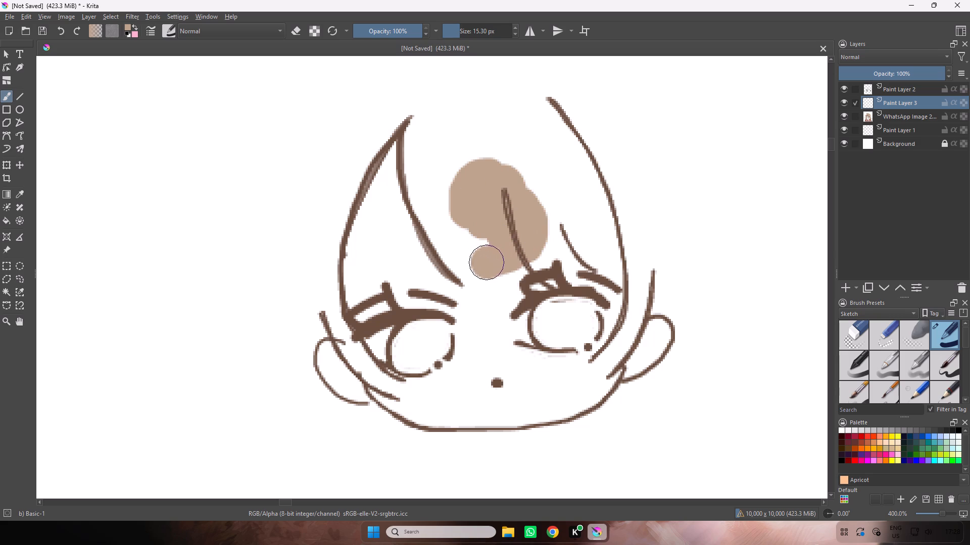
drag(486, 262, 519, 257)
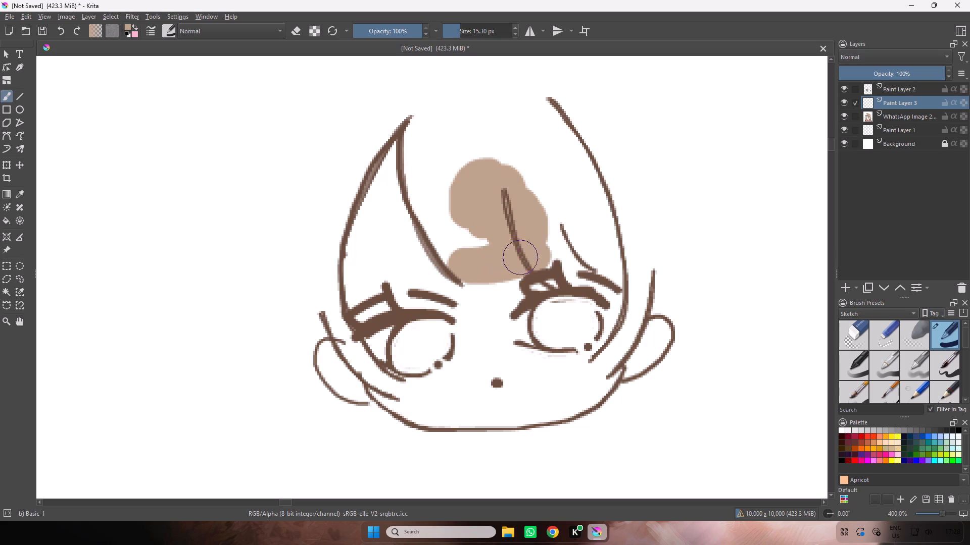
drag(519, 257, 432, 208)
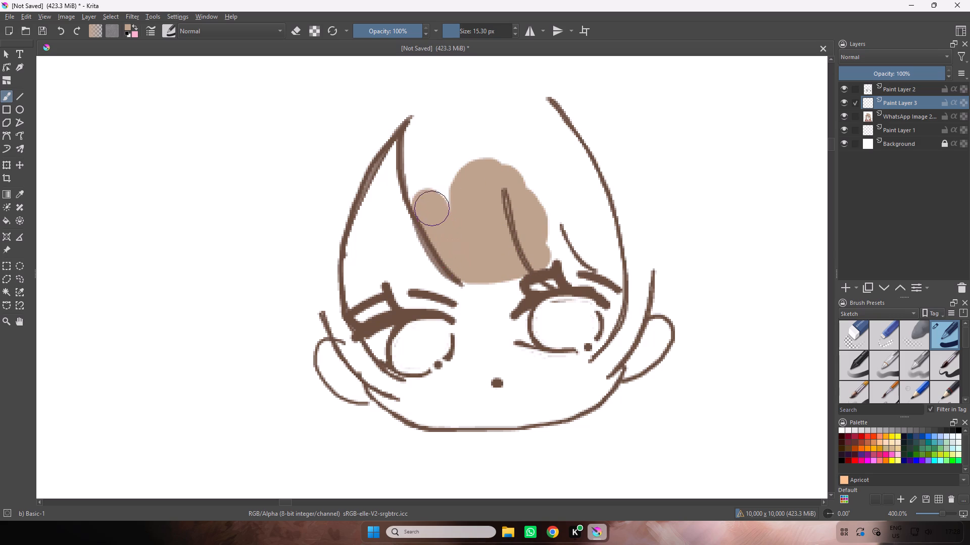
drag(432, 208, 444, 203)
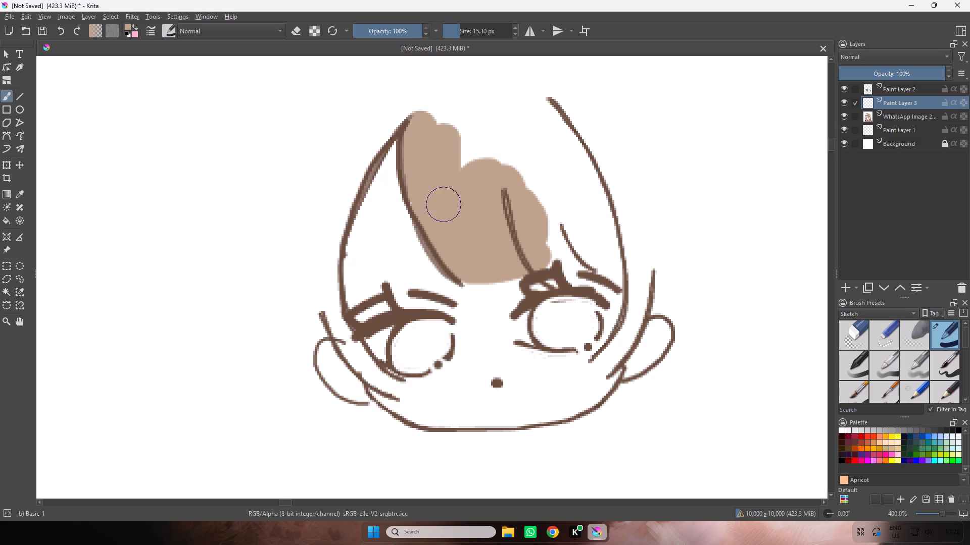
Extend the light brown fill across the top and right part of the bangs to the right hair outline.
drag(444, 203, 555, 223)
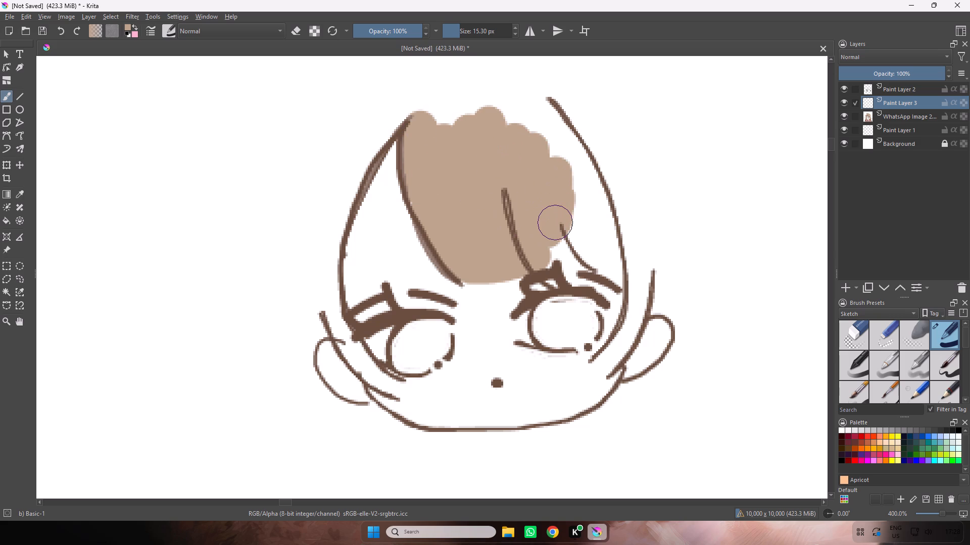
drag(555, 223, 555, 257)
drag(555, 257, 597, 259)
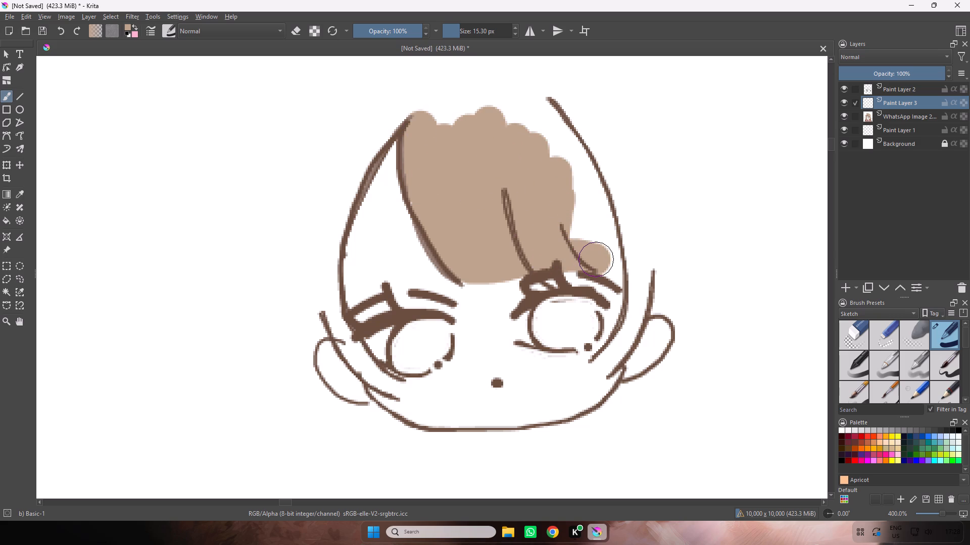
drag(597, 259, 623, 270)
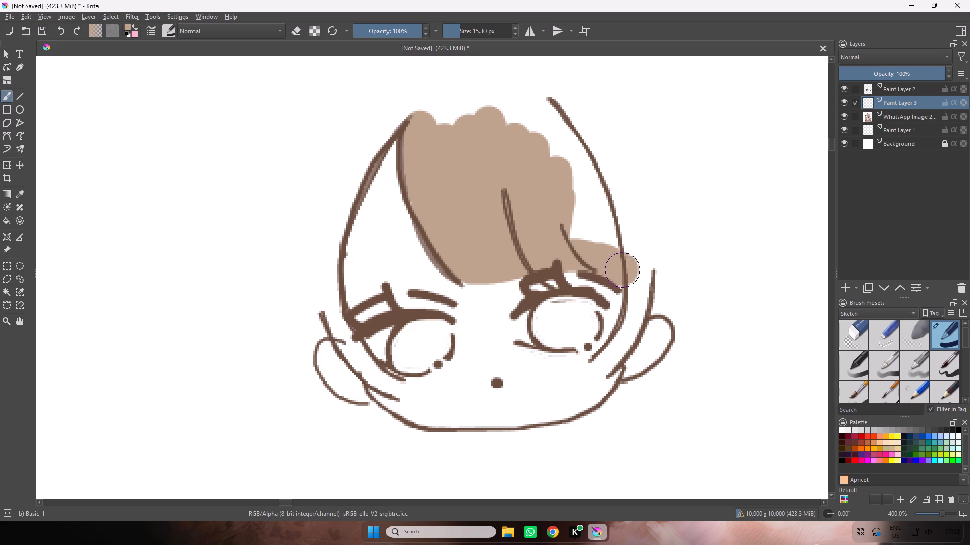
drag(623, 270, 582, 180)
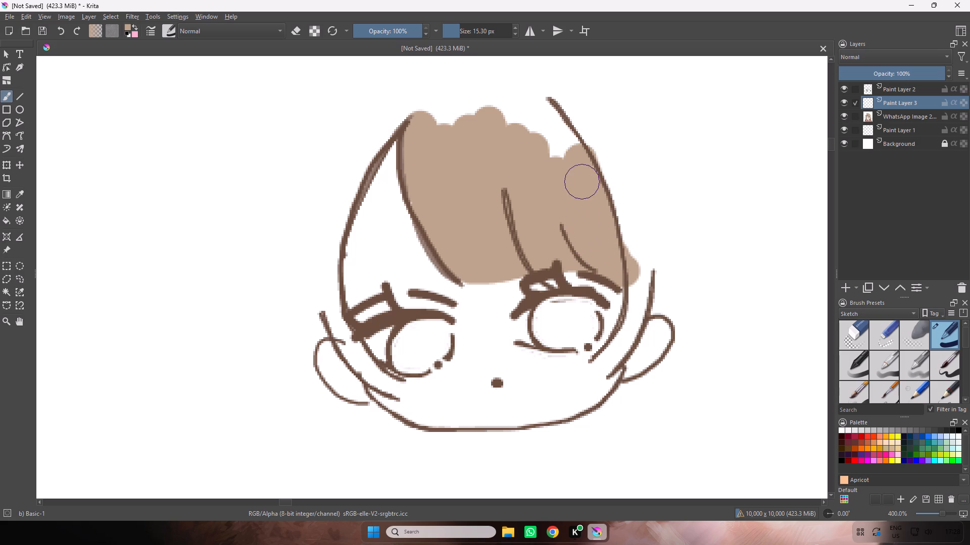
drag(582, 180, 425, 131)
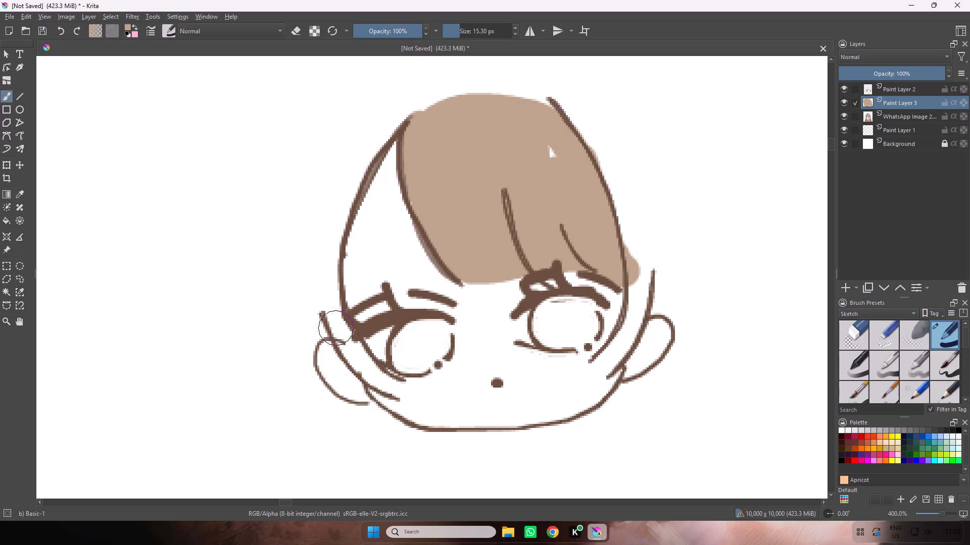
Fill the side lock between the left eye and left ear light brown with a 2.28 px brush.
drag(457, 32, 452, 35)
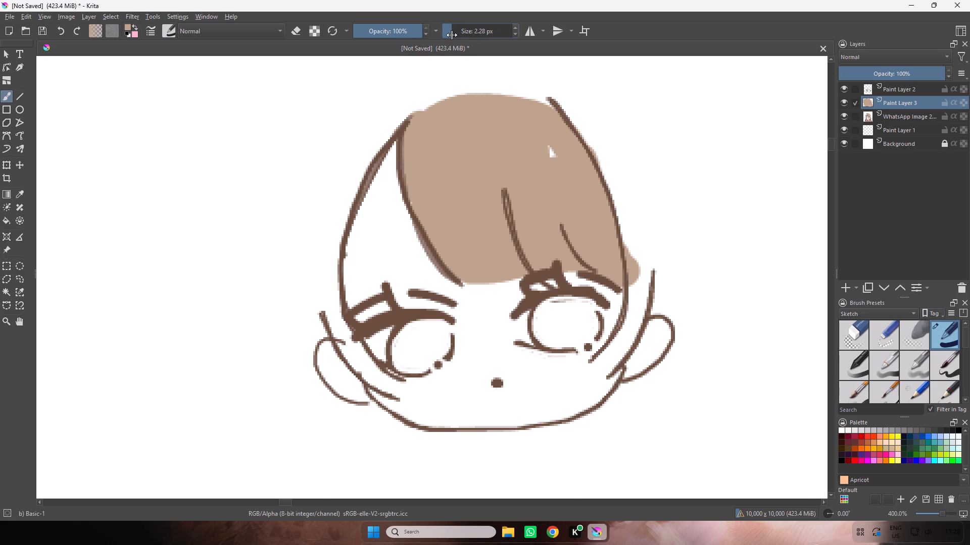
key(ctrl+equal)
key(ctrl+equal)
key(space)
key(space)
key(space)
key(space)
key(space)
key(space)
key(space)
key(space)
key(space)
key(space)
key(space)
key(space)
key(space)
key(space)
key(space)
key(space)
key(space)
key(space)
key(space)
key(space)
drag(471, 207, 521, 96)
drag(418, 380, 404, 402)
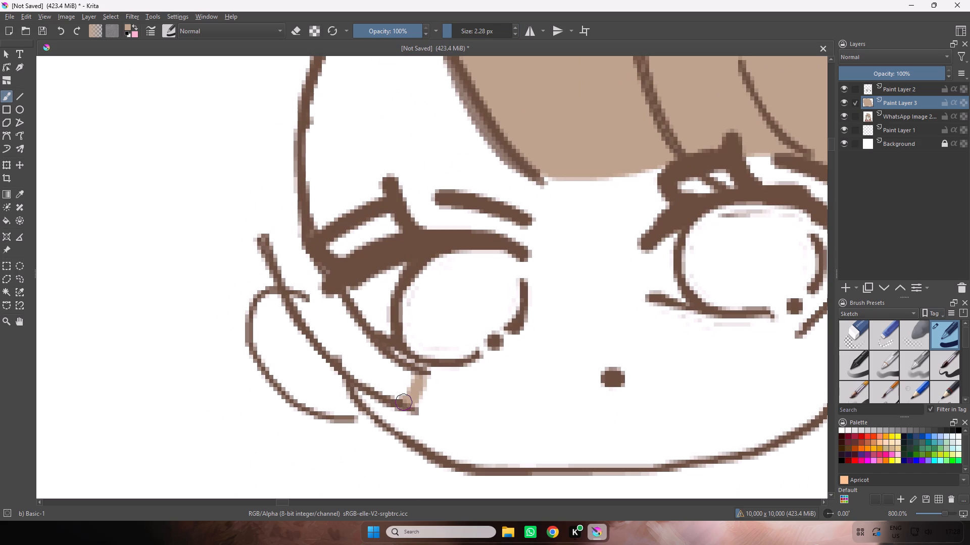
drag(404, 402, 417, 383)
drag(417, 383, 289, 265)
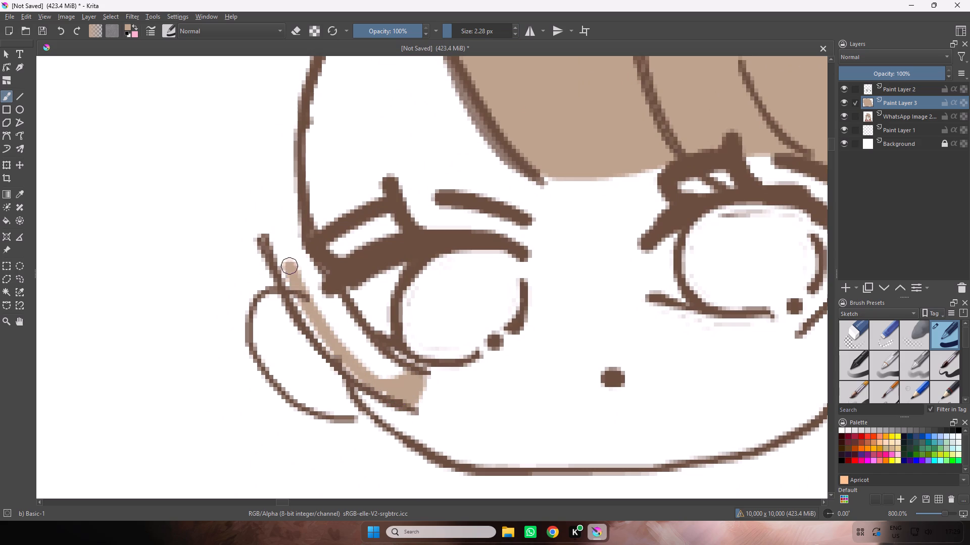
drag(289, 265, 399, 394)
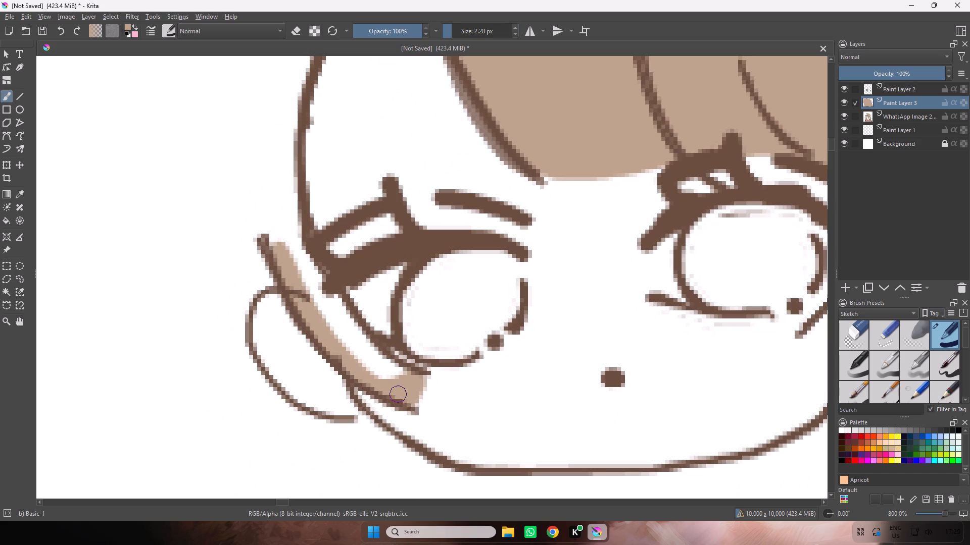
drag(399, 394, 303, 244)
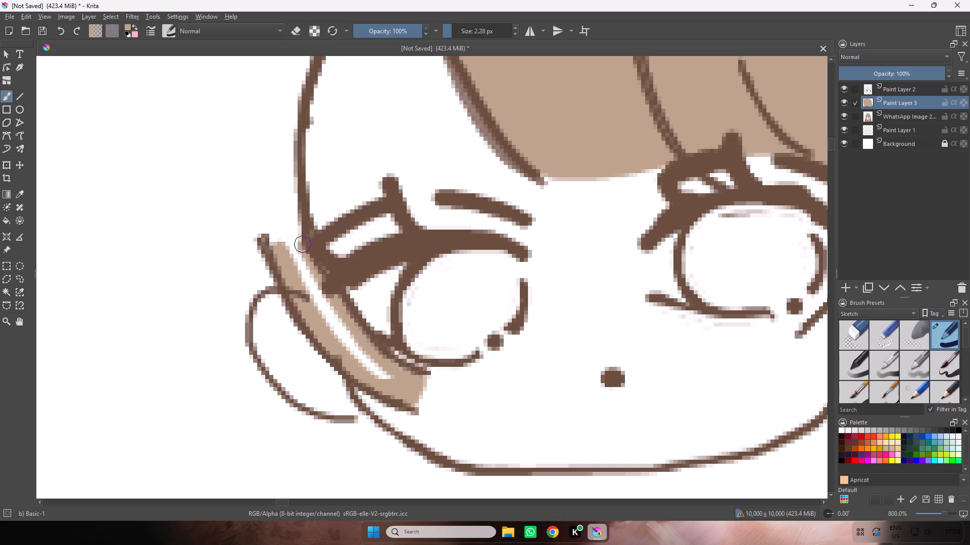
drag(303, 244, 295, 268)
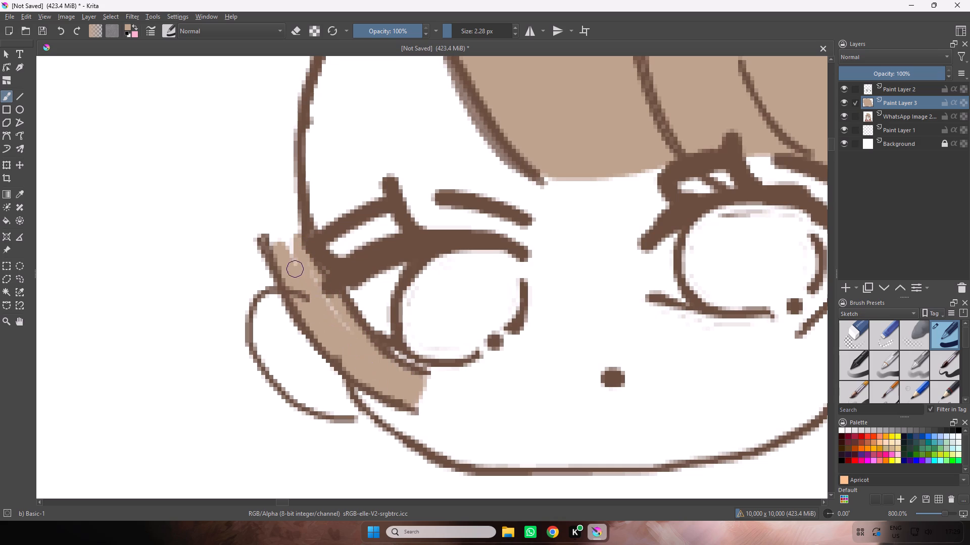
drag(295, 268, 297, 249)
Paint a light brown band along the outside of the left hair outline above the ear with a 3.12 px brush.
key(space)
key(space)
key(space)
key(space)
key(space)
key(space)
key(space)
key(space)
key(space)
key(space)
drag(305, 208, 373, 314)
drag(453, 32, 459, 33)
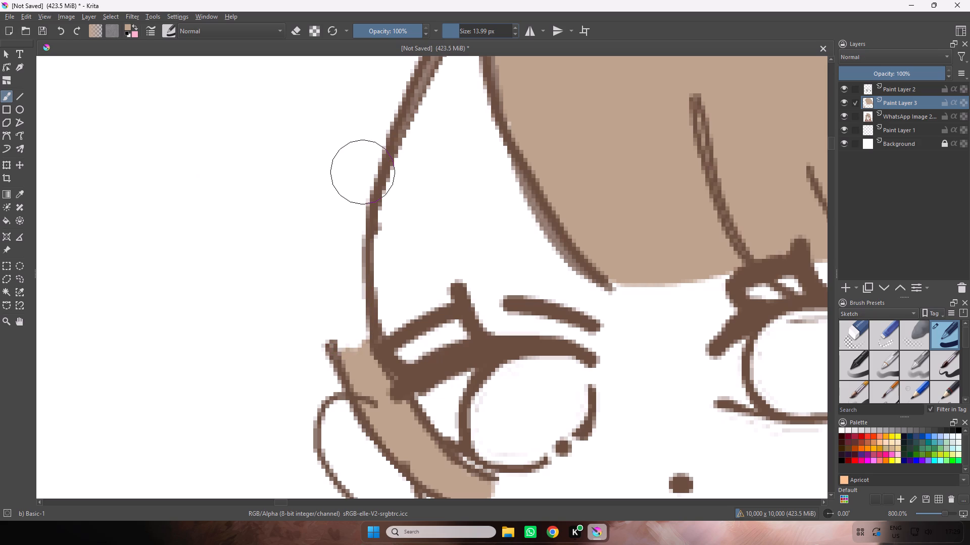
drag(461, 31, 455, 32)
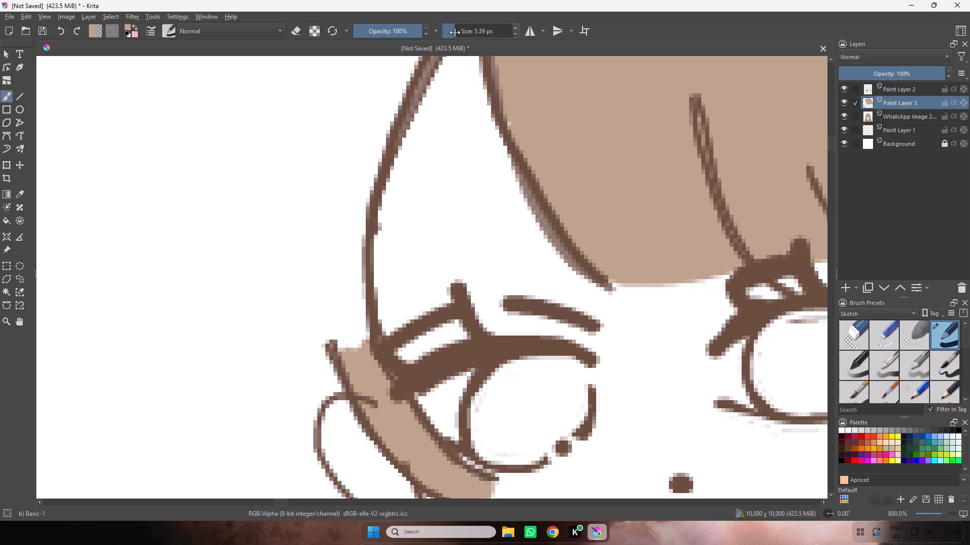
drag(455, 32, 451, 34)
click(449, 33)
drag(345, 347, 365, 131)
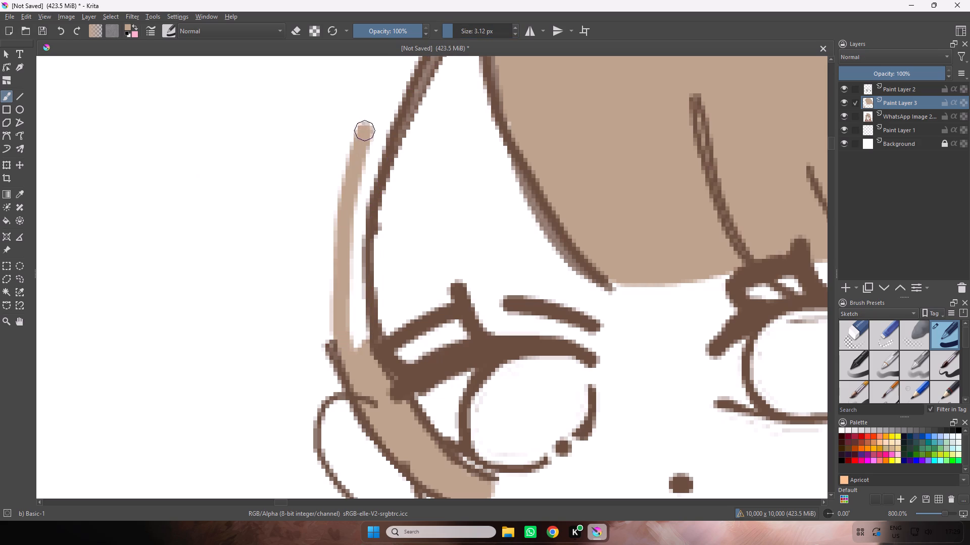
drag(365, 131, 364, 202)
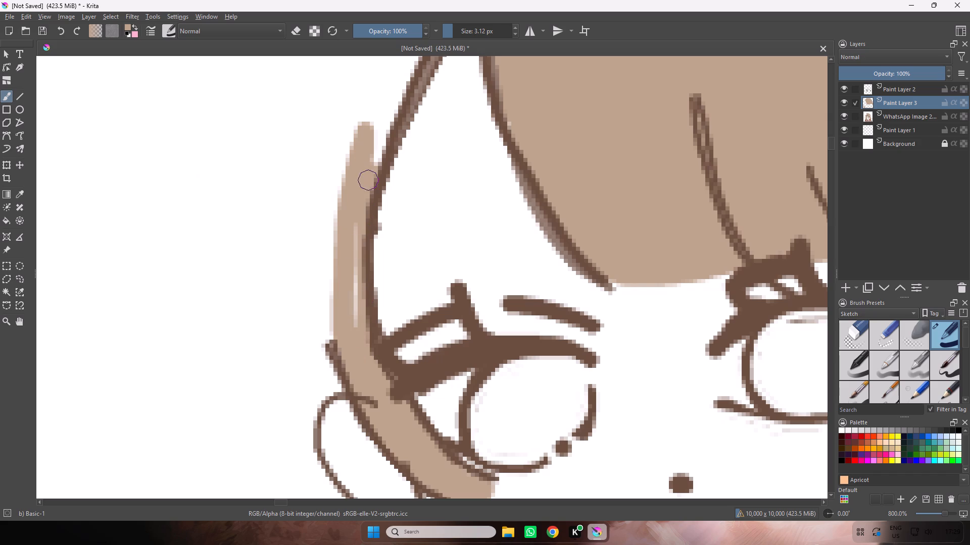
drag(364, 202, 356, 326)
Cover the small white gap in the upper right of the bangs with light brown at 3.12 px.
key(ctrl+minus)
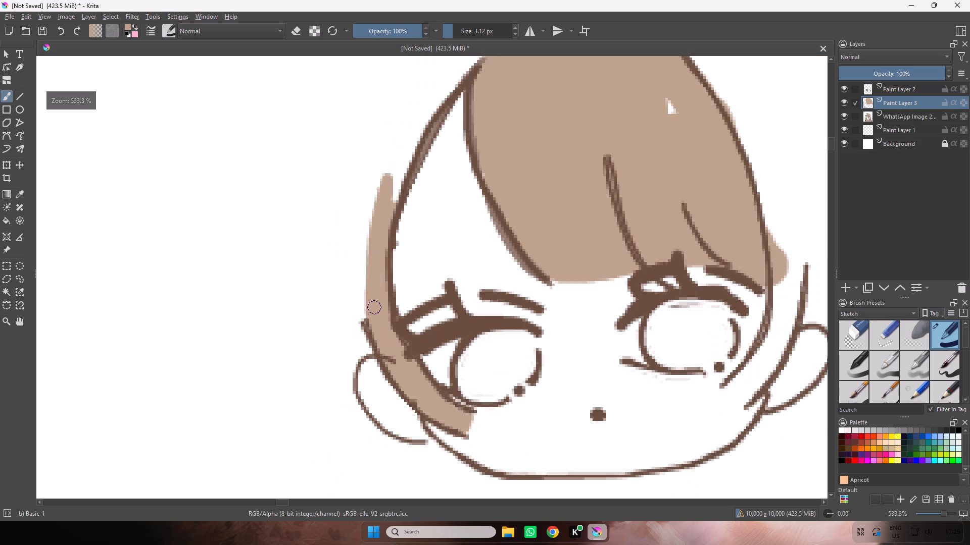
key(space)
key(space)
key(space)
key(space)
drag(488, 191, 428, 287)
drag(600, 189, 612, 207)
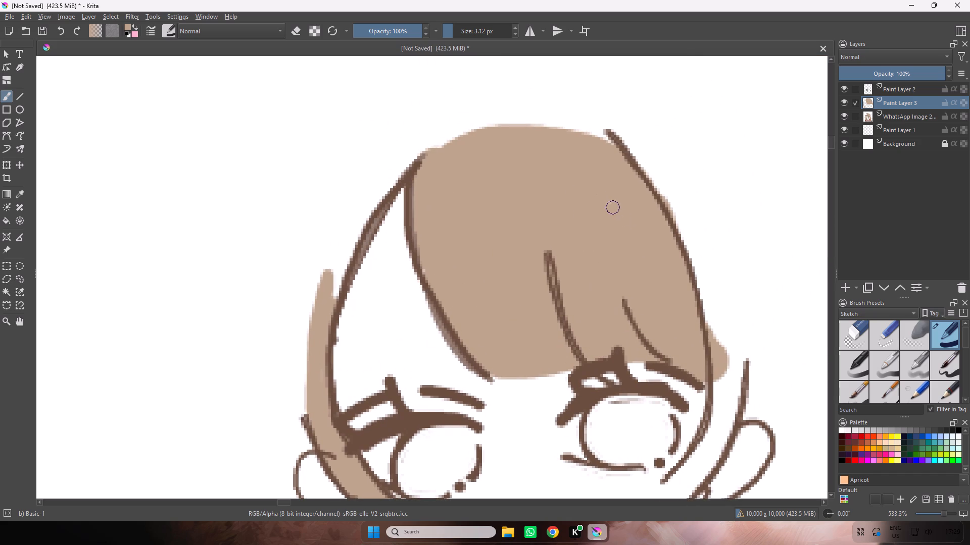
drag(612, 207, 606, 199)
Paint a thick light brown band around the outside of the crown and down both sides of the head with an 18.15 px brush.
click(458, 27)
drag(312, 294, 351, 214)
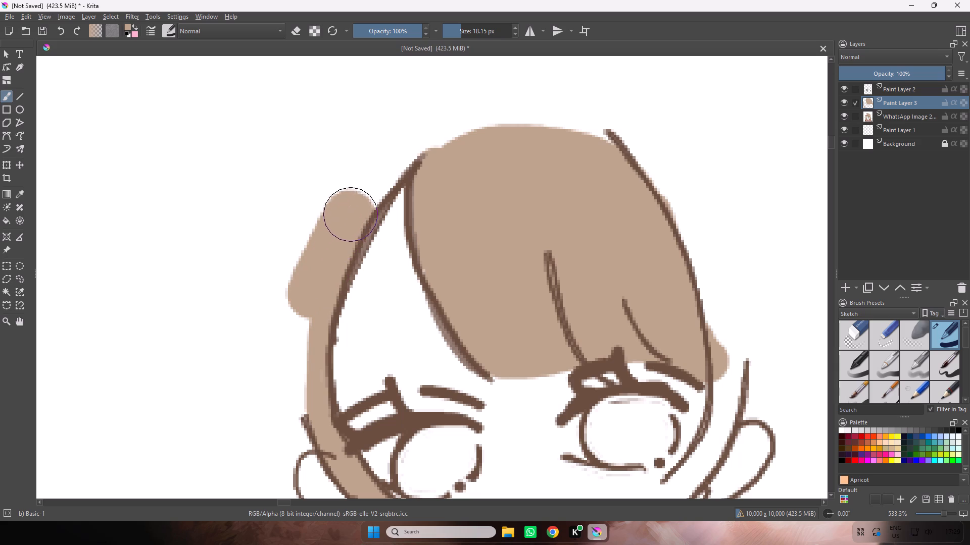
drag(351, 214, 512, 131)
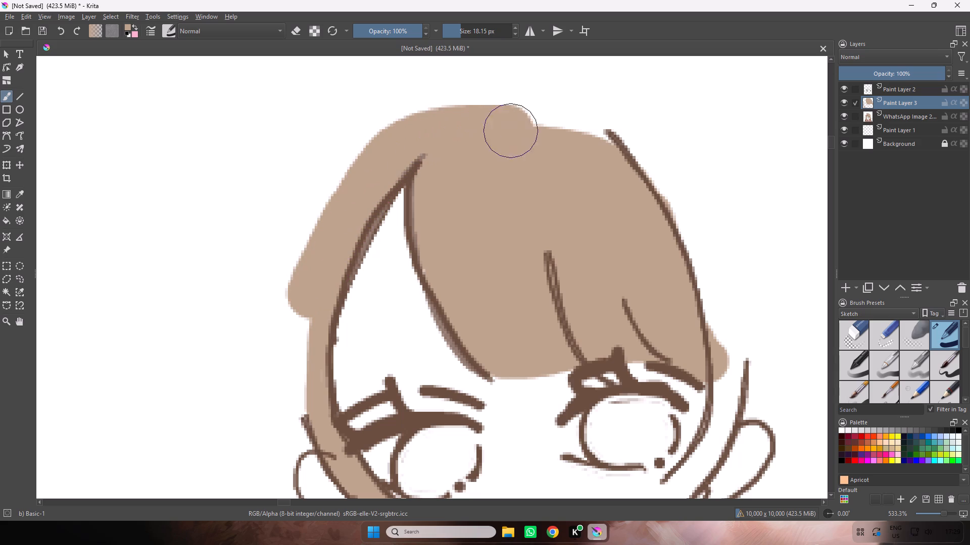
drag(512, 131, 714, 331)
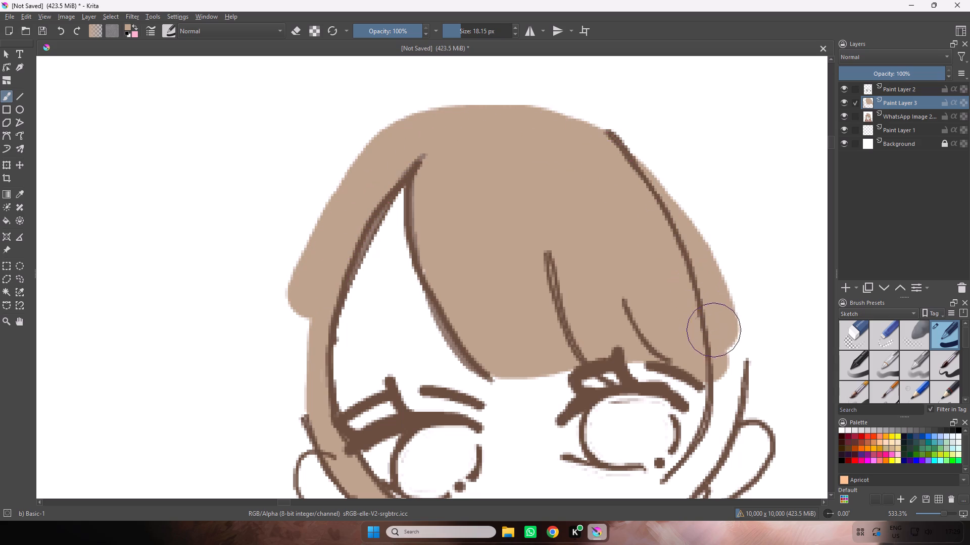
drag(714, 331, 720, 350)
drag(721, 339, 636, 165)
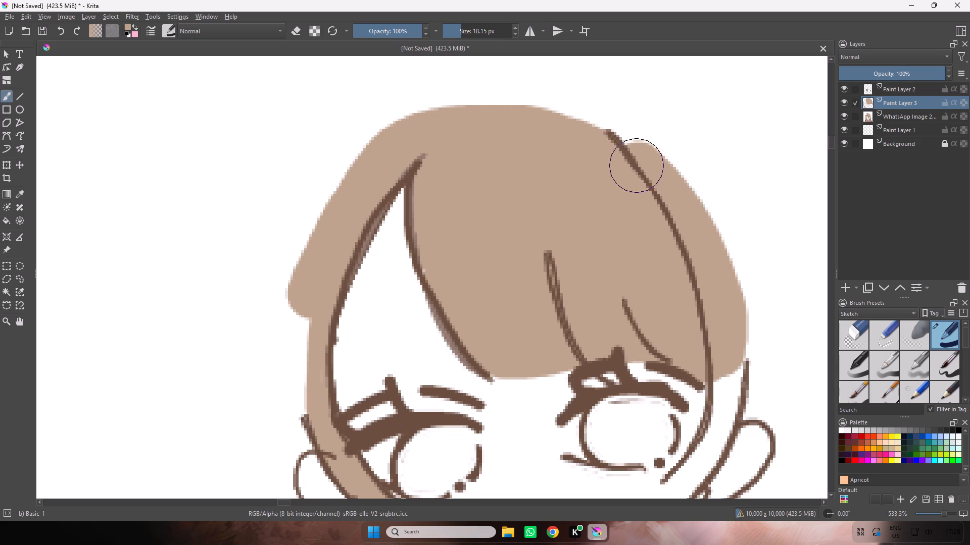
drag(636, 165, 340, 208)
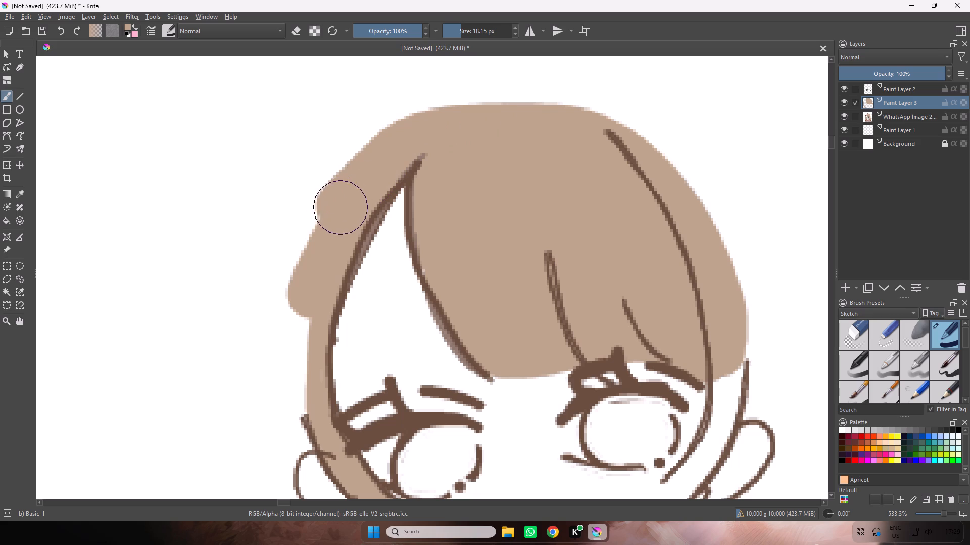
drag(340, 208, 300, 394)
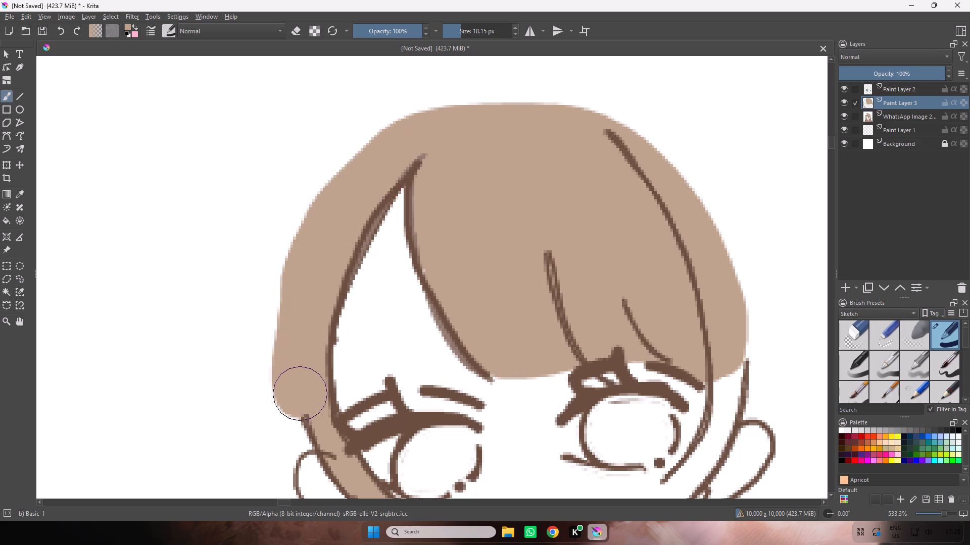
drag(300, 394, 302, 394)
Fill the side lock between the right eye and right ear light brown with a 5.39 px brush.
click(456, 33)
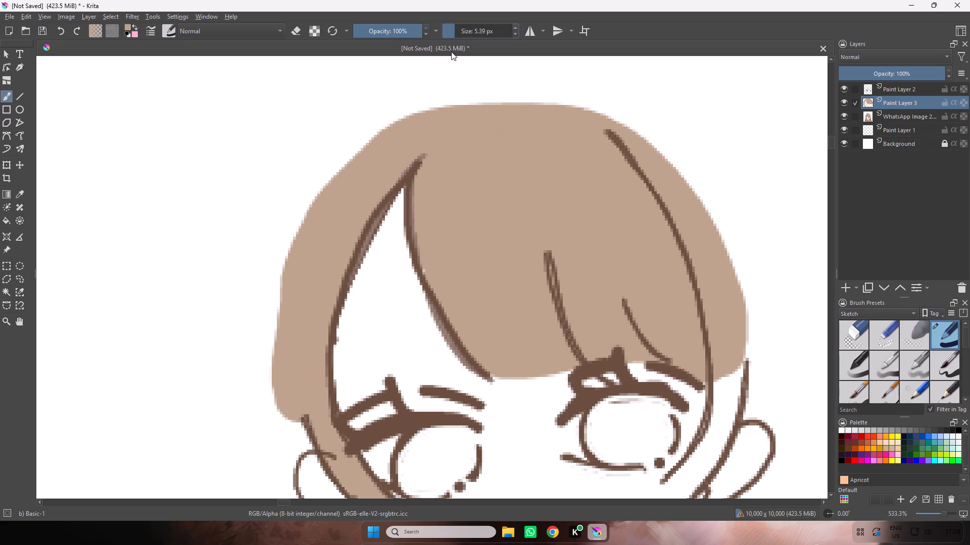
key(space)
key(space)
key(space)
key(space)
key(space)
key(space)
key(space)
key(space)
drag(710, 370, 591, 216)
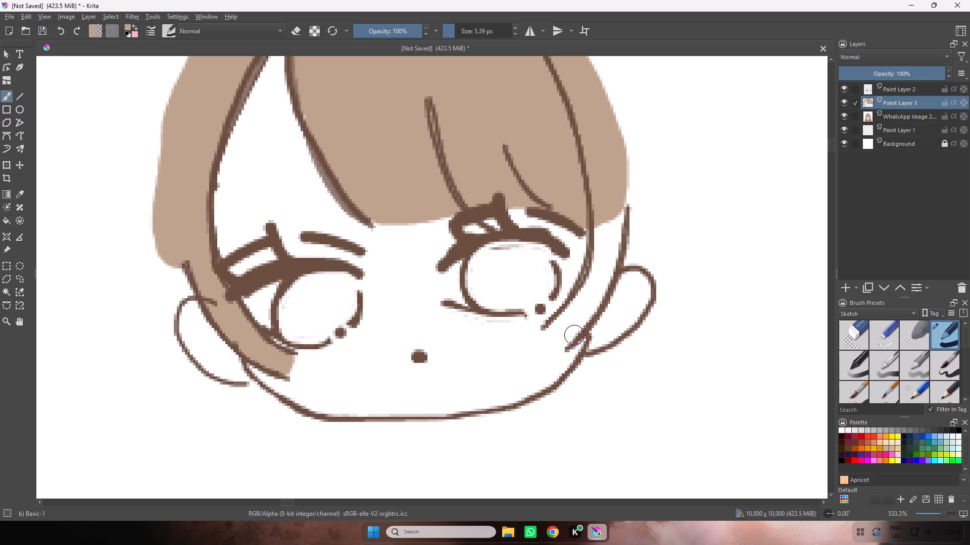
drag(565, 335, 605, 225)
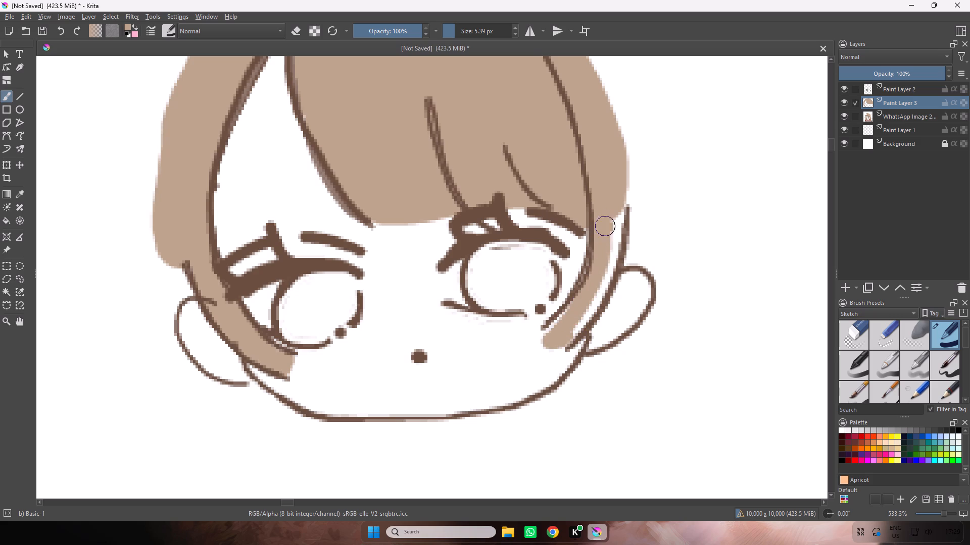
drag(605, 225, 579, 325)
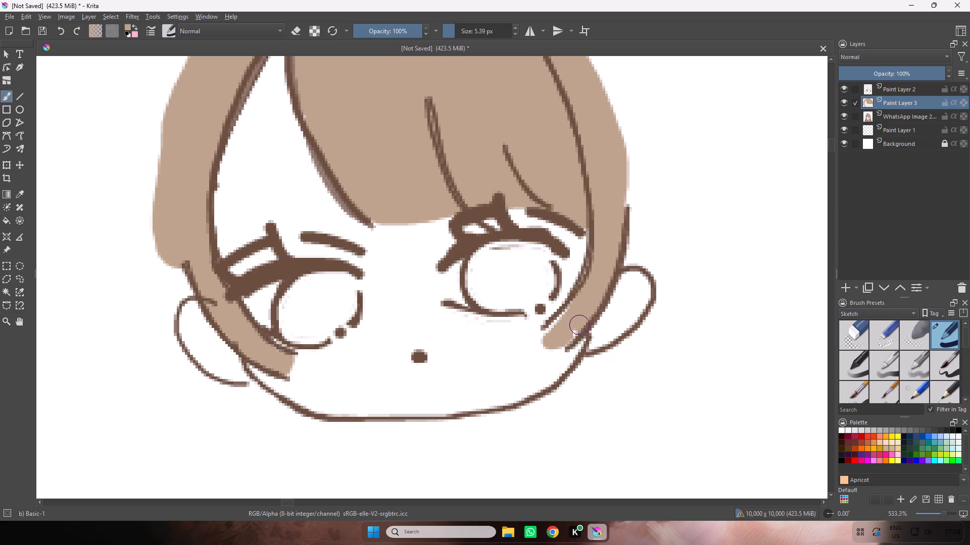
drag(579, 325, 577, 299)
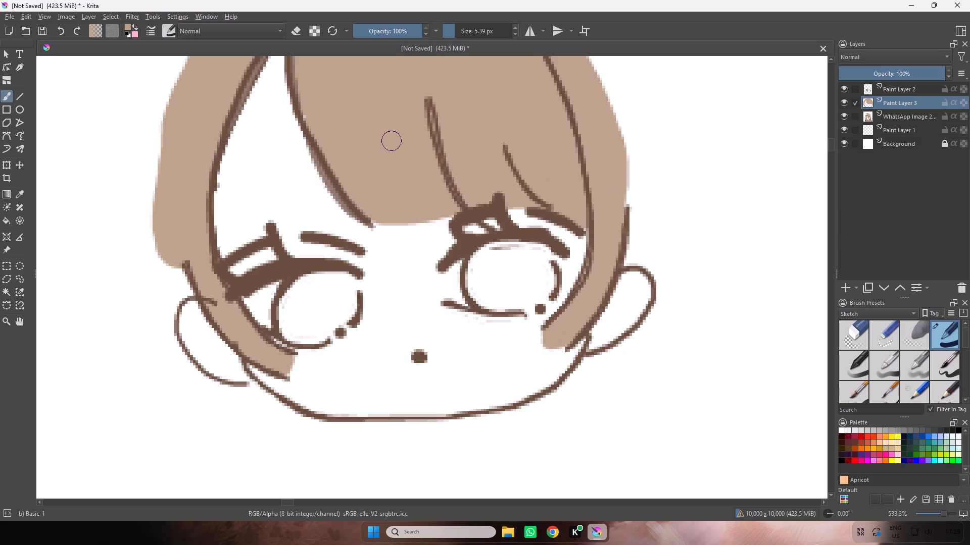
Fill the iris of the left eye light brown with the 5.39 px brush.
key(space)
key(space)
key(space)
key(space)
key(space)
key(space)
key(space)
key(space)
key(space)
drag(390, 140, 465, 247)
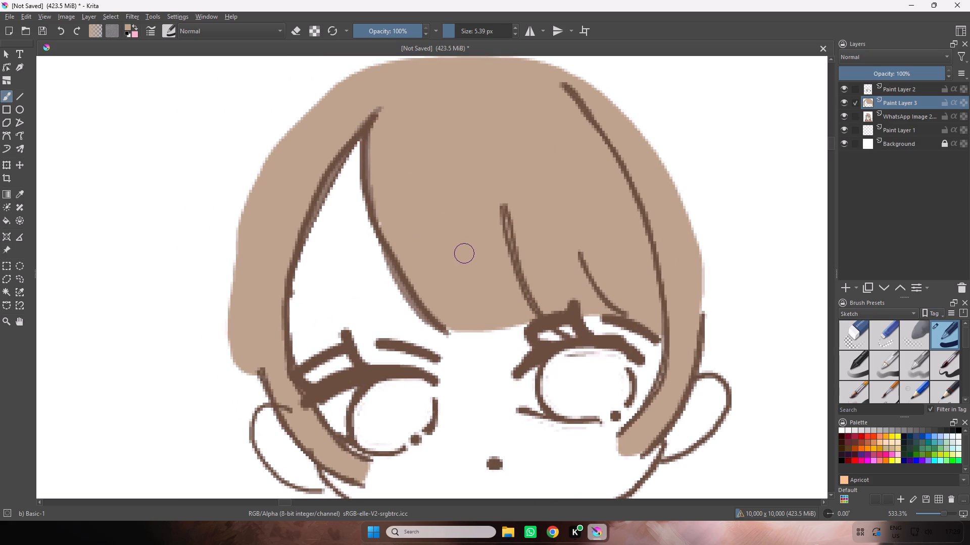
drag(364, 437, 361, 418)
drag(361, 418, 426, 387)
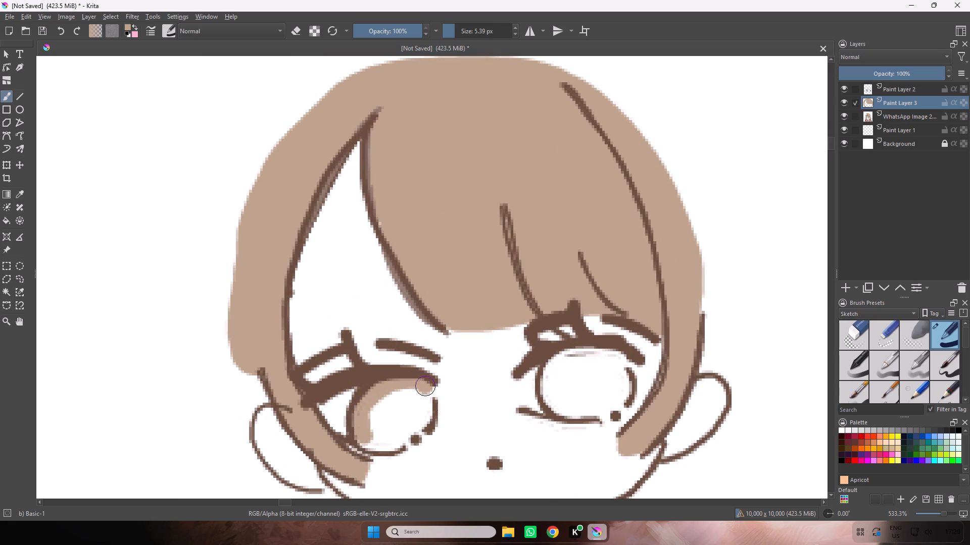
drag(426, 387, 408, 434)
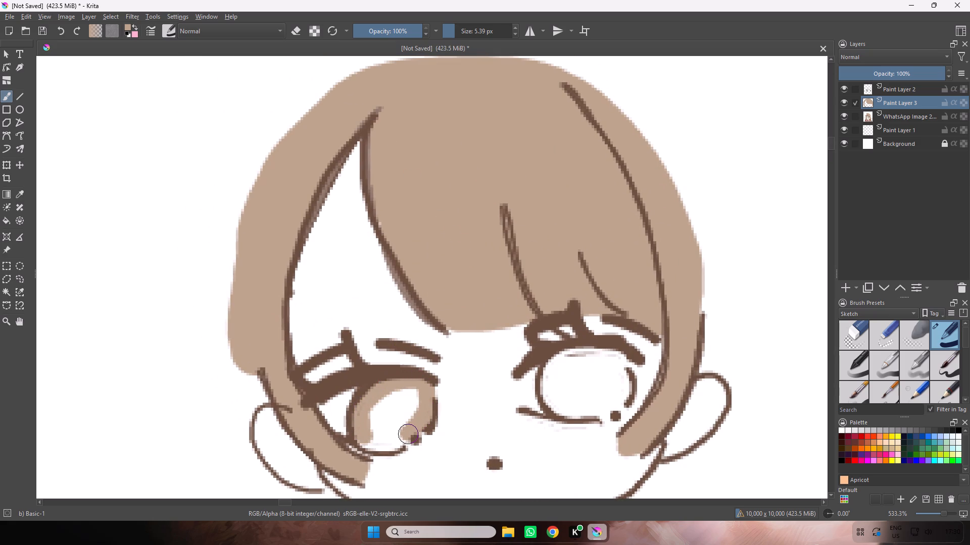
drag(408, 434, 368, 430)
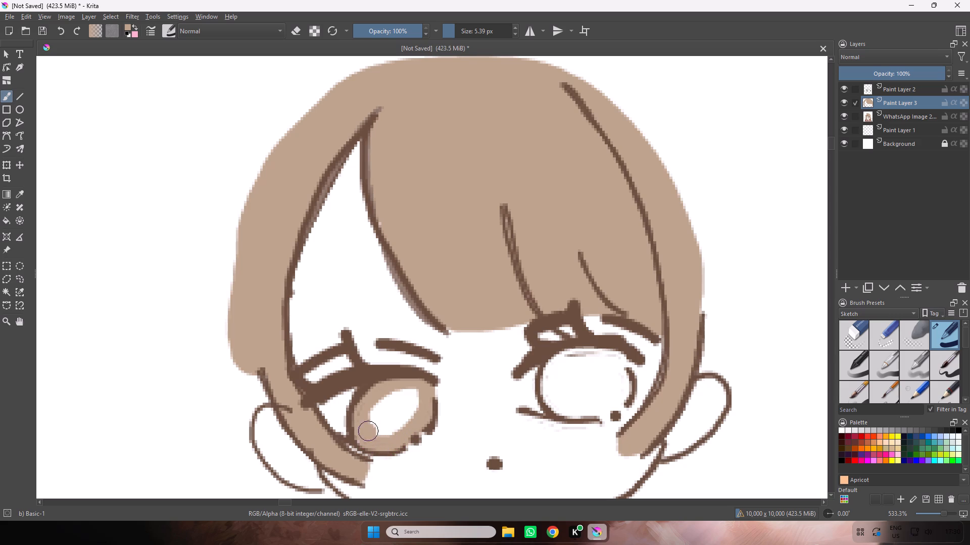
drag(368, 430, 411, 398)
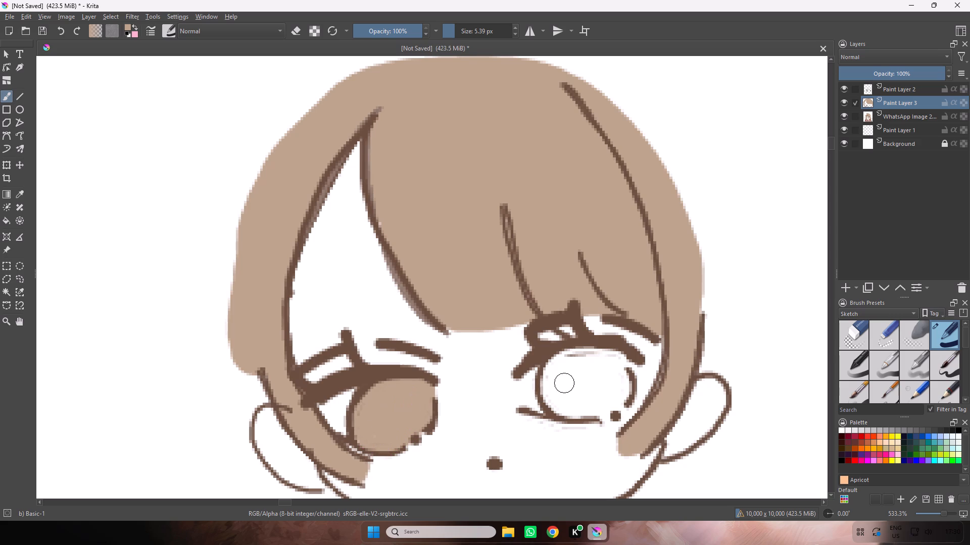
Fill the iris of the right eye light brown with the 5.39 px brush.
drag(552, 375, 624, 372)
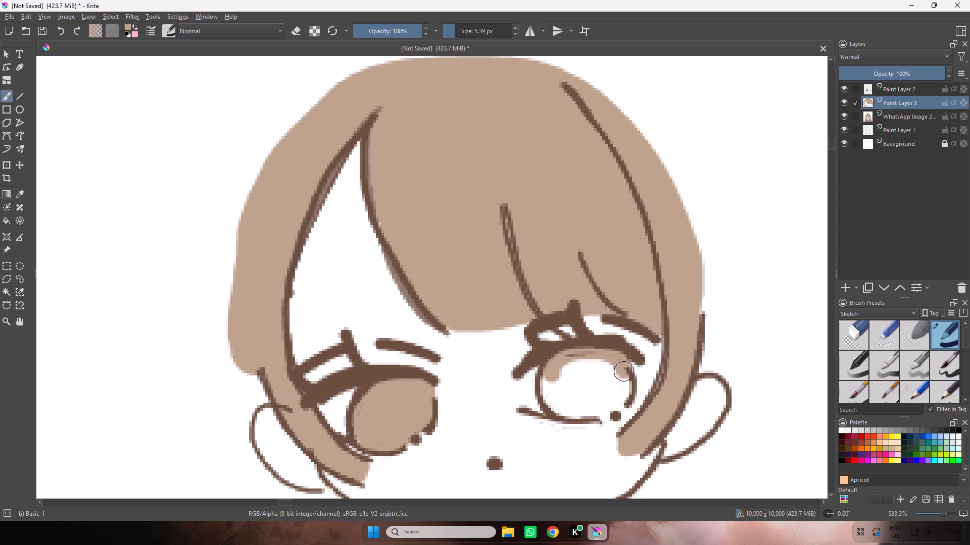
drag(624, 372, 548, 393)
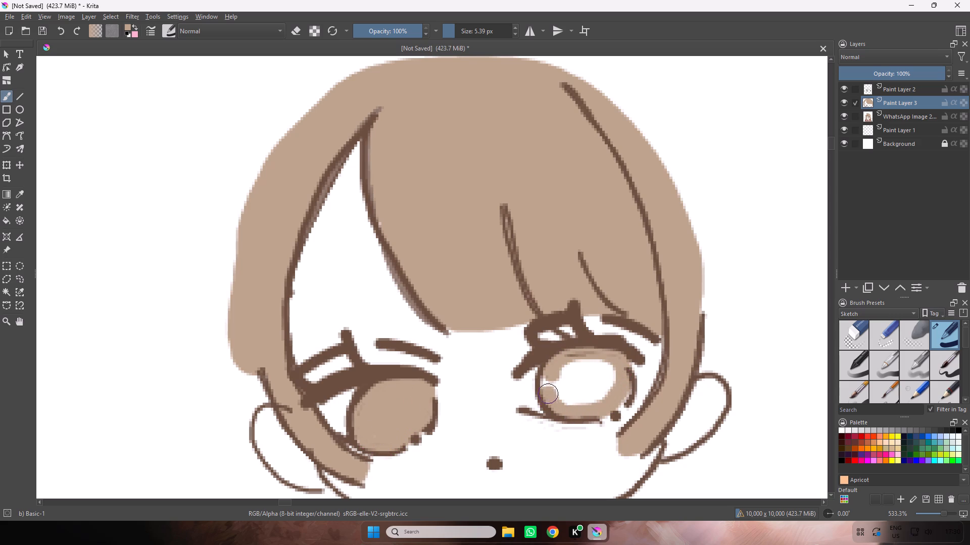
drag(548, 393, 576, 405)
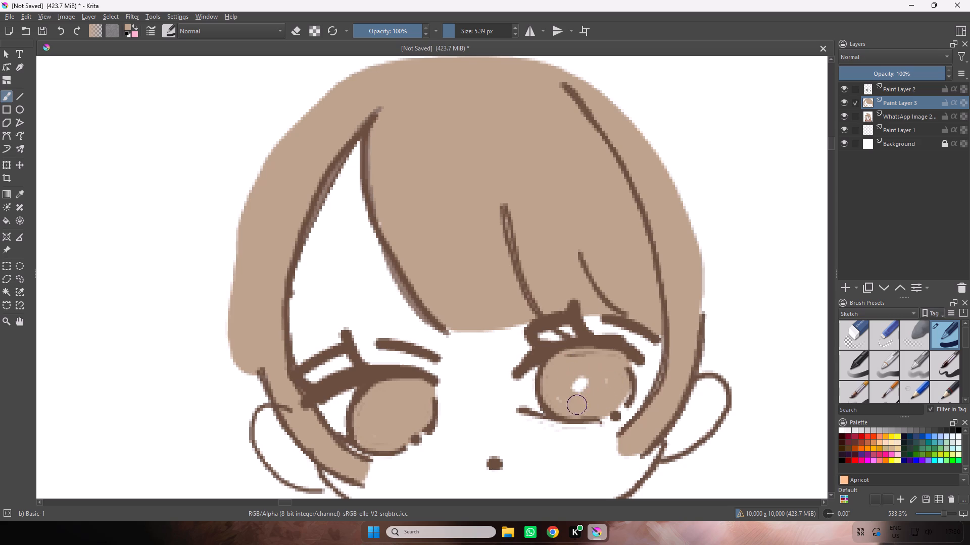
drag(576, 405, 562, 396)
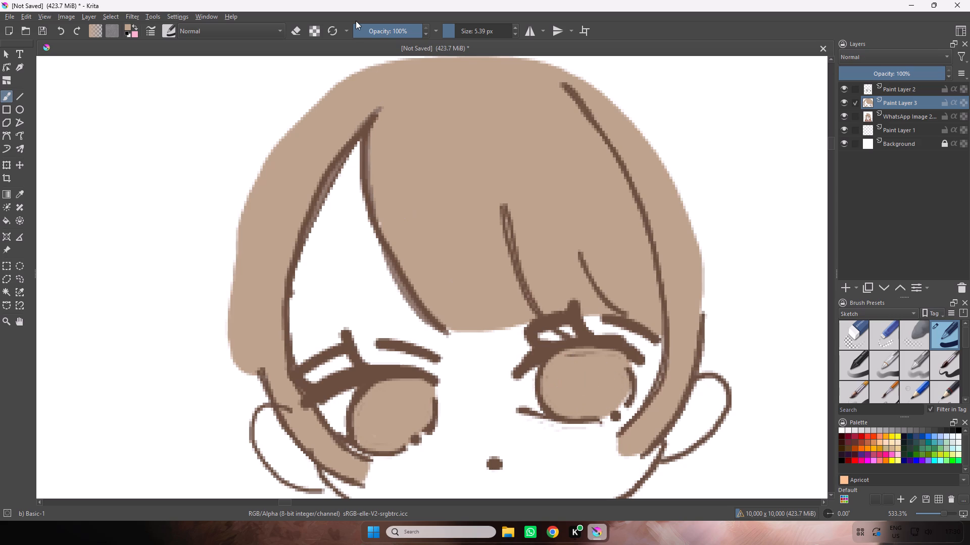
Erase a rounded highlight from the lower right part of both irises at 5.39 px.
key(e)
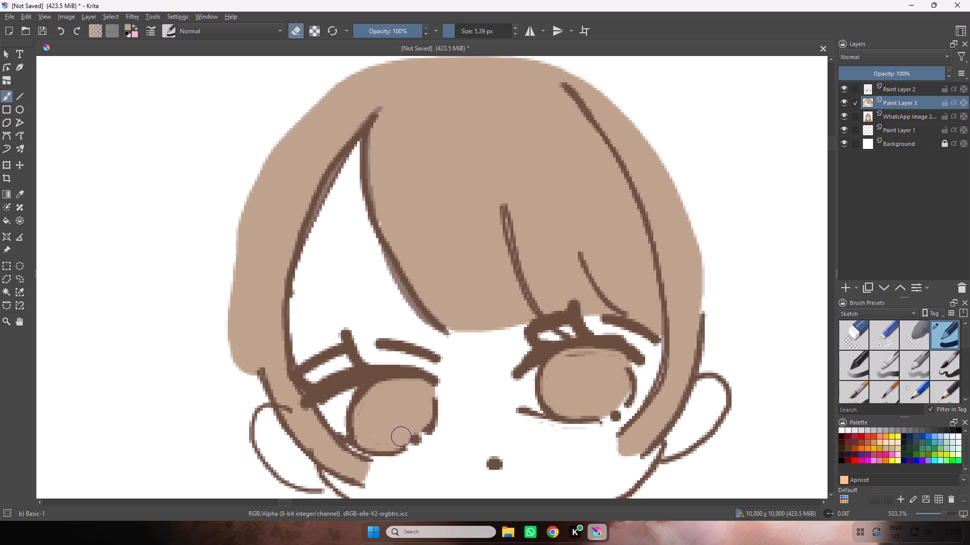
drag(392, 444, 399, 424)
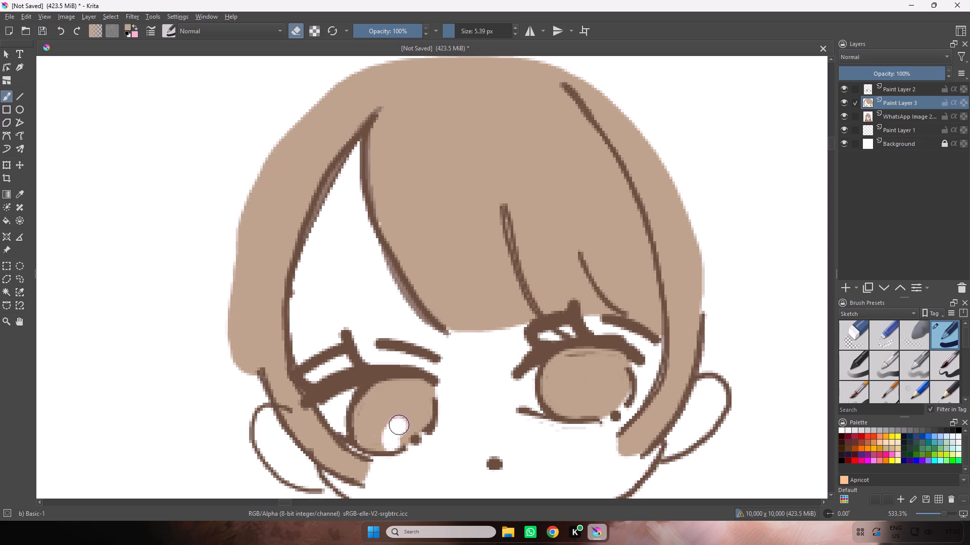
drag(399, 424, 424, 430)
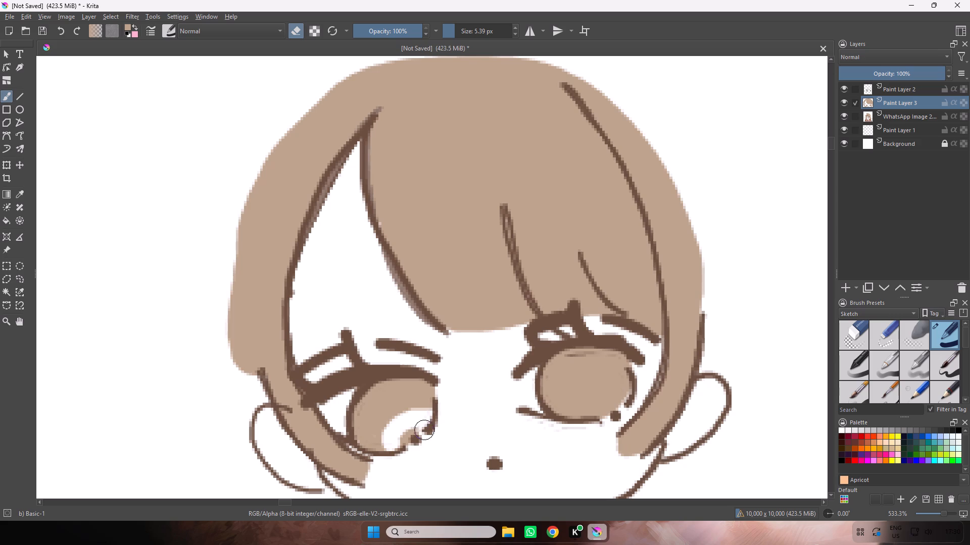
drag(424, 430, 393, 435)
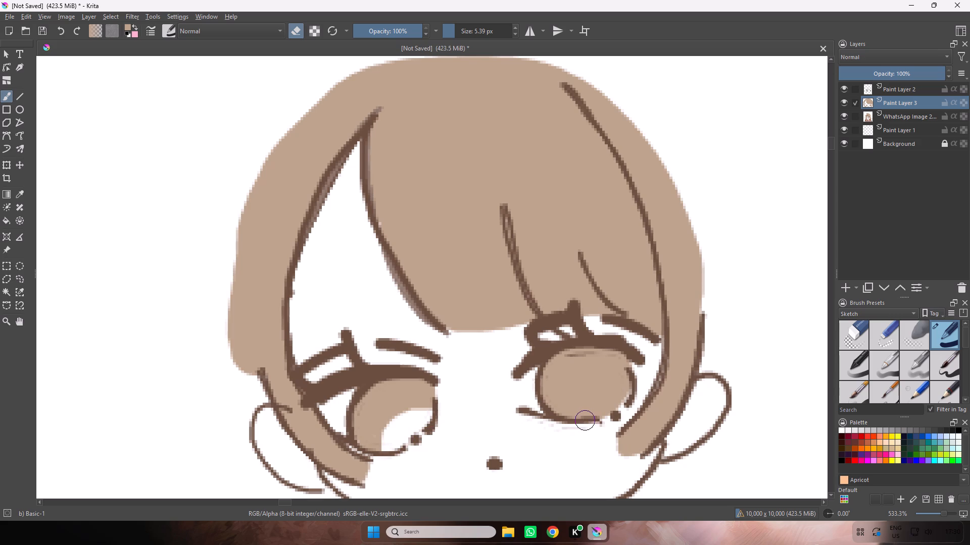
drag(581, 420, 613, 395)
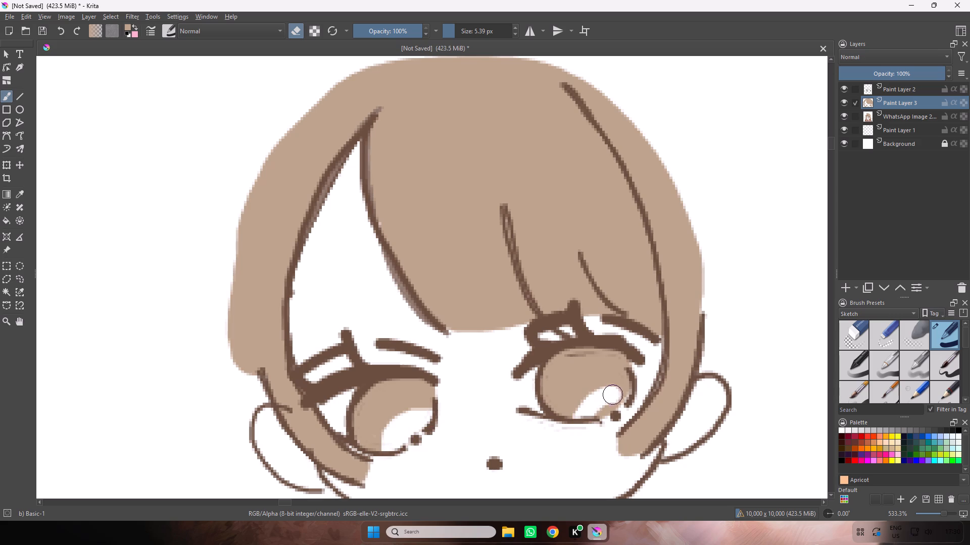
drag(613, 395, 588, 412)
drag(588, 412, 624, 399)
drag(402, 435, 397, 439)
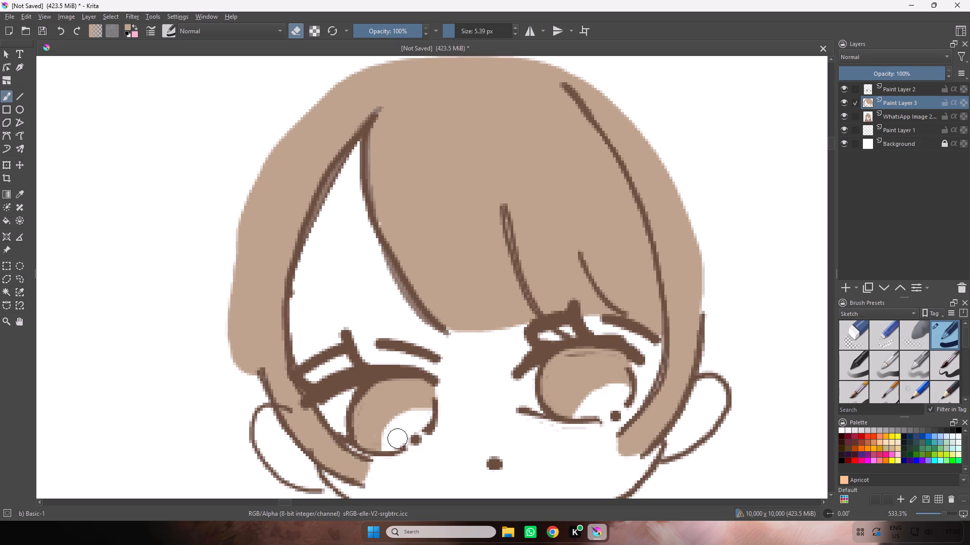
drag(397, 439, 394, 445)
Sample the dark brown of the left eye's lashes and set the brush size to 0.53 px.
key(ctrl+minus)
key(ctrl+minus)
key(ctrl+equal)
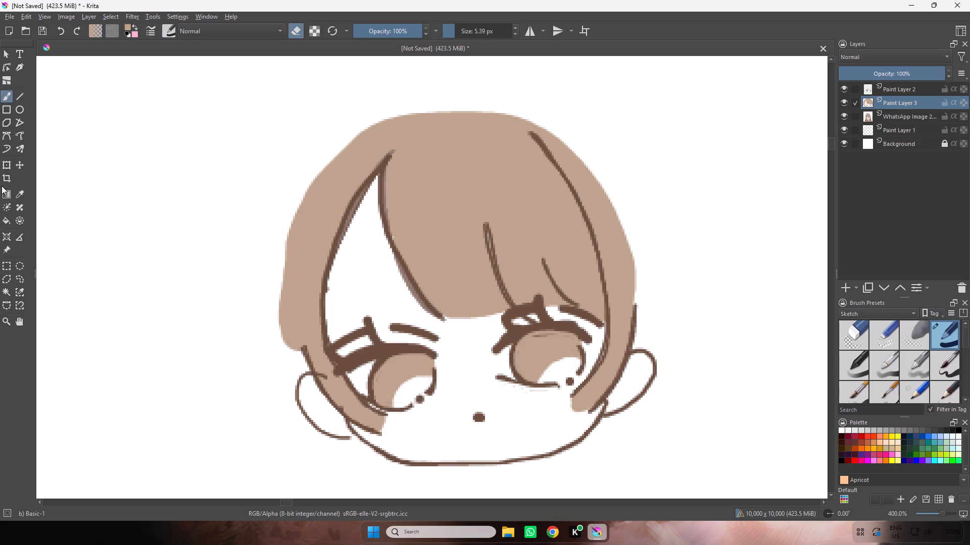
click(17, 189)
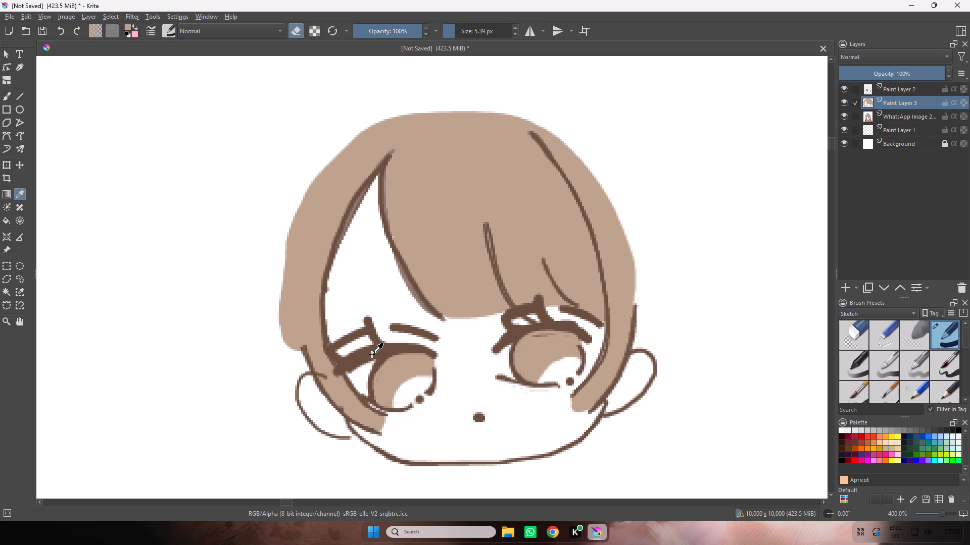
click(372, 354)
key(ctrl+equal)
key(ctrl+equal)
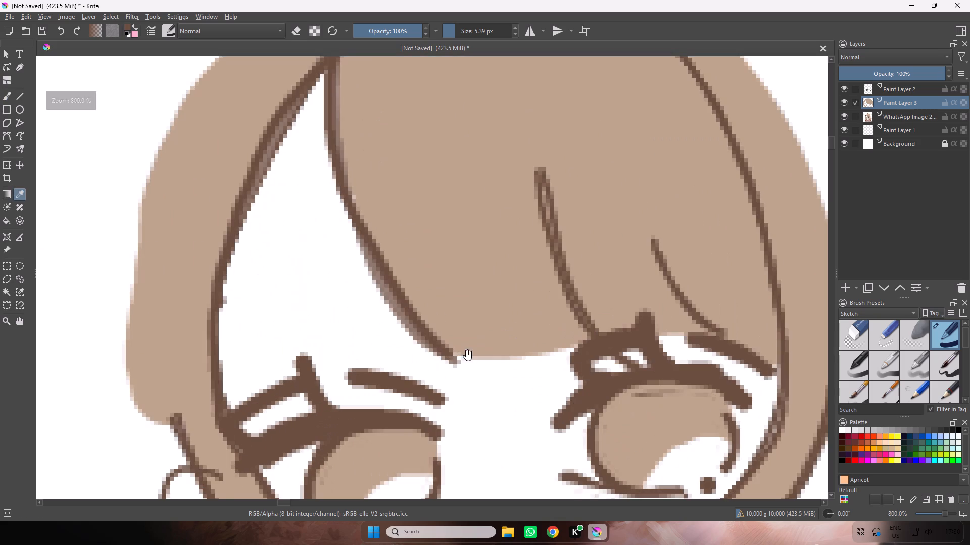
key(space)
key(space)
key(space)
key(space)
key(space)
key(space)
drag(486, 351, 342, 73)
click(453, 30)
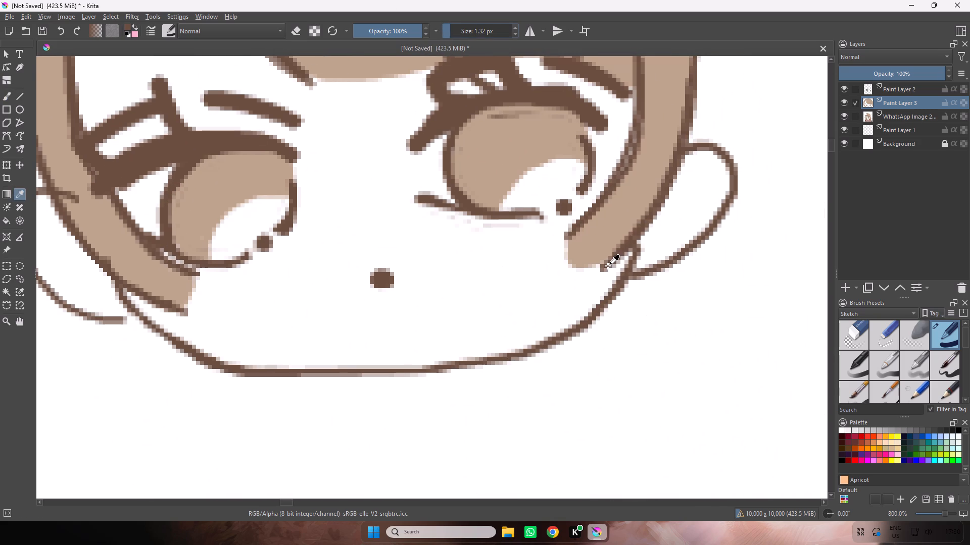
click(7, 54)
click(7, 93)
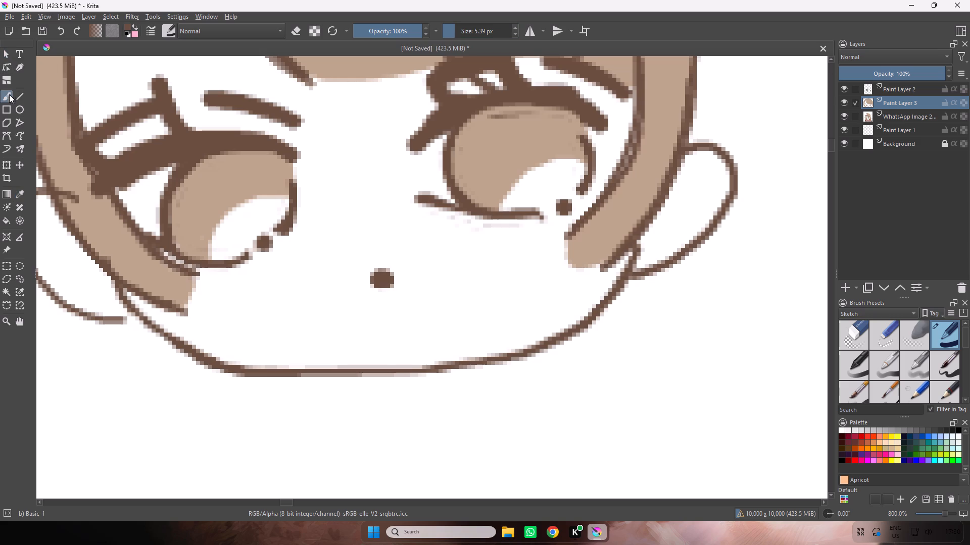
click(452, 27)
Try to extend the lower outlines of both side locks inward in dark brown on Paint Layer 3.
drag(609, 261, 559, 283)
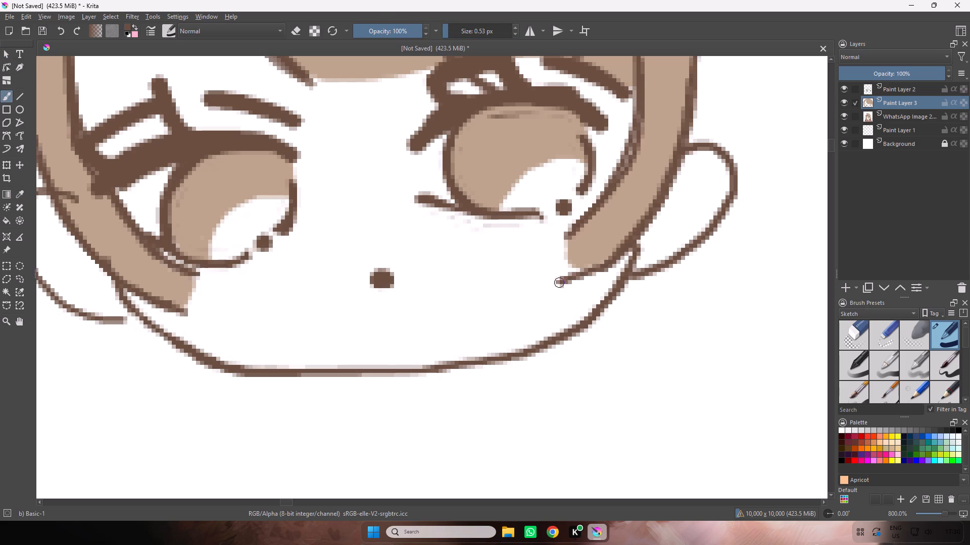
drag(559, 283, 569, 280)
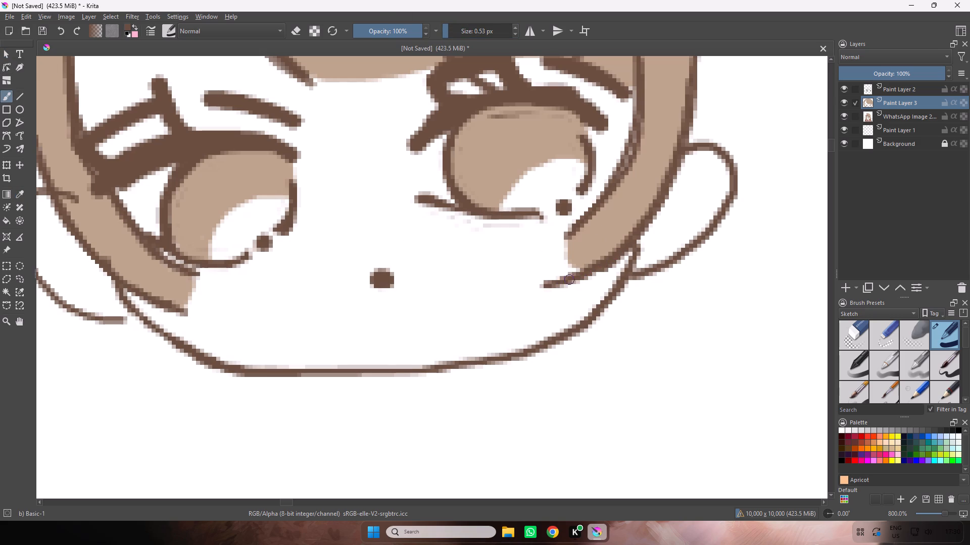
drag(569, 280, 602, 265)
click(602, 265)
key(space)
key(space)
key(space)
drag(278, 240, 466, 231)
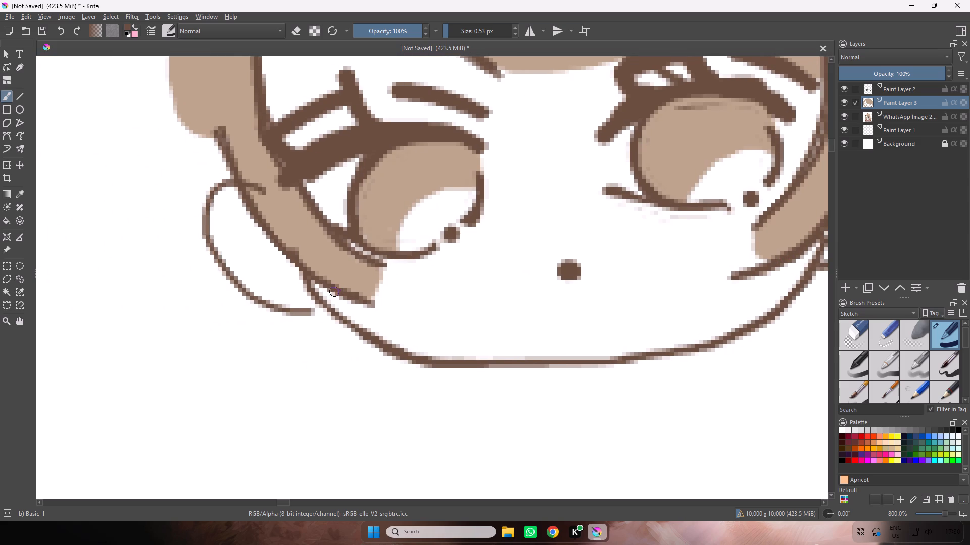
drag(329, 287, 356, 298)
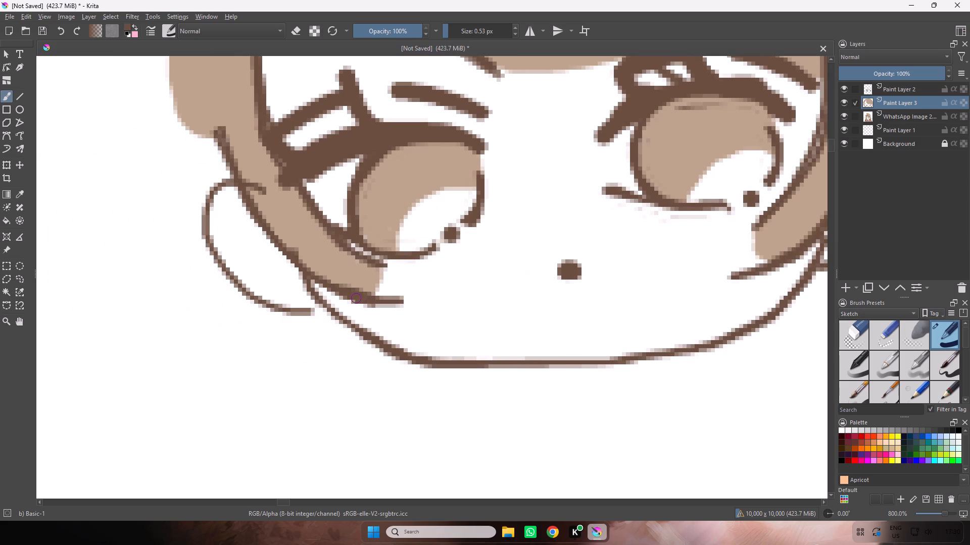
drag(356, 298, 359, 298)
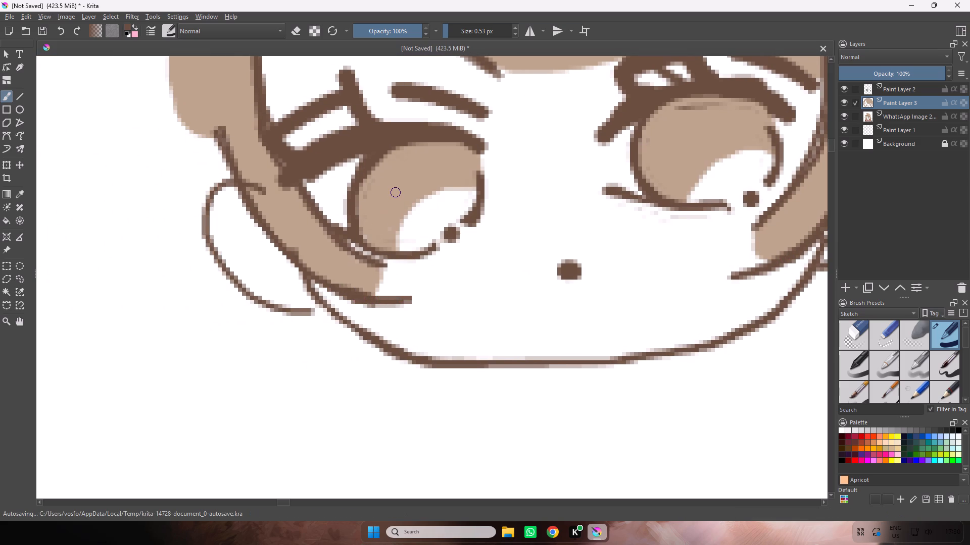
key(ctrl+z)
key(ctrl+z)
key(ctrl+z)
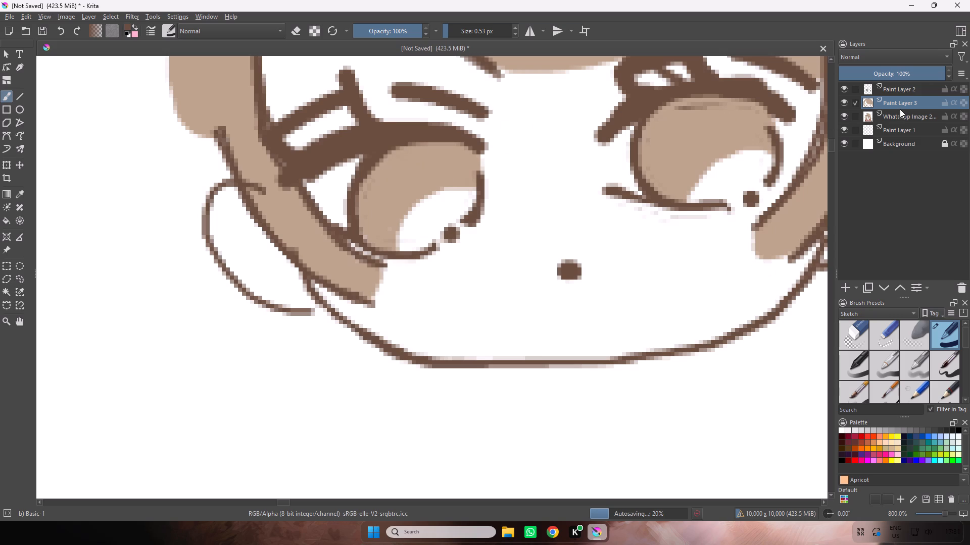
On Paint Layer 2, extend the lower outlines of both side locks inward across the cheeks in dark brown at 0.53 px.
click(899, 90)
drag(791, 257, 745, 269)
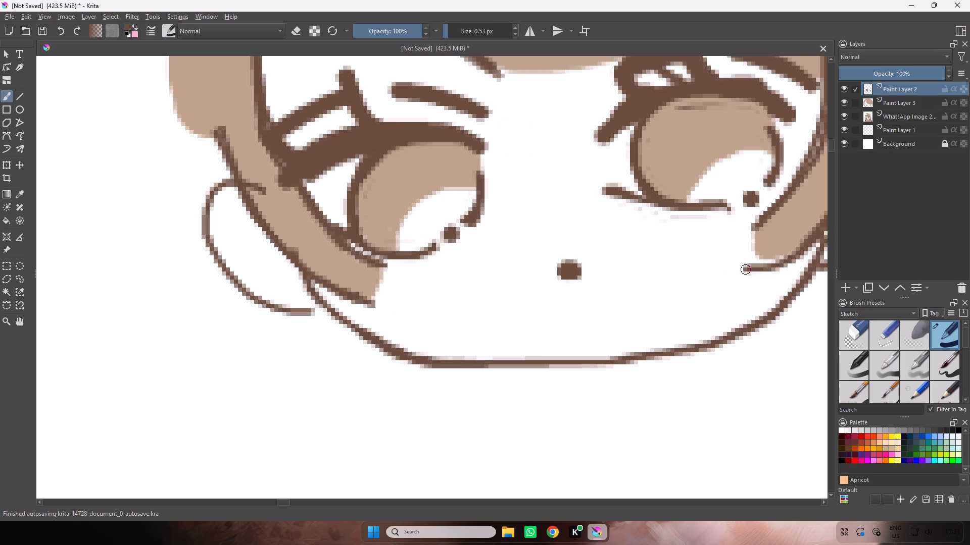
drag(745, 269, 740, 271)
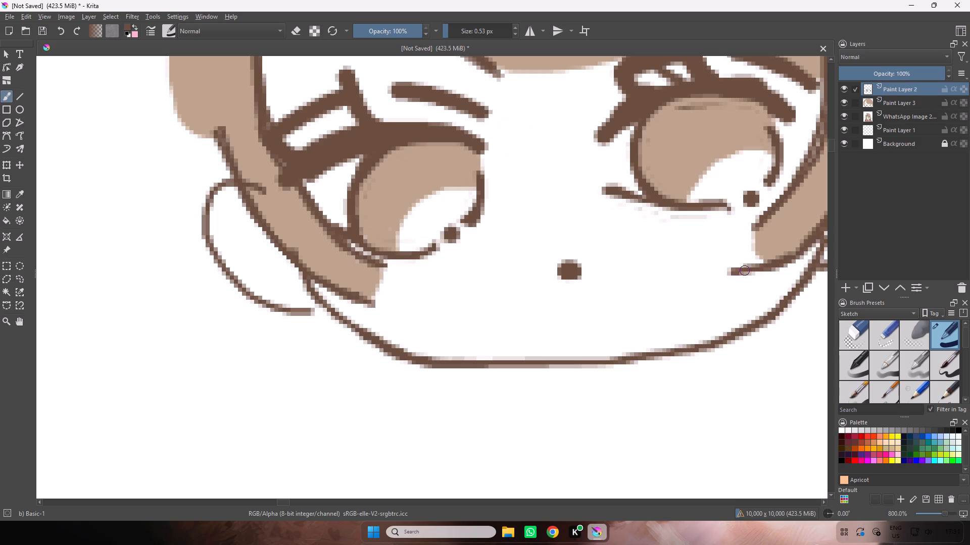
key(ctrl+z)
drag(792, 256, 760, 271)
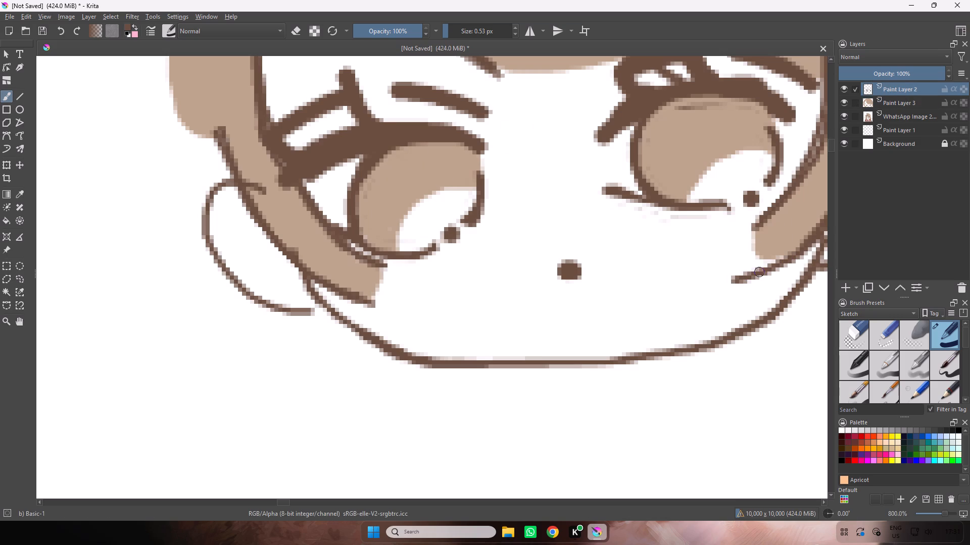
drag(760, 271, 719, 287)
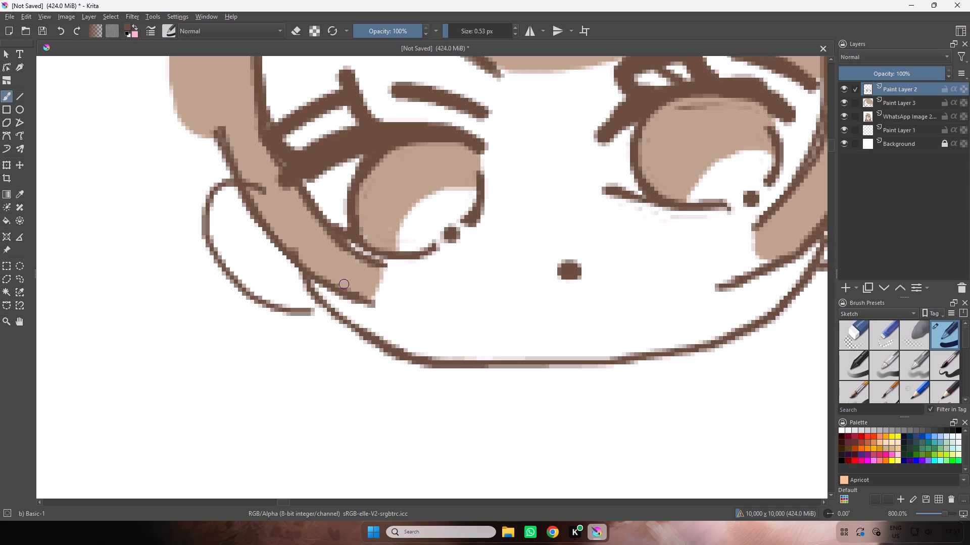
drag(339, 286, 371, 301)
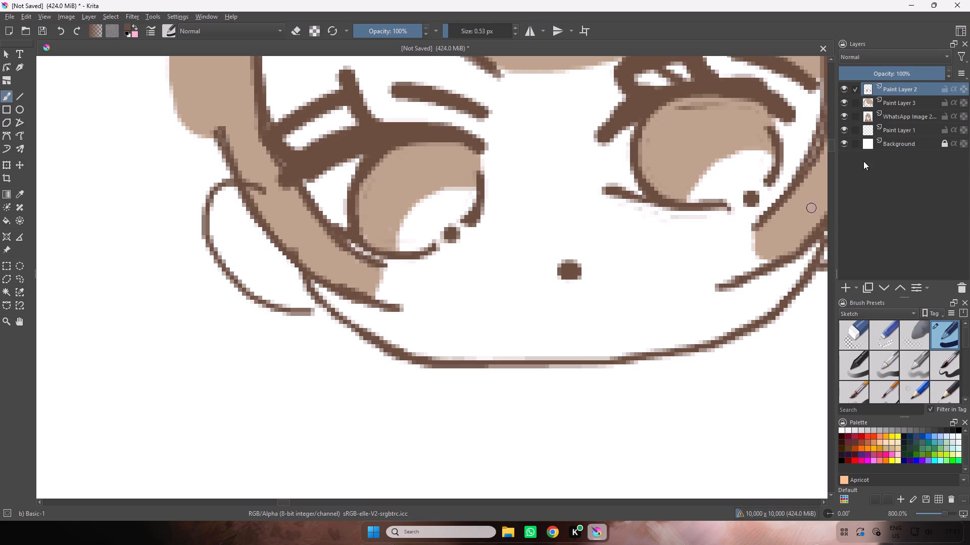
Sample the light brown hair colour and fill the left side lock's pointed tip on Paint Layer 3 at 0.53 px.
click(891, 100)
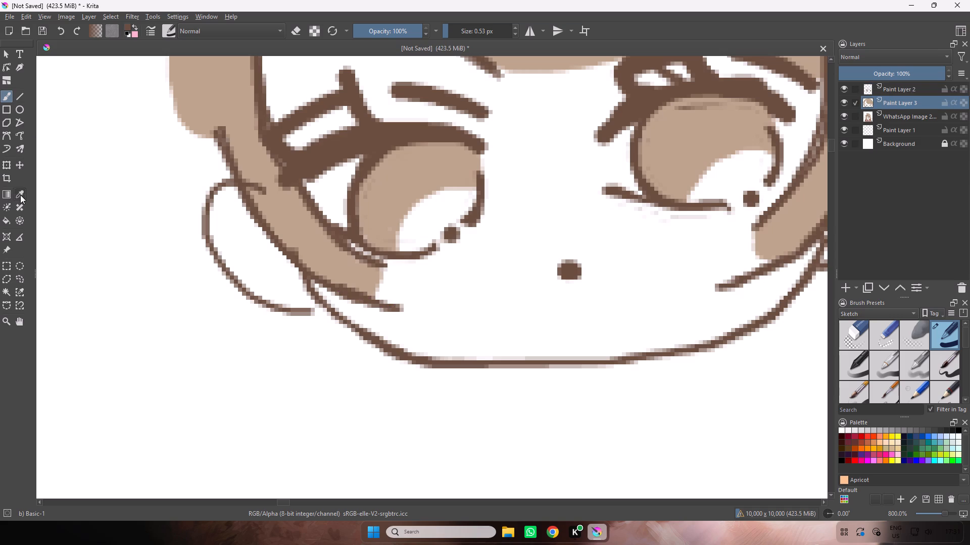
click(20, 195)
click(262, 171)
click(11, 93)
drag(369, 269, 390, 303)
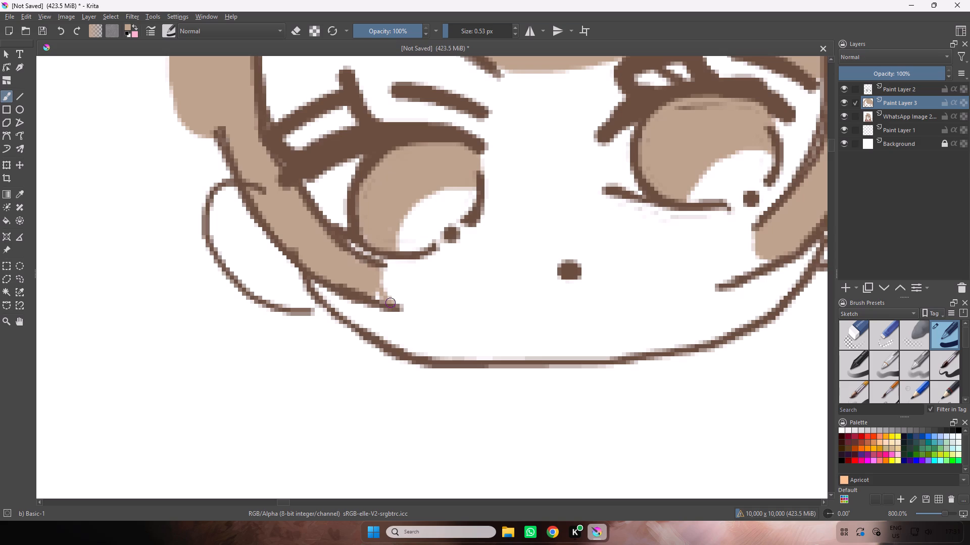
drag(390, 303, 389, 287)
drag(389, 287, 393, 304)
drag(393, 304, 376, 272)
Fill the right side lock's pointed tip down to its extended outline with light brown at 0.53 px.
key(space)
key(space)
key(space)
key(space)
key(space)
drag(488, 259, 300, 292)
drag(572, 269, 569, 270)
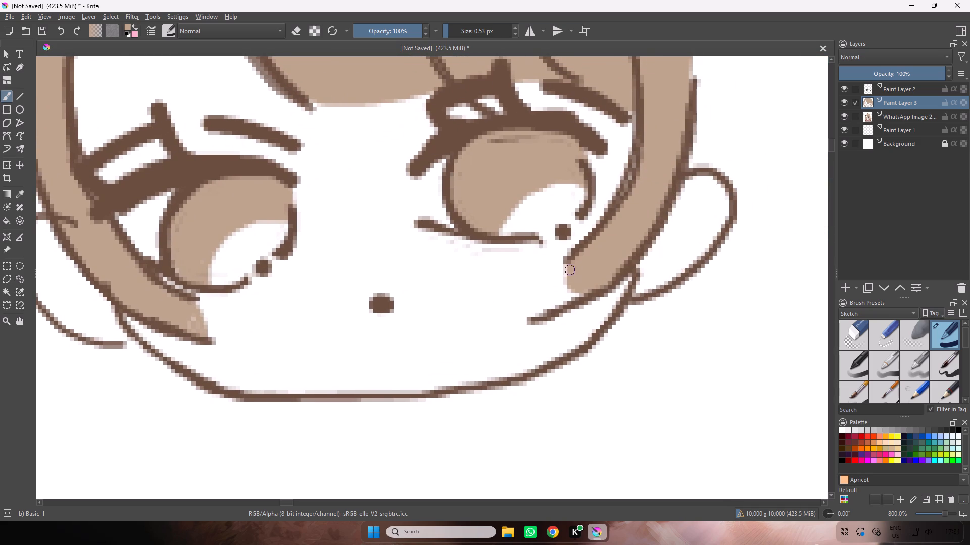
drag(569, 270, 572, 297)
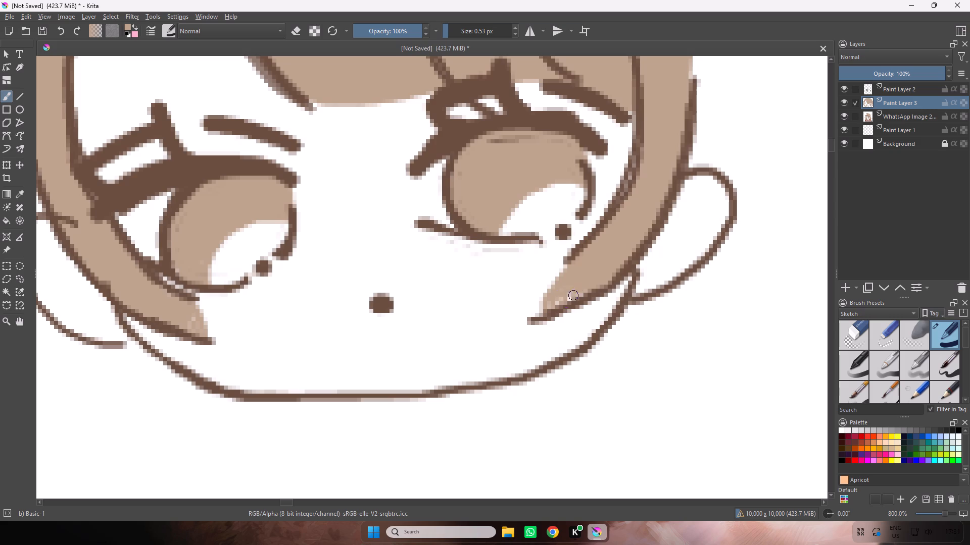
drag(572, 297, 579, 292)
Add wavy light brown volume to the crown and outer right side of the hair with an 11.60 px brush.
key(ctrl+minus)
key(ctrl+minus)
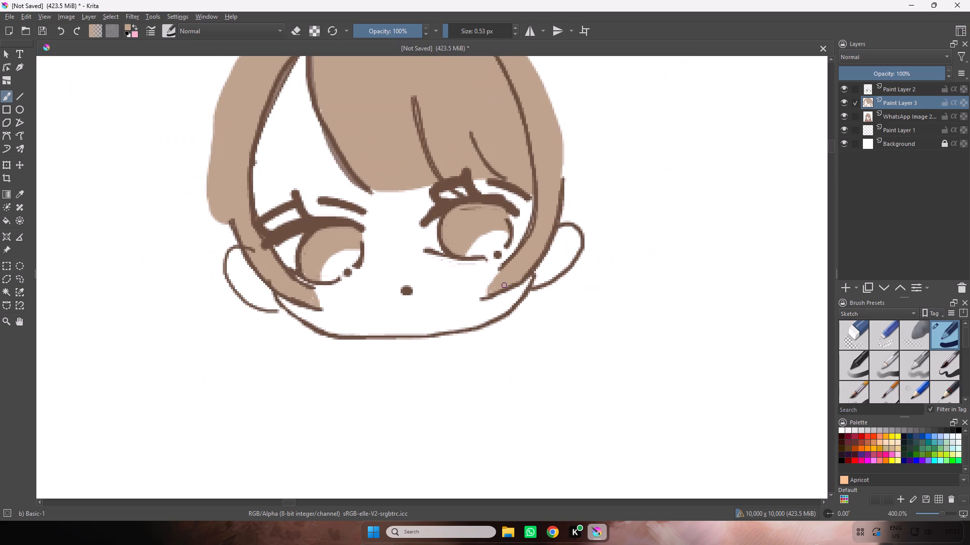
key(ctrl+minus)
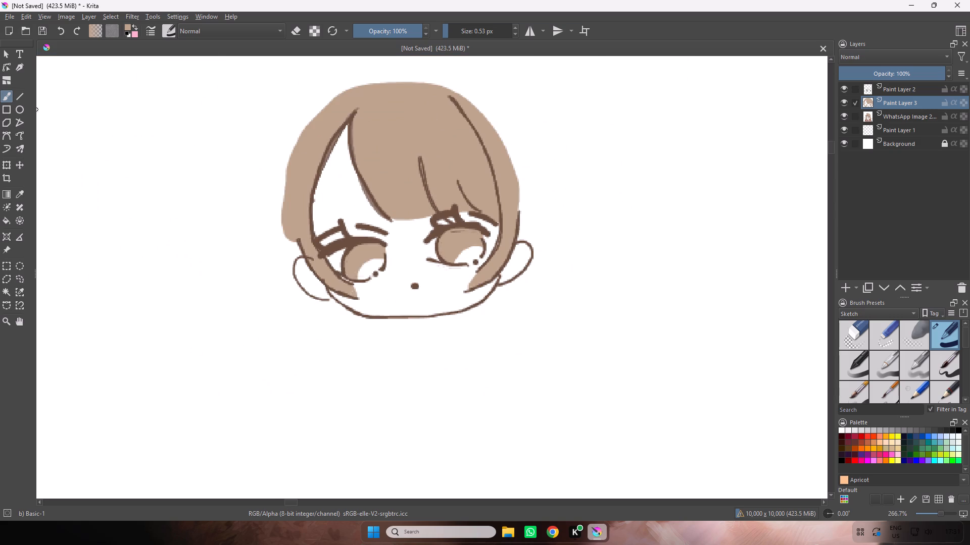
click(458, 29)
drag(347, 93, 442, 99)
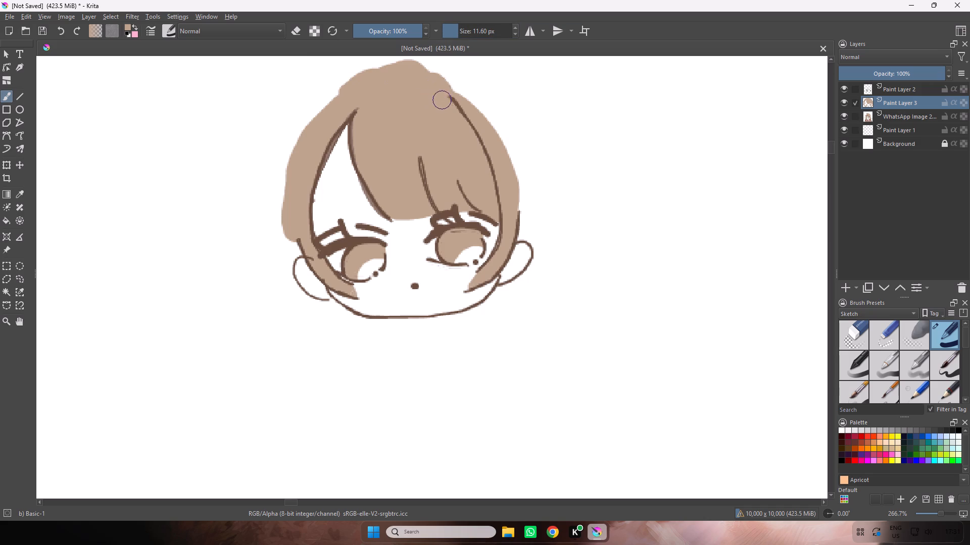
drag(442, 99, 524, 157)
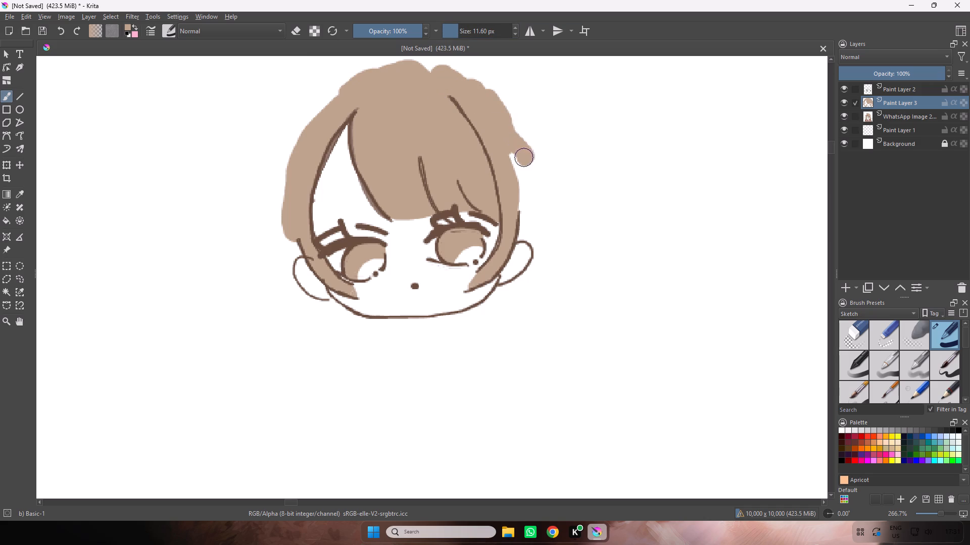
drag(514, 152, 520, 226)
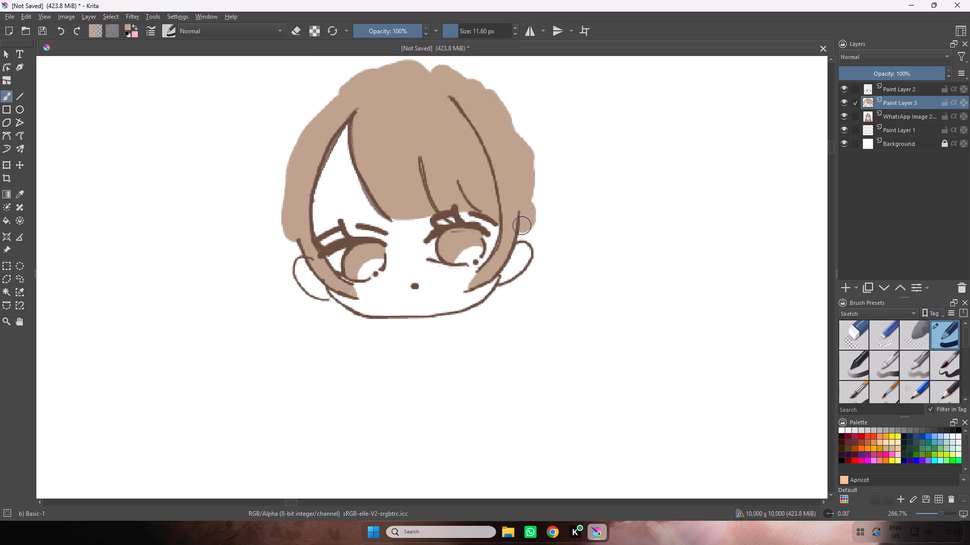
Continue the light brown hair down behind the right ear and curve it in beneath the earlobe with the 11.60 px brush.
drag(520, 226, 534, 238)
drag(534, 238, 527, 280)
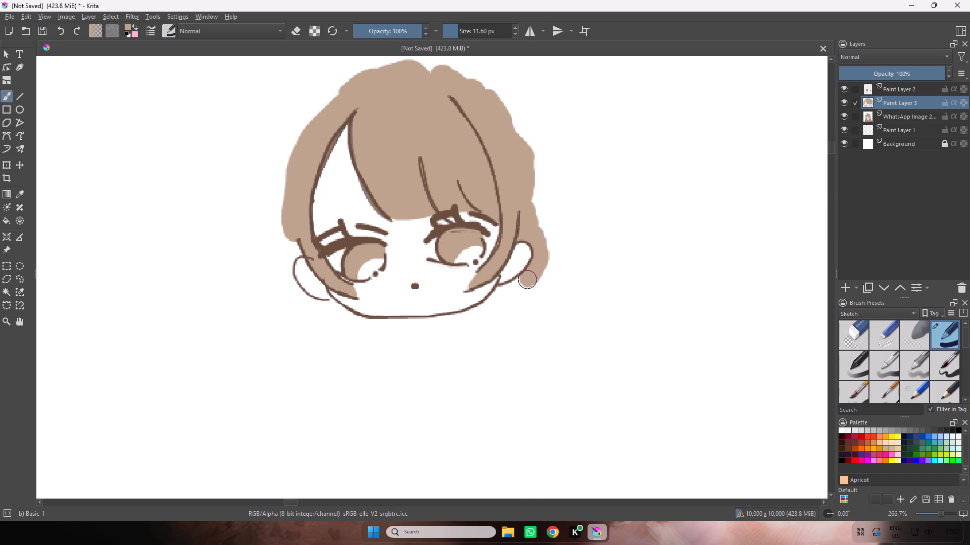
drag(527, 280, 505, 291)
Paint a braid of staggered, rounded light brown lobes hanging below the right ear at 11.60 px.
drag(501, 291, 515, 326)
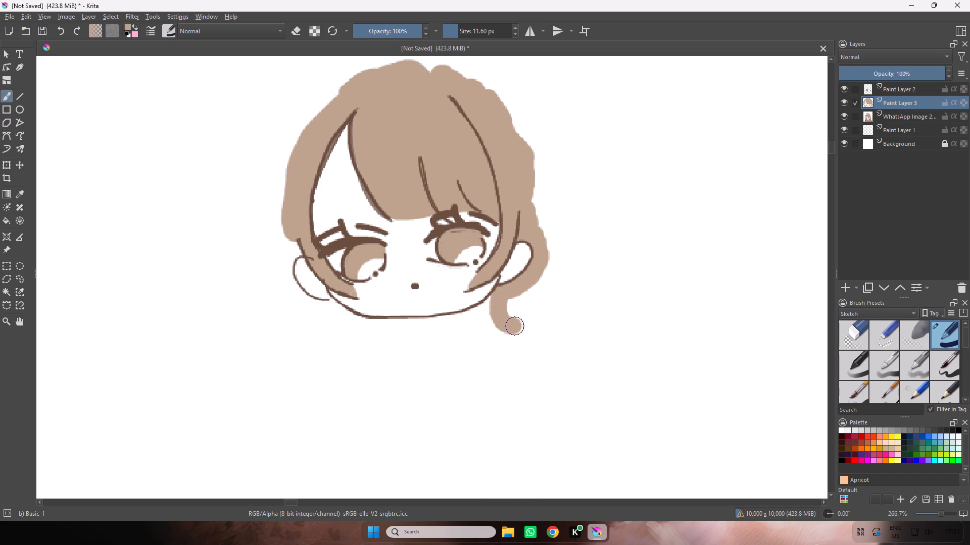
drag(515, 326, 524, 310)
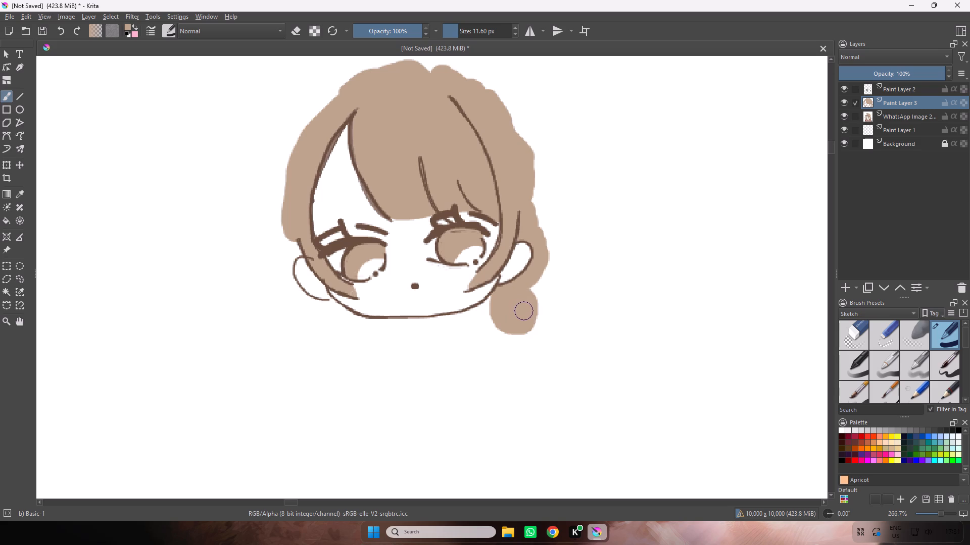
drag(524, 310, 538, 310)
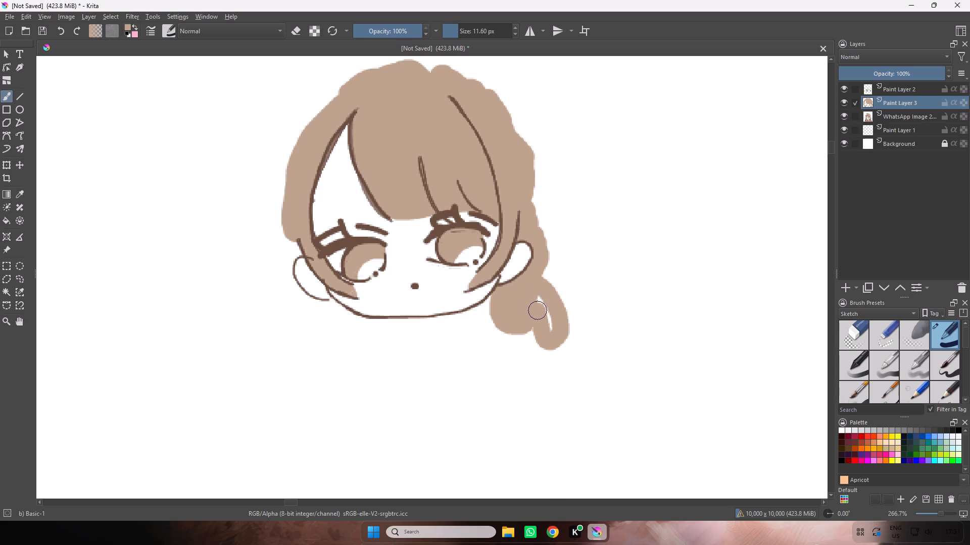
drag(538, 310, 544, 350)
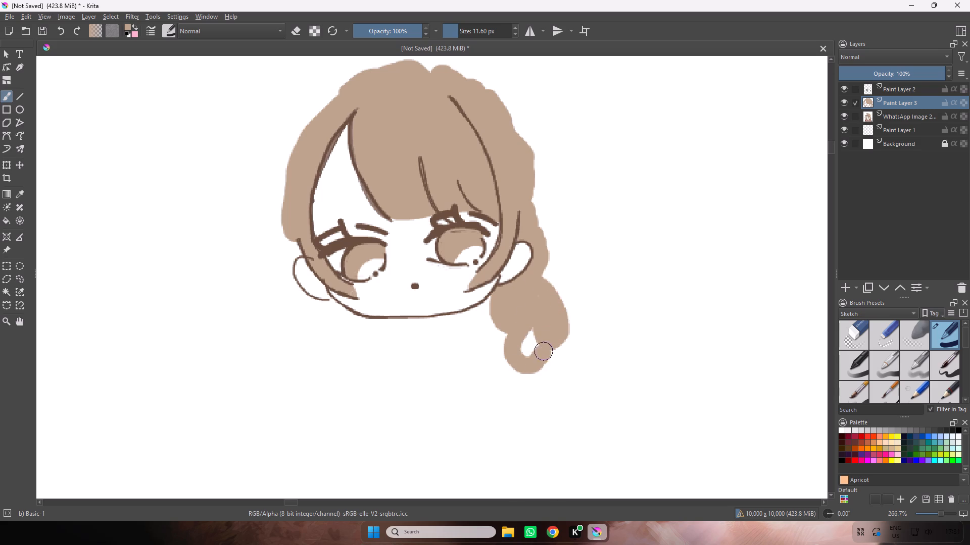
drag(544, 350, 569, 366)
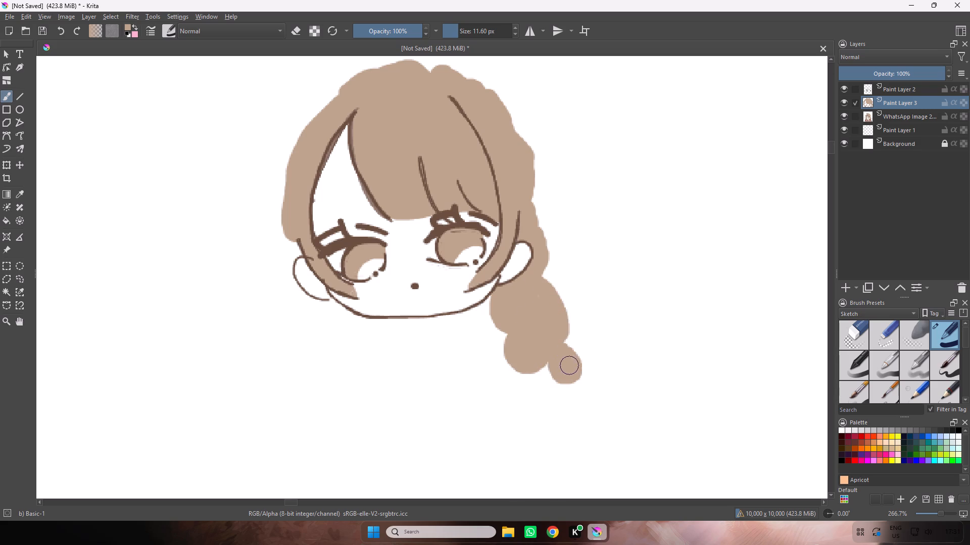
drag(569, 366, 547, 365)
drag(547, 365, 548, 365)
drag(533, 373, 533, 402)
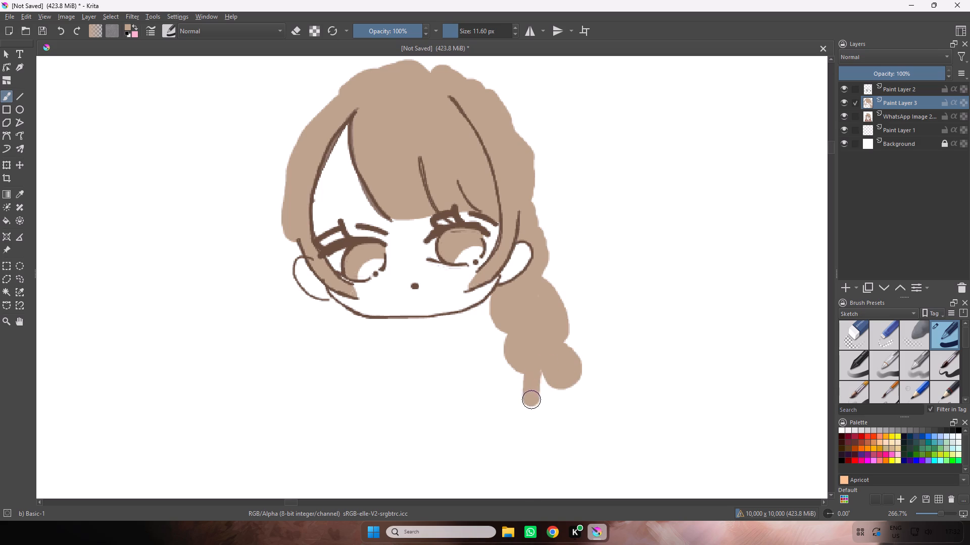
drag(533, 402, 545, 383)
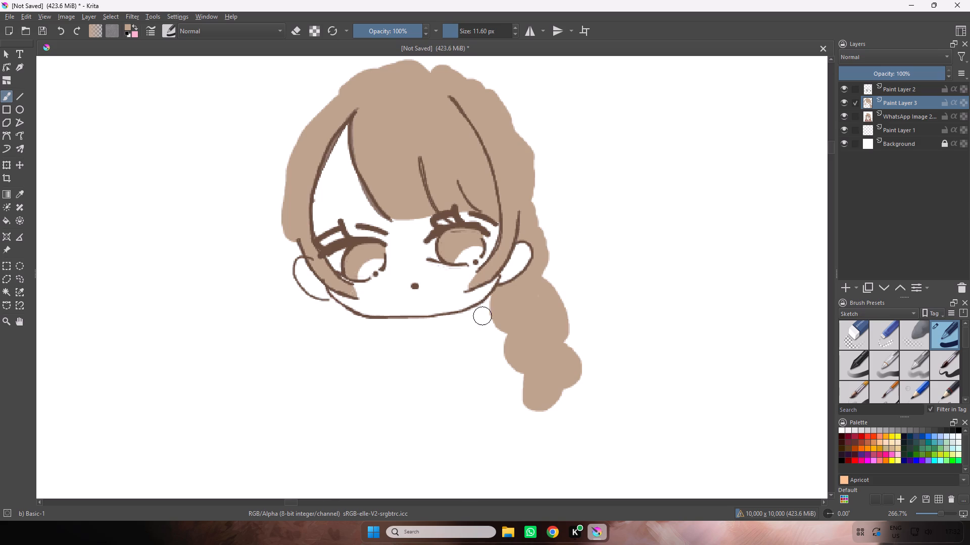
Widen the top of the right braid inward with light brown, filling the gap up to the right jawline.
drag(479, 313, 507, 326)
drag(507, 326, 491, 323)
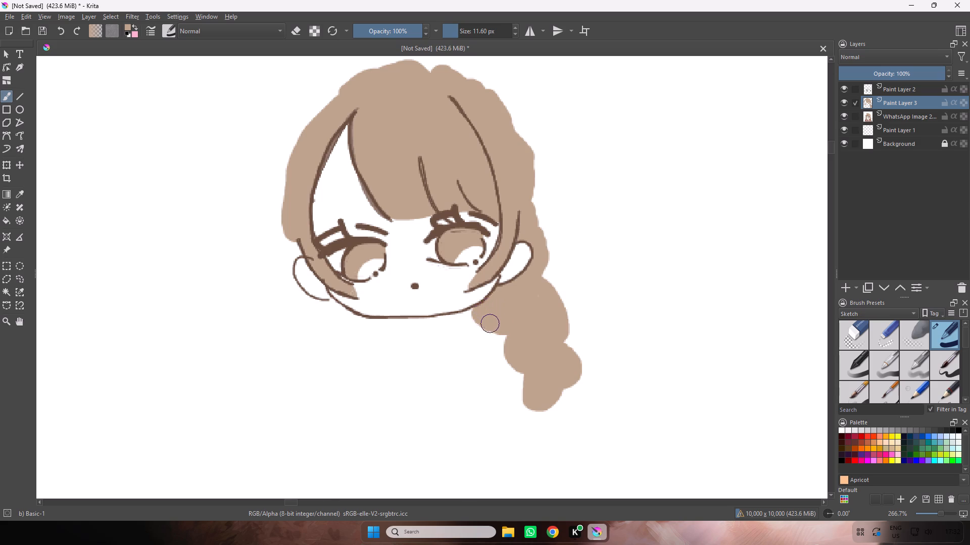
drag(491, 323, 514, 332)
click(514, 332)
Paint a light brown lobe beneath the left jaw and carry the hair up around the left ear to the side hair.
drag(353, 320, 348, 325)
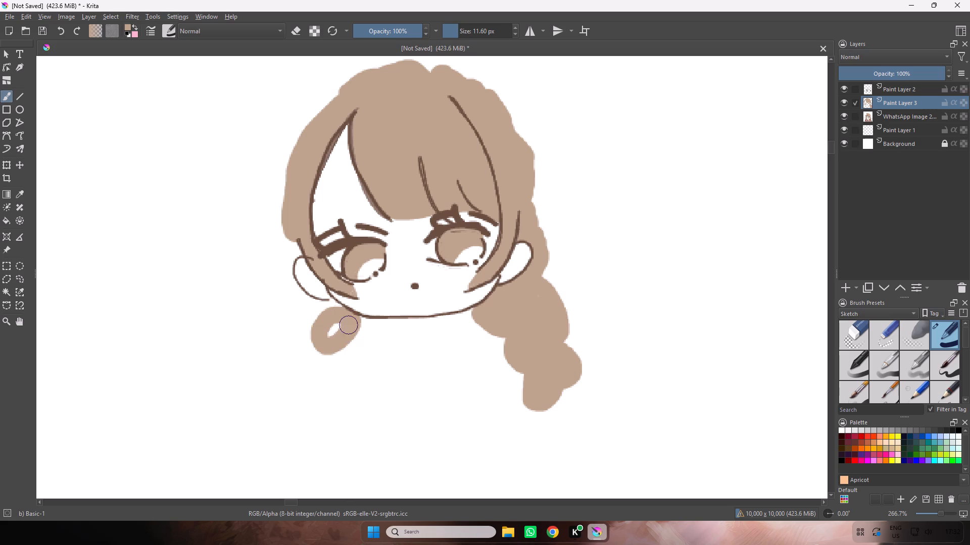
drag(348, 325, 341, 318)
drag(341, 318, 328, 348)
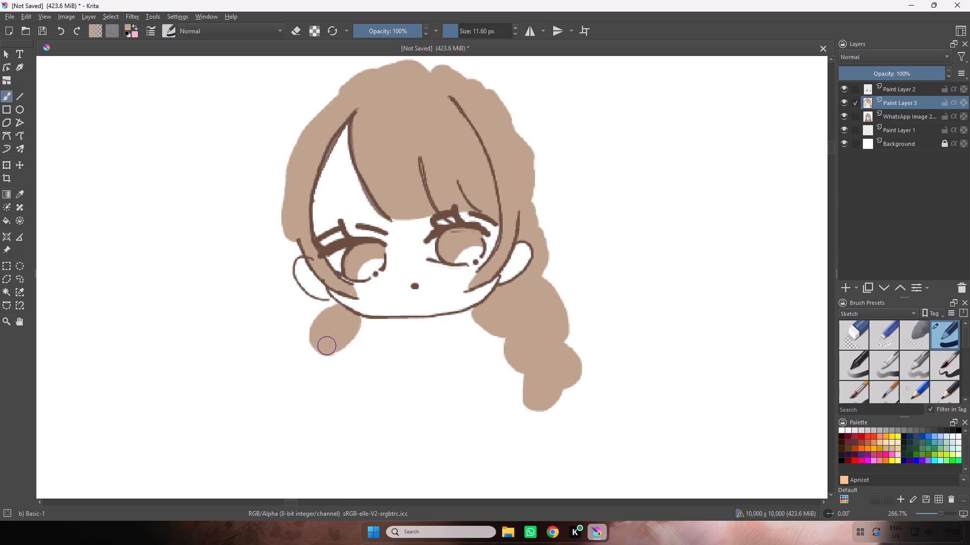
drag(313, 317, 300, 313)
drag(300, 313, 314, 308)
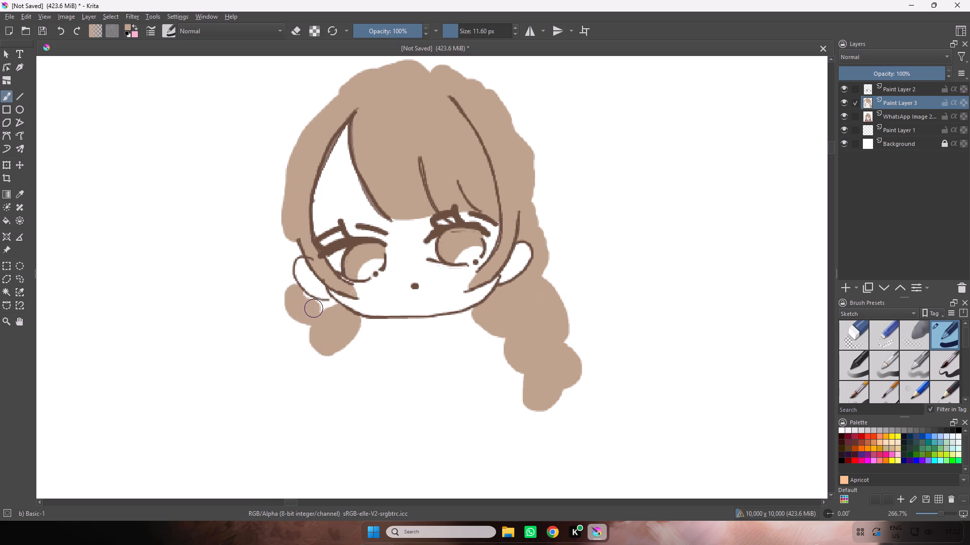
drag(314, 308, 299, 301)
drag(299, 301, 289, 282)
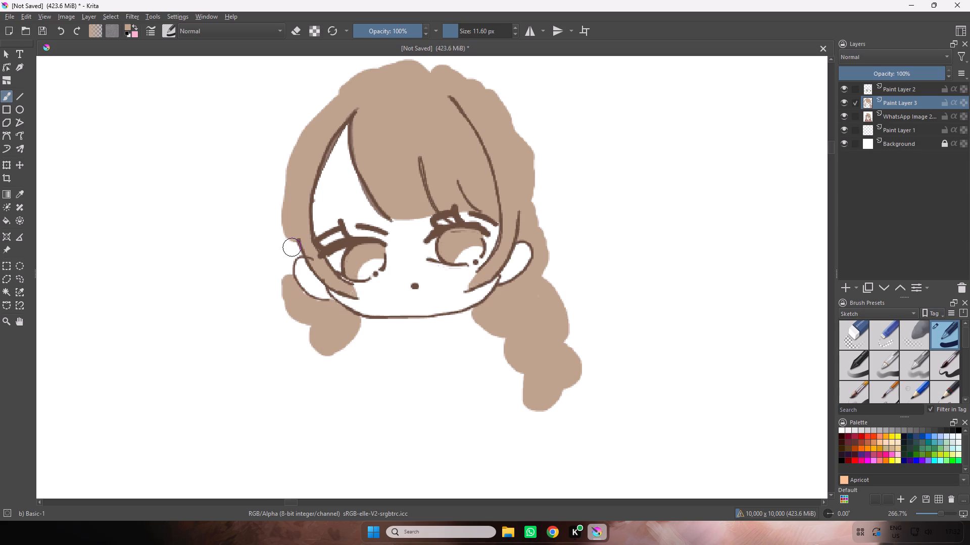
drag(292, 247, 284, 260)
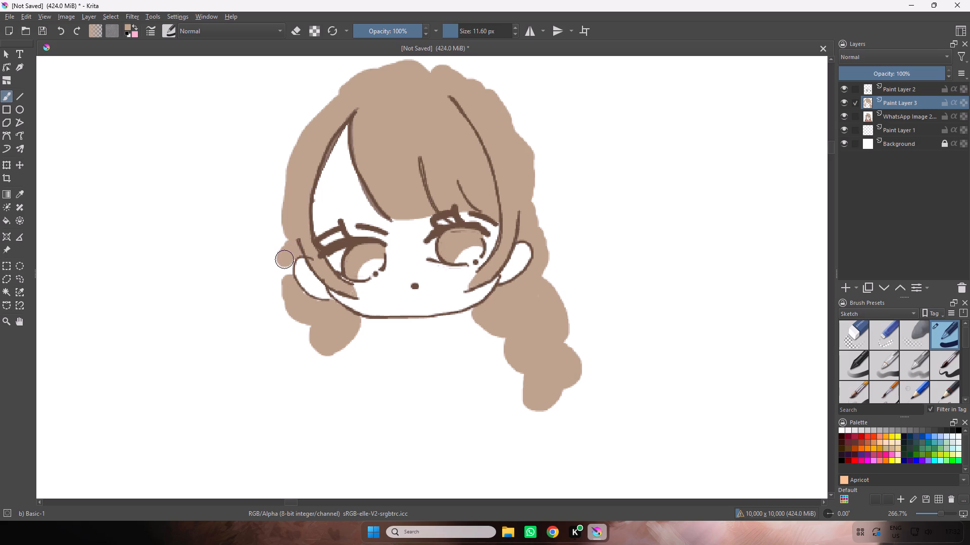
drag(284, 260, 287, 261)
click(287, 261)
Widen the outer left side of the hair from the upper head down past the ear, filling the gaps in light brown.
drag(316, 124, 276, 203)
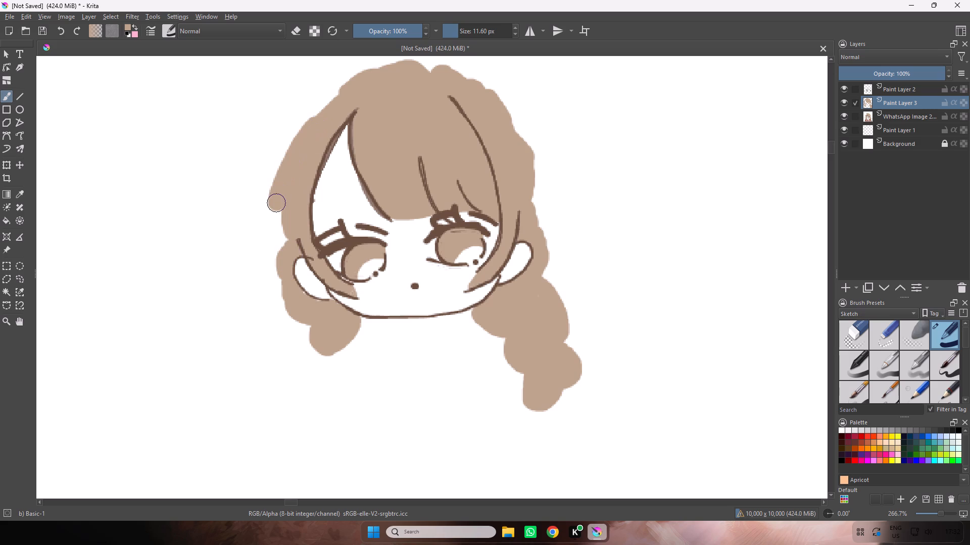
drag(276, 203, 280, 262)
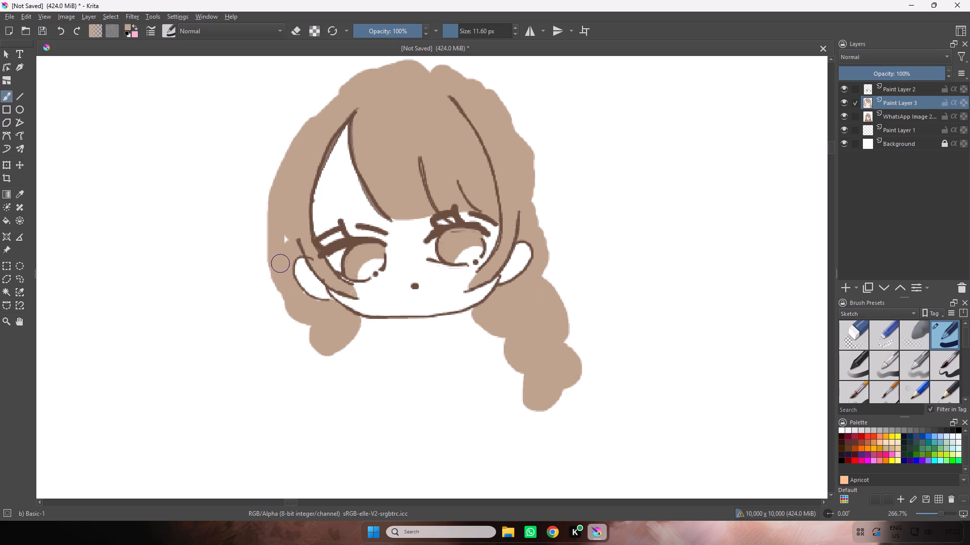
drag(280, 262, 289, 232)
drag(284, 281, 294, 311)
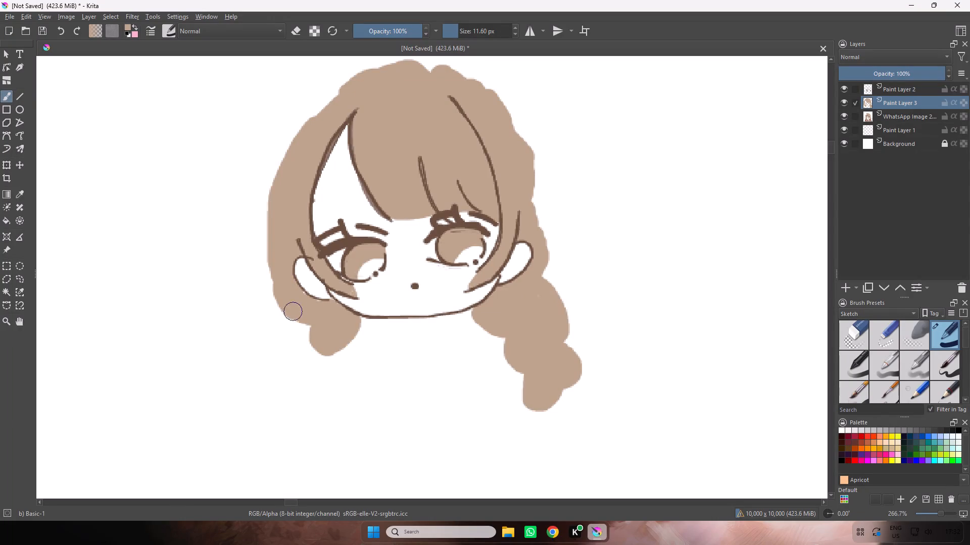
drag(294, 311, 315, 316)
drag(349, 326, 317, 328)
drag(317, 328, 317, 327)
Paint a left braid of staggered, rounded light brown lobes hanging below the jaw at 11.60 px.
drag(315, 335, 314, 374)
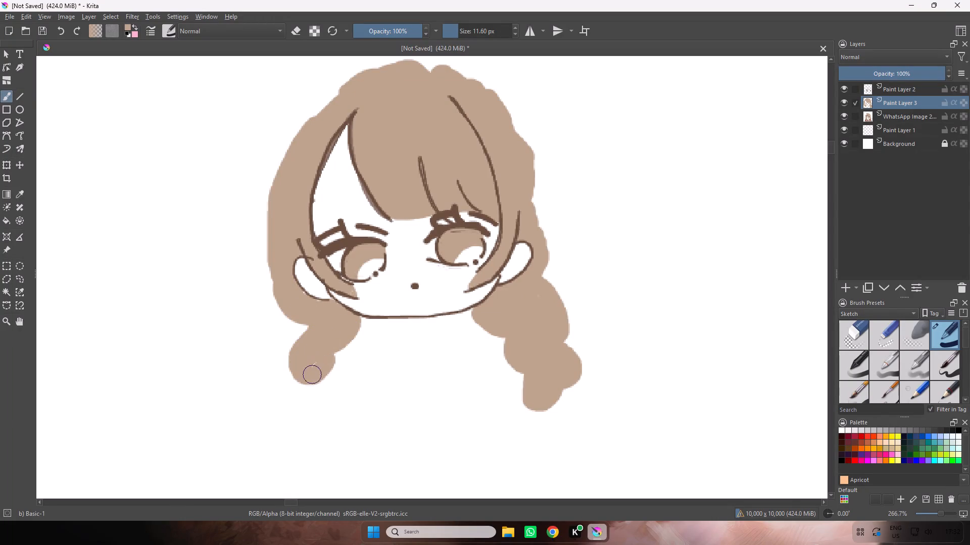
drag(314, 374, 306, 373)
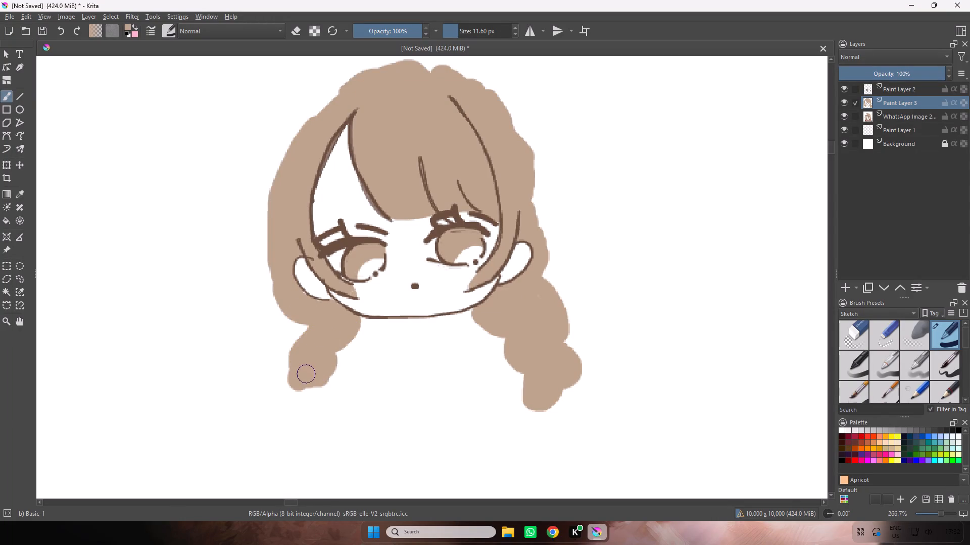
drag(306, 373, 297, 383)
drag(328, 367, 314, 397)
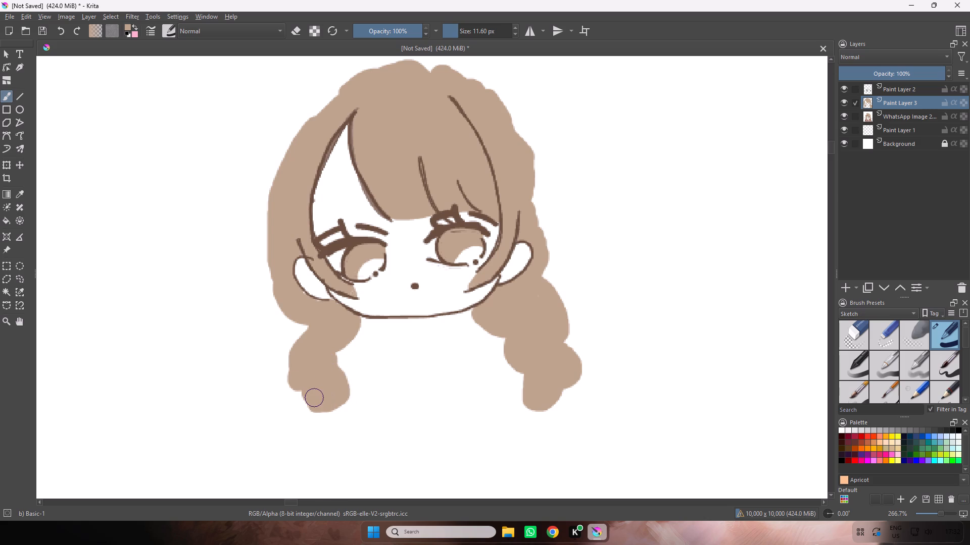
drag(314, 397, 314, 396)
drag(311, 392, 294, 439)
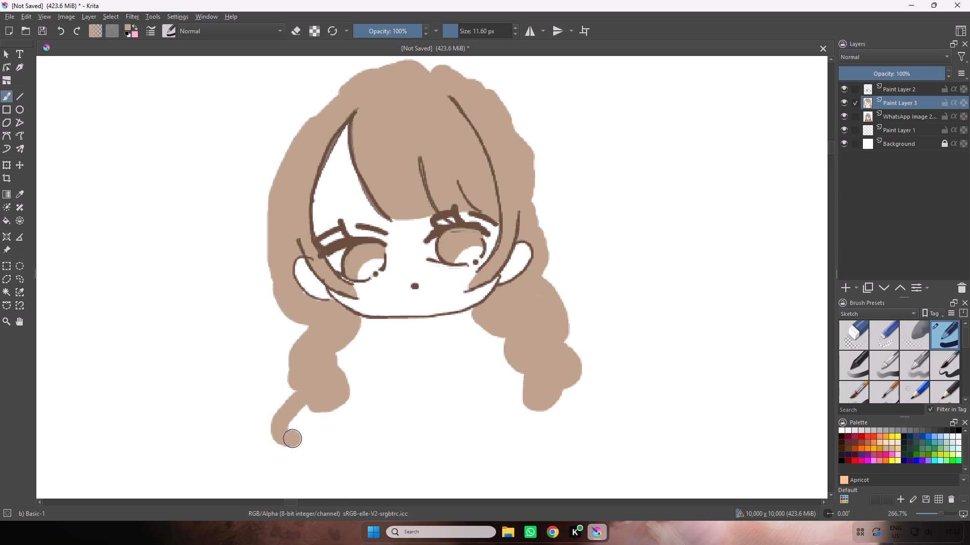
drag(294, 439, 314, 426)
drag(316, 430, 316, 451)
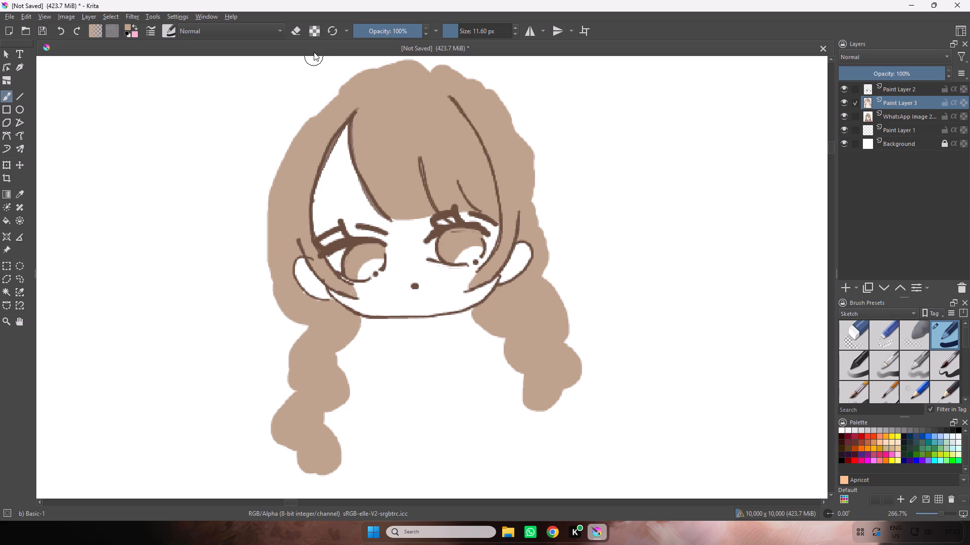
Erase the left braid below the jaw on Paint Layer 3 with the brush in eraser mode at 88.28 px.
click(301, 31)
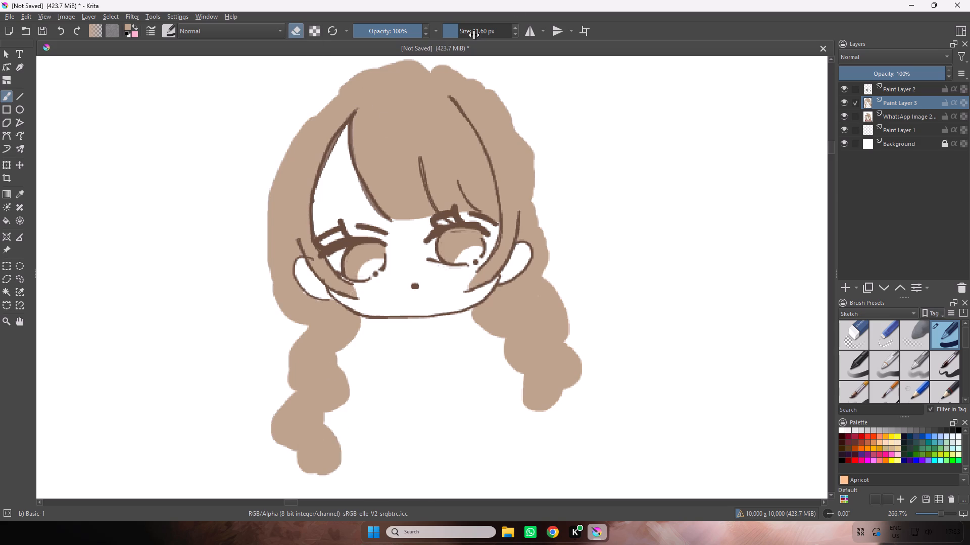
click(469, 34)
drag(332, 453, 300, 385)
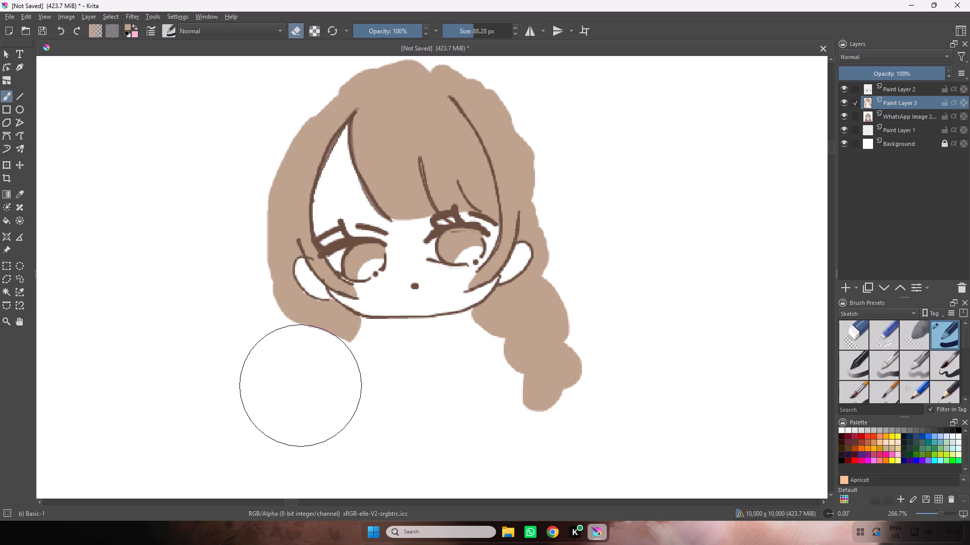
Erase the right braid hanging below the jaw on Paint Layer 3 with the brush in eraser mode at 88.28 px.
drag(300, 385, 313, 390)
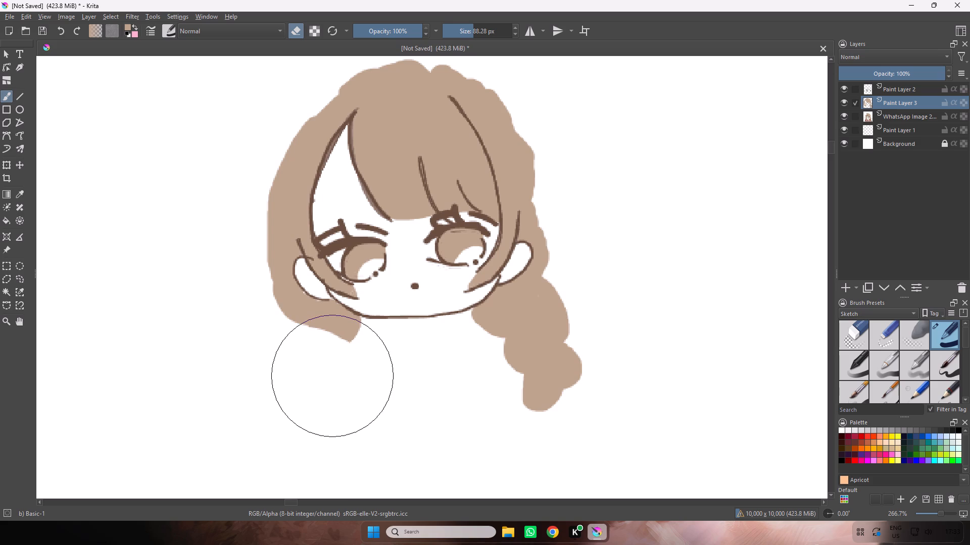
drag(597, 344, 562, 360)
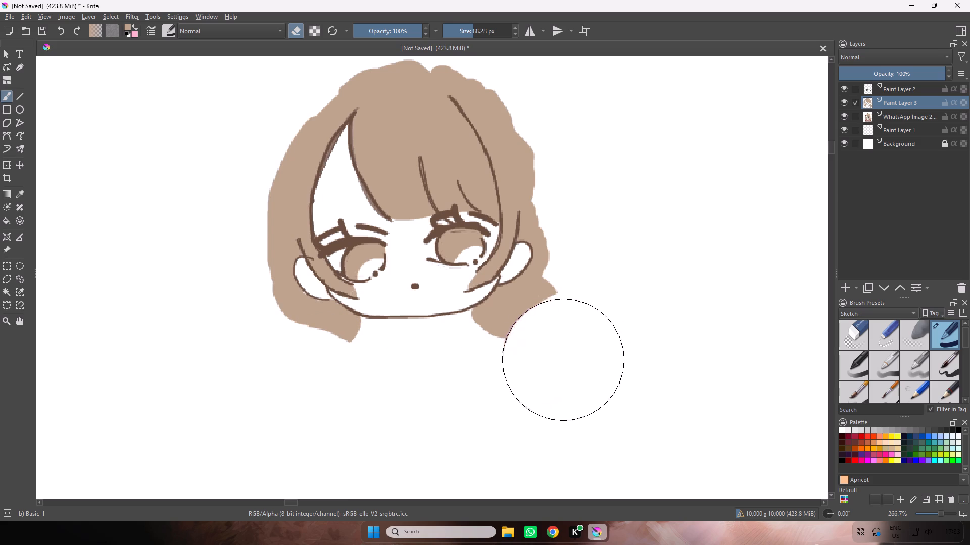
drag(562, 360, 593, 337)
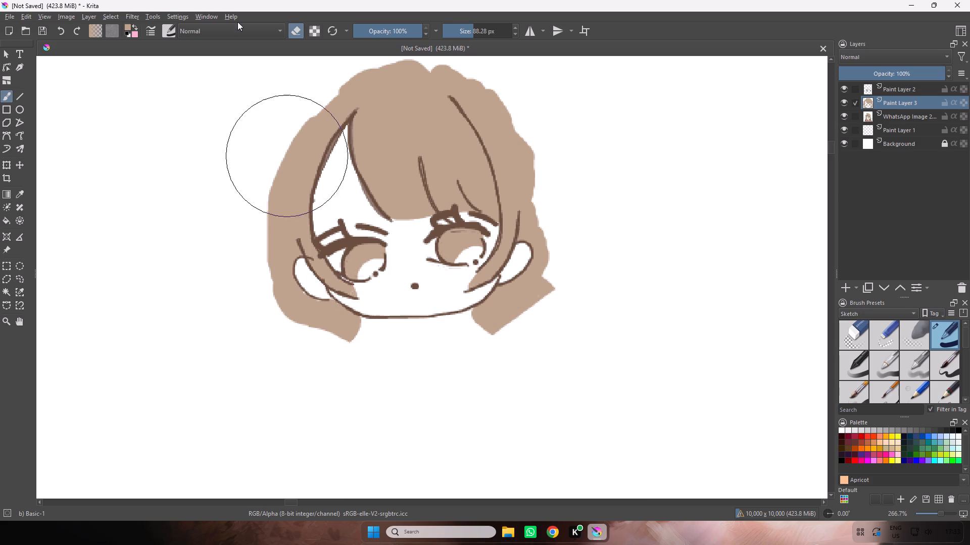
Paint a rounded light brown bottom edge on the left hair below the ear at 1.32 px and hatch in its interior.
click(297, 31)
drag(467, 30, 450, 34)
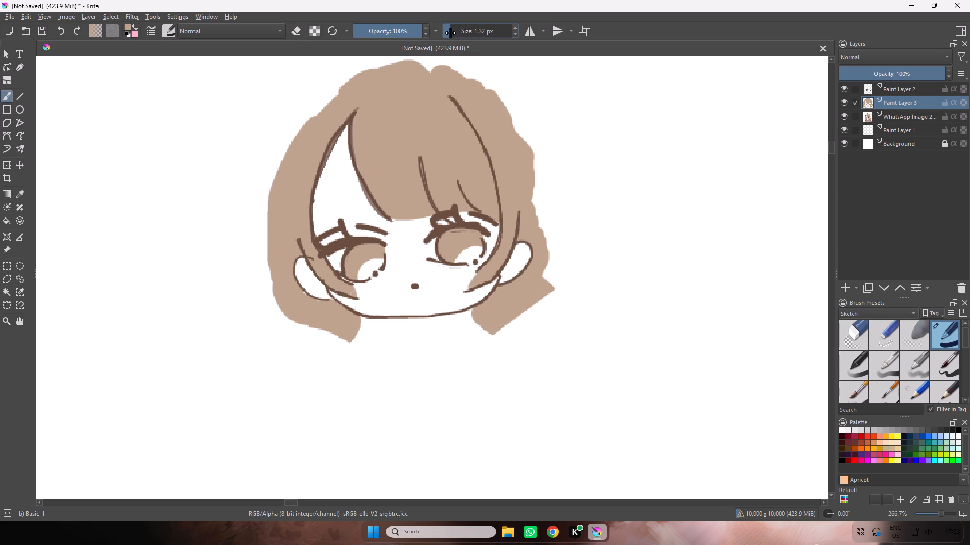
key(ctrl+equal)
key(ctrl+equal)
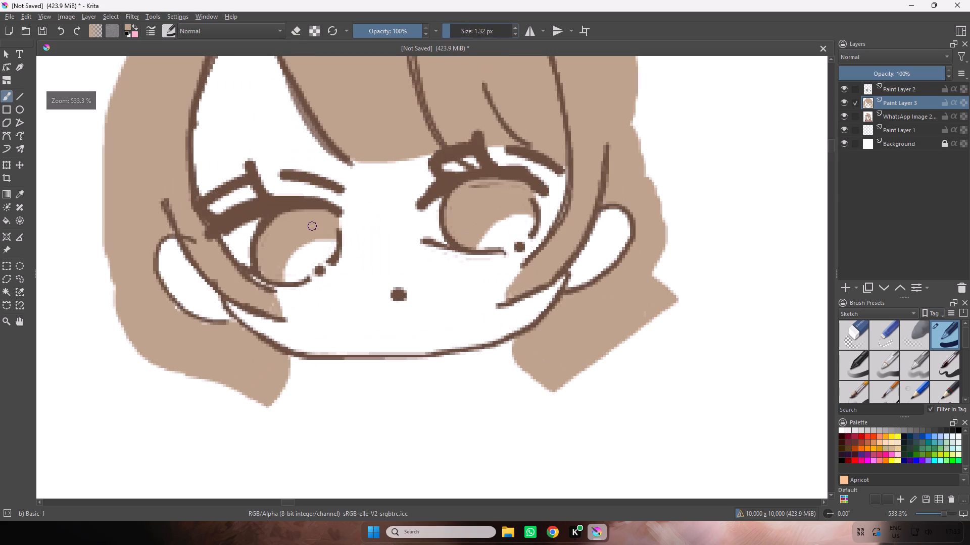
key(space)
key(space)
key(space)
key(space)
key(space)
drag(228, 273, 341, 213)
drag(382, 341, 382, 342)
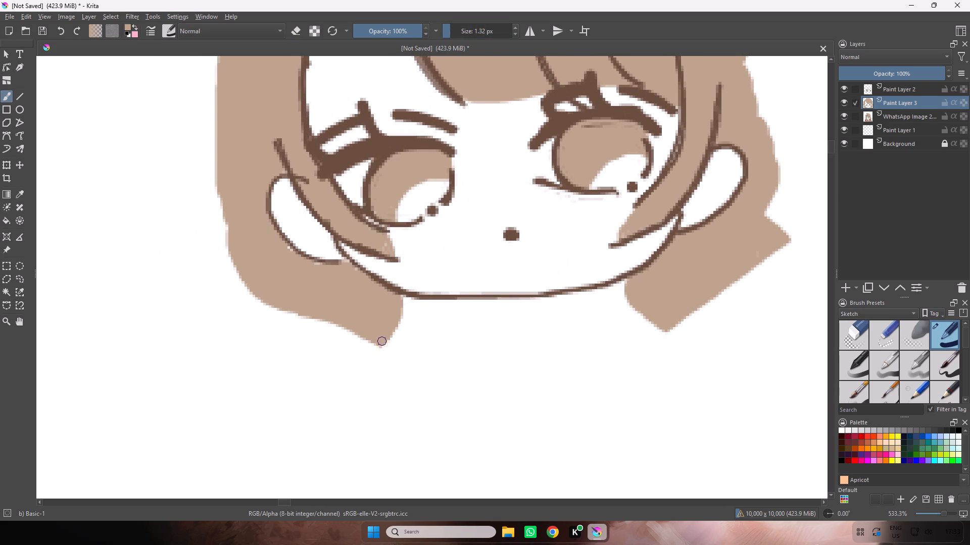
drag(382, 342, 254, 301)
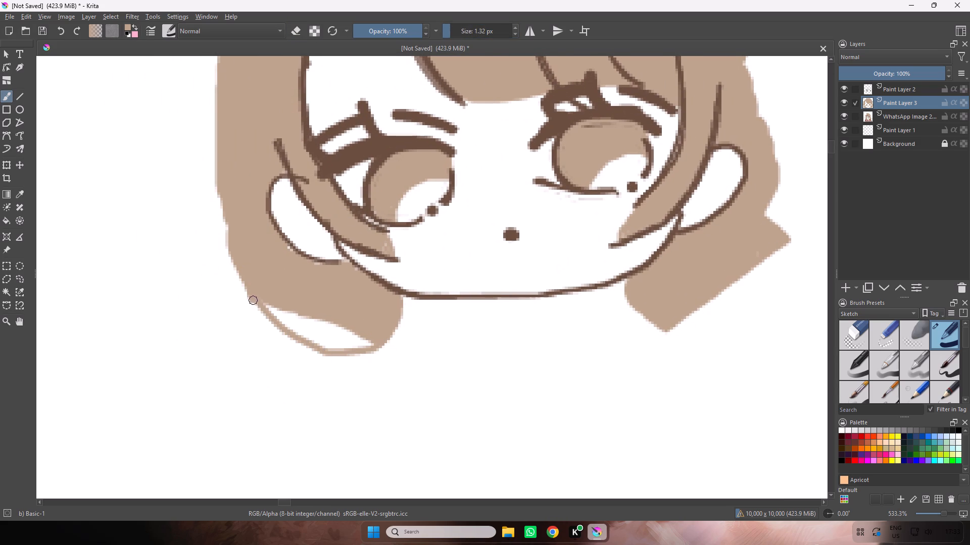
drag(254, 301, 330, 347)
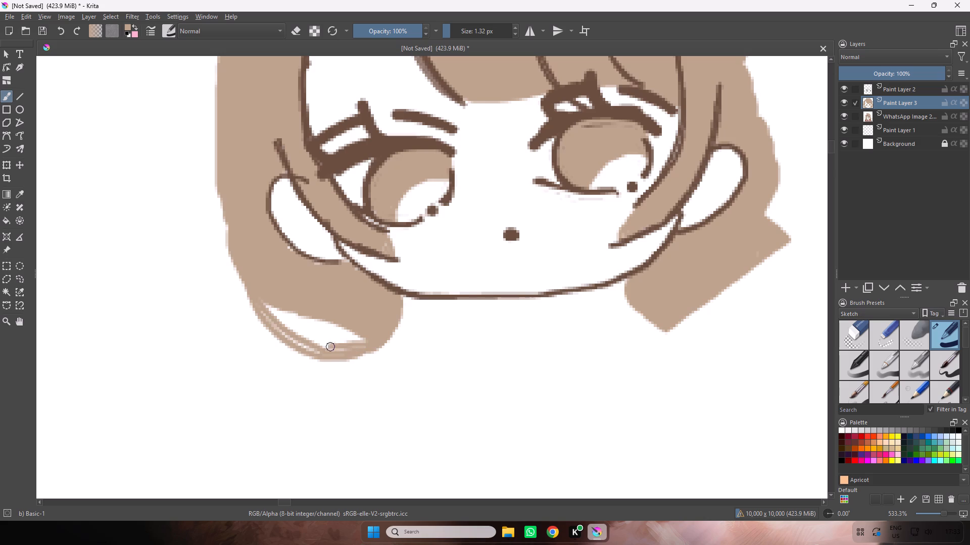
drag(330, 347, 335, 340)
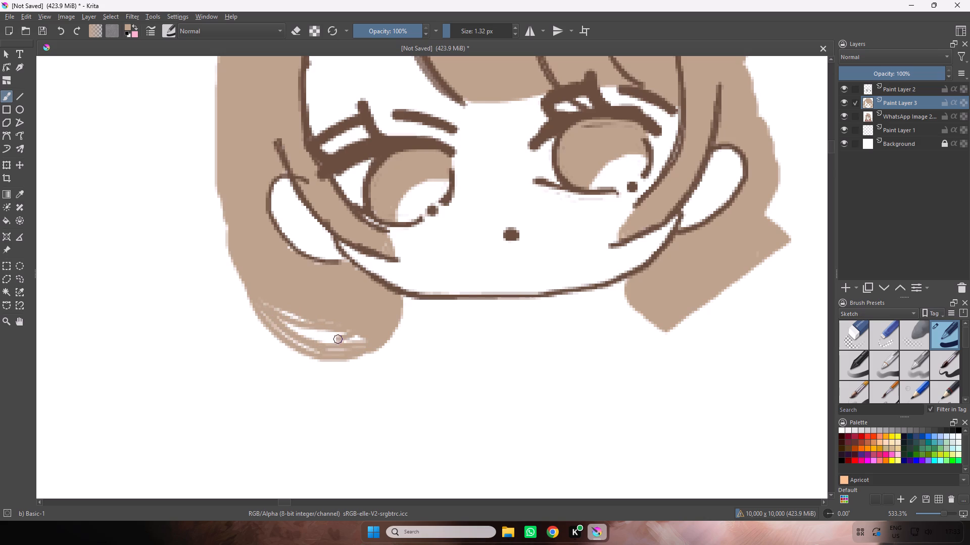
drag(335, 340, 360, 335)
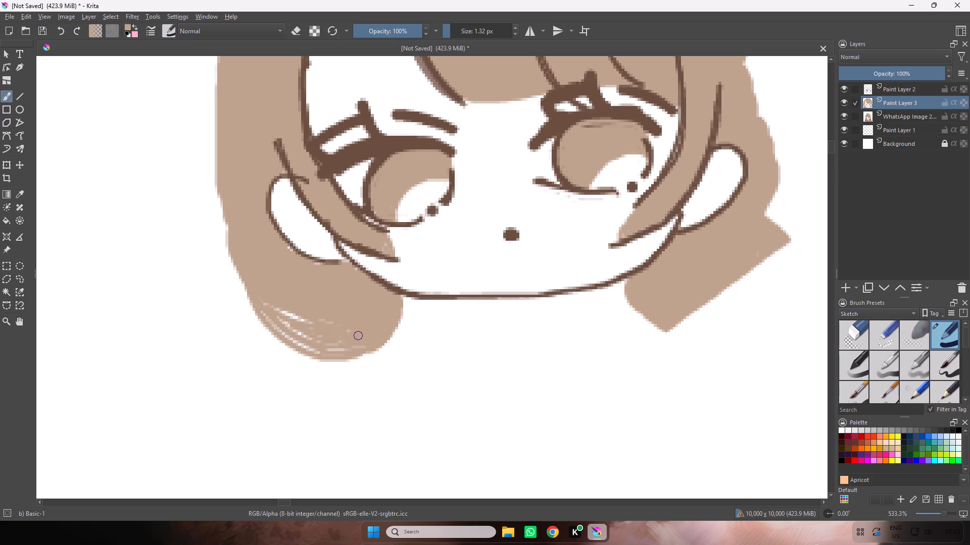
drag(348, 336, 292, 321)
Fill the remaining white gaps in the left hair lobe with light brown at 3.61 px.
click(453, 32)
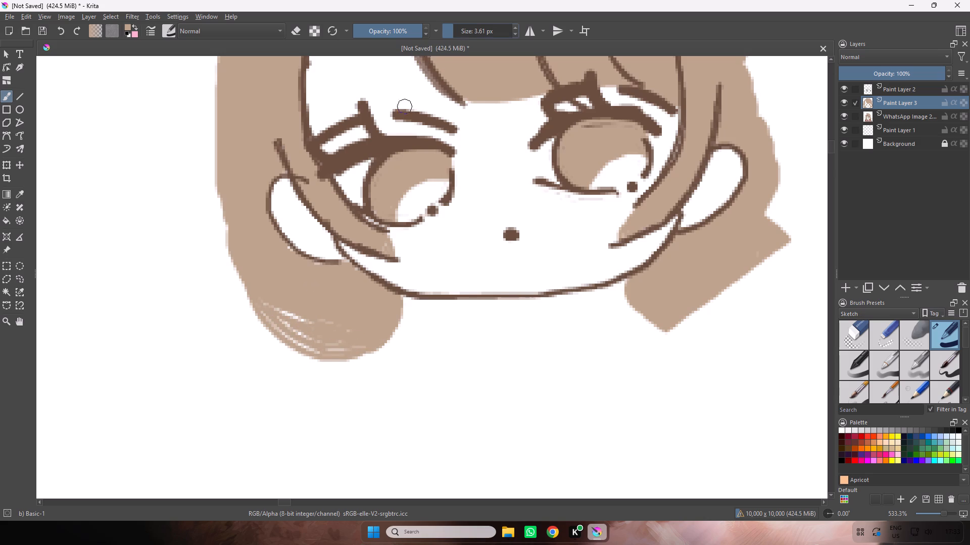
drag(264, 304, 311, 345)
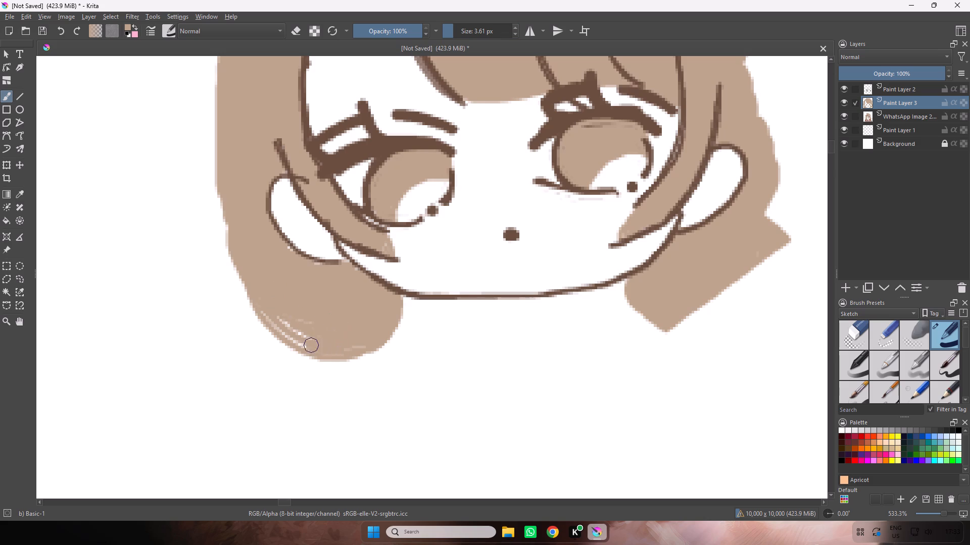
drag(311, 345, 325, 349)
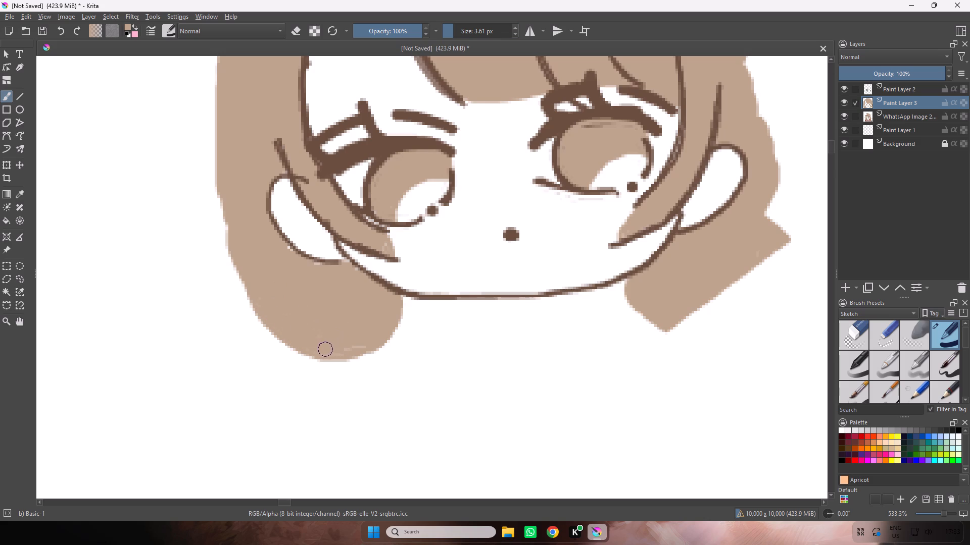
drag(325, 349, 361, 346)
Paint a rounded light brown lobe on the right hair below the ear and jaw at 3.61 px and fill it in.
key(space)
key(space)
key(space)
drag(589, 295, 461, 297)
drag(653, 237, 626, 311)
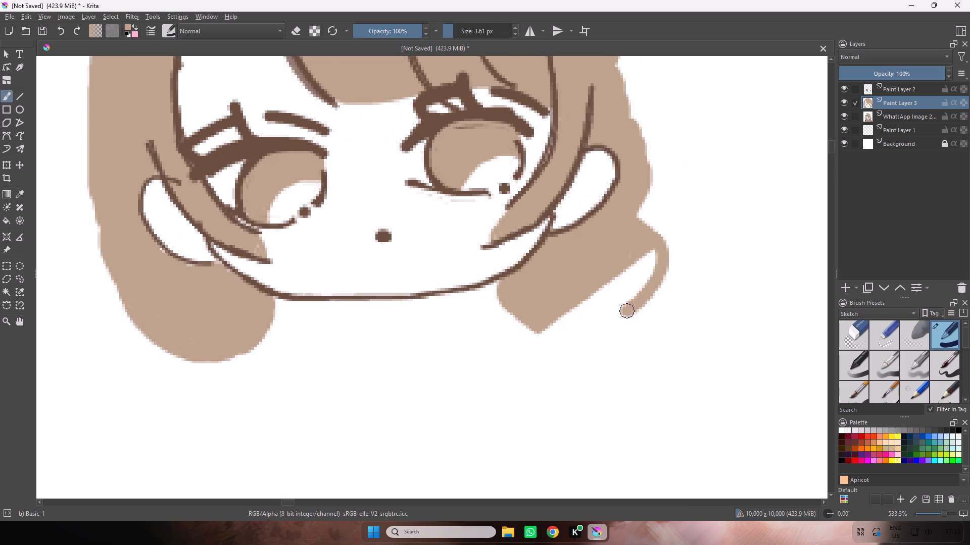
drag(626, 311, 502, 285)
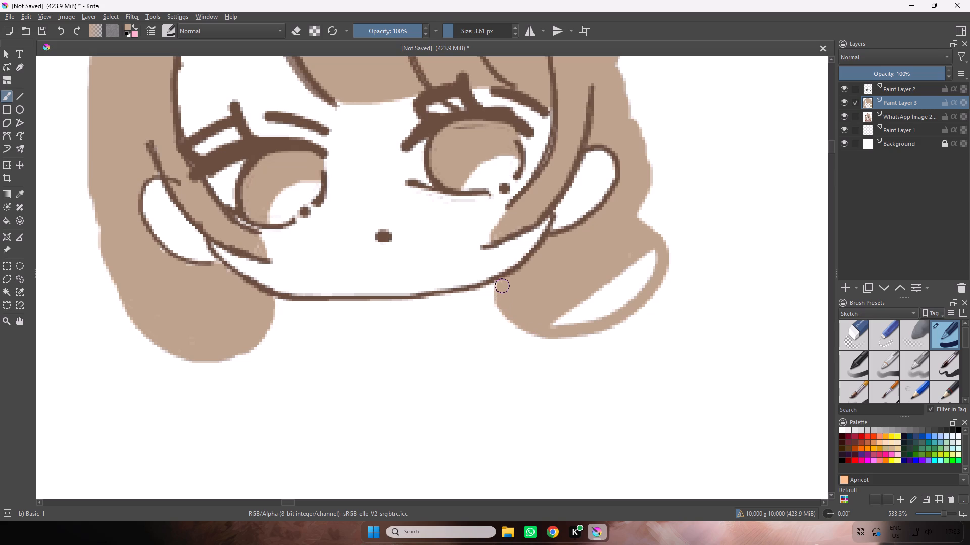
drag(502, 285, 585, 312)
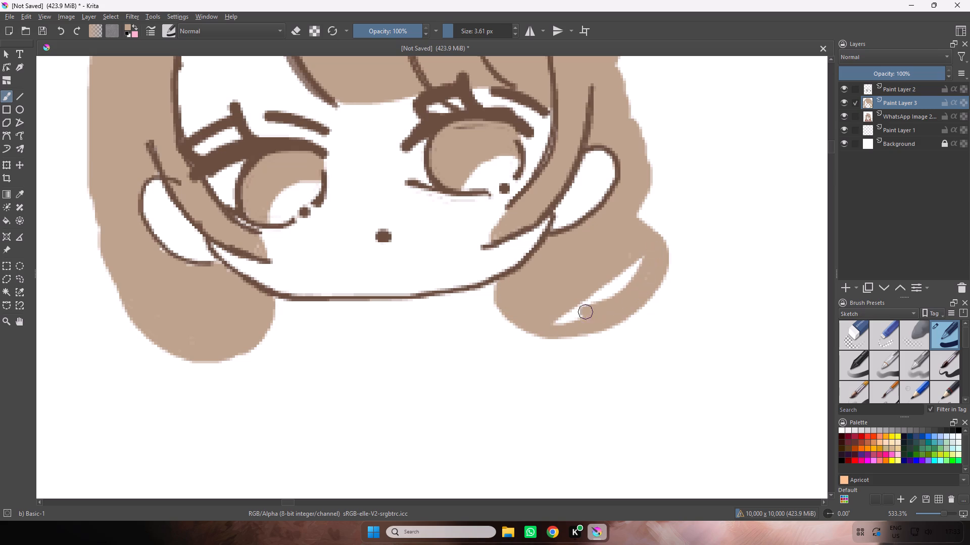
drag(585, 312, 616, 291)
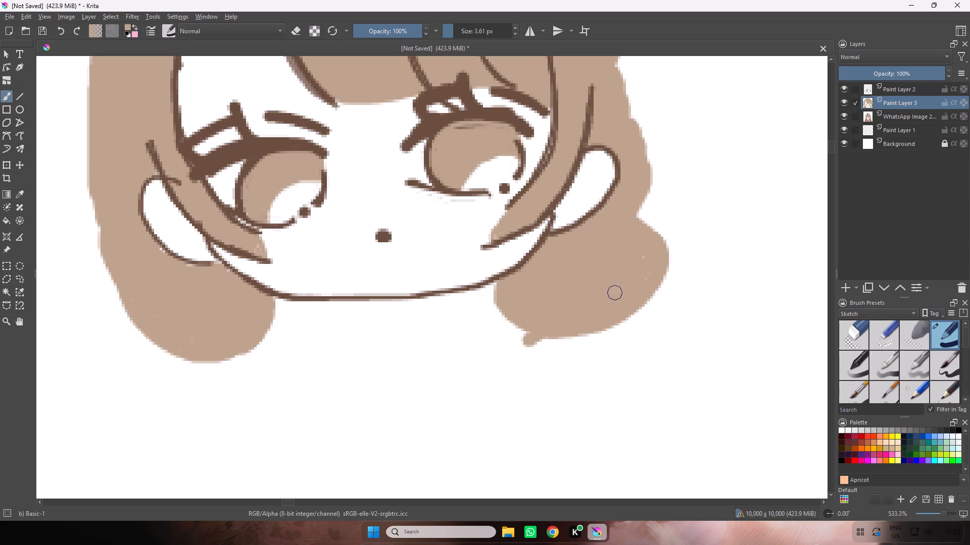
drag(616, 291, 632, 283)
Erase the stray paint beneath the right hair lobe and trim its outer edge narrower at 3.61 px.
key(e)
drag(527, 341, 540, 343)
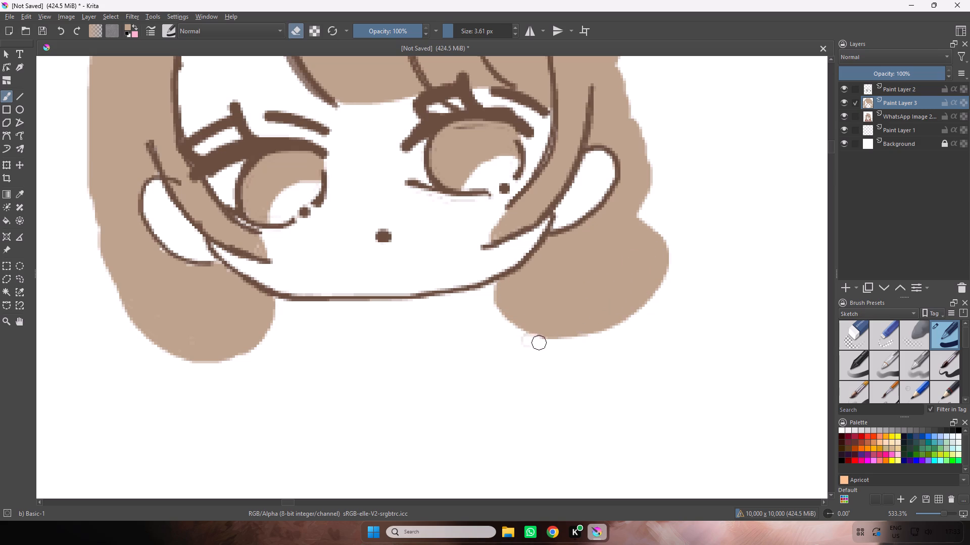
drag(540, 343, 540, 345)
click(541, 345)
drag(541, 345, 596, 336)
drag(596, 336, 648, 222)
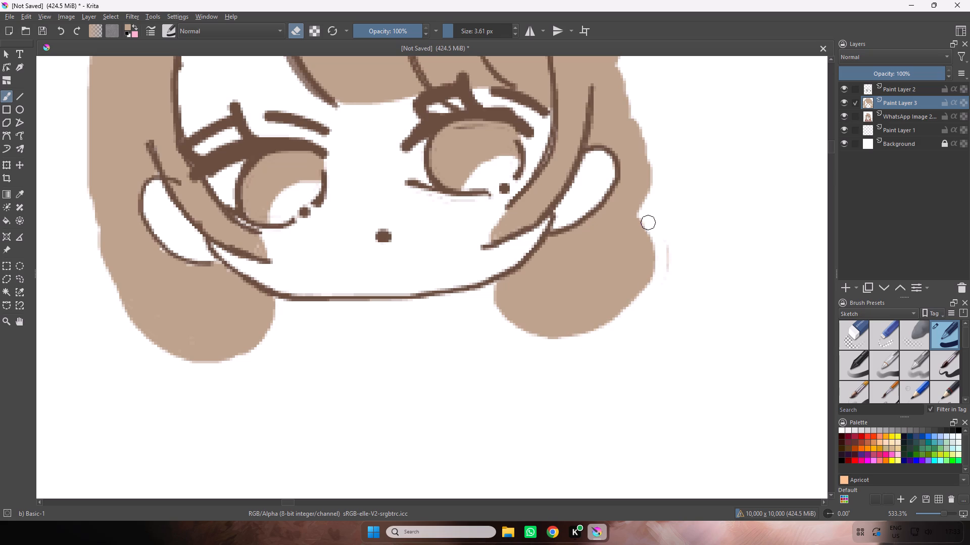
drag(648, 222, 660, 261)
drag(660, 261, 646, 224)
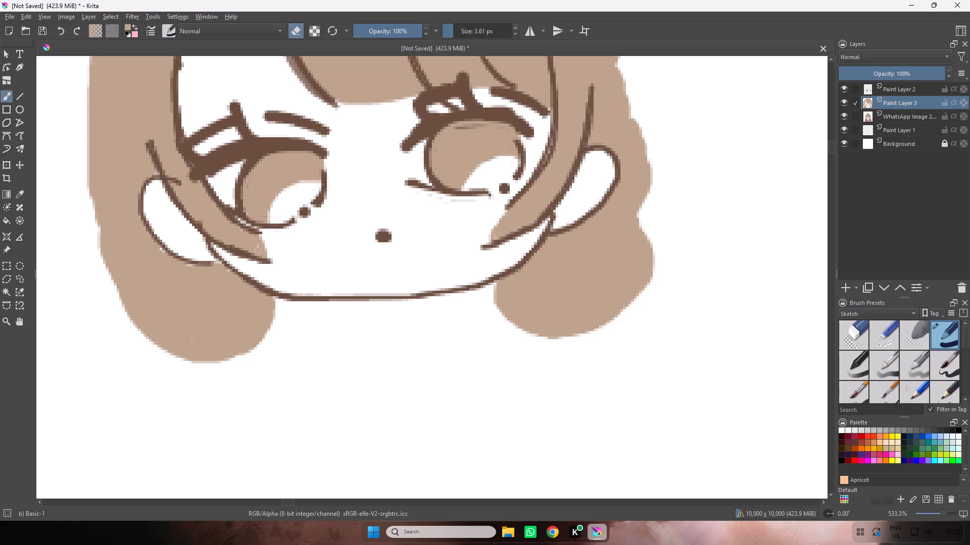
Outline the crown of the hair on Paint Layer 2 in dark brown sampled from the existing linework, with the brush at 0.86 px.
key(ctrl+minus)
key(ctrl+minus)
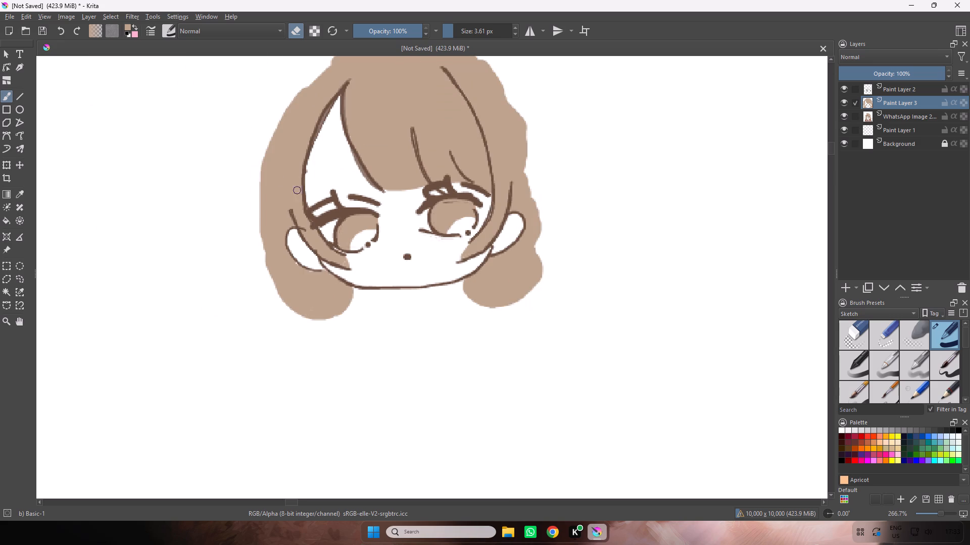
click(17, 195)
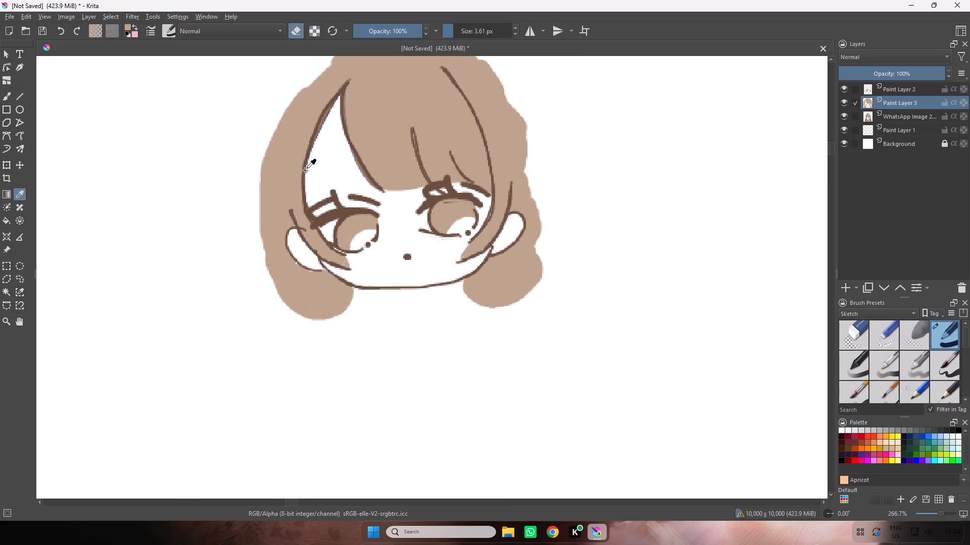
click(305, 170)
click(10, 95)
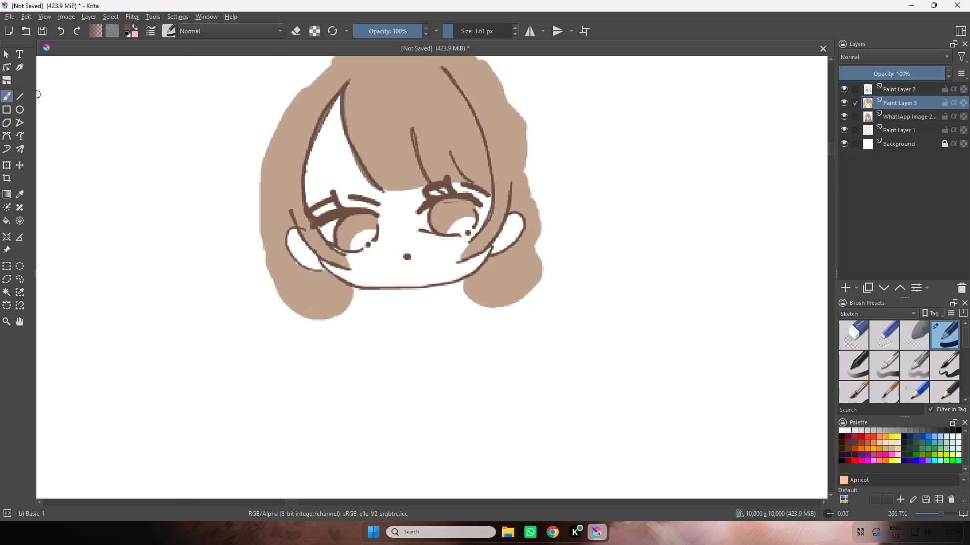
click(452, 30)
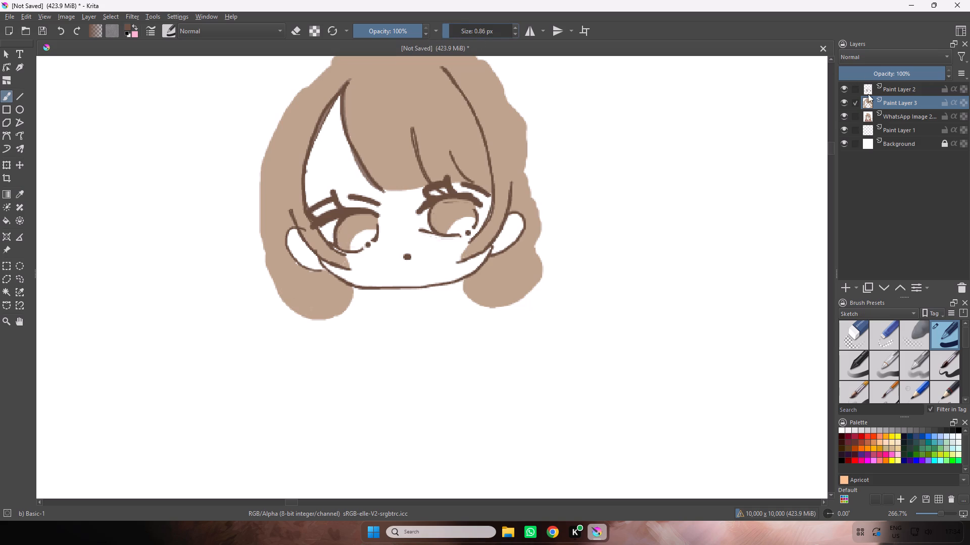
click(864, 89)
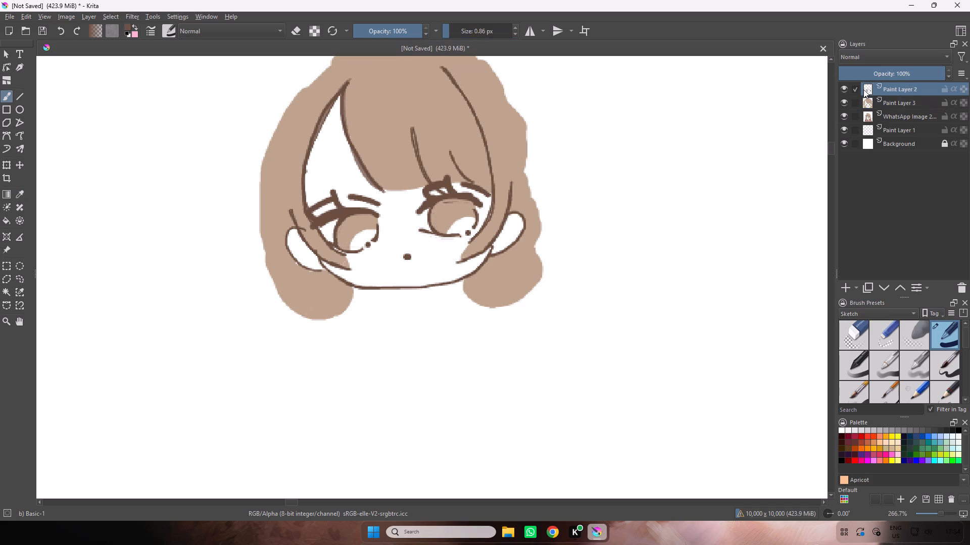
key(ctrl+equal)
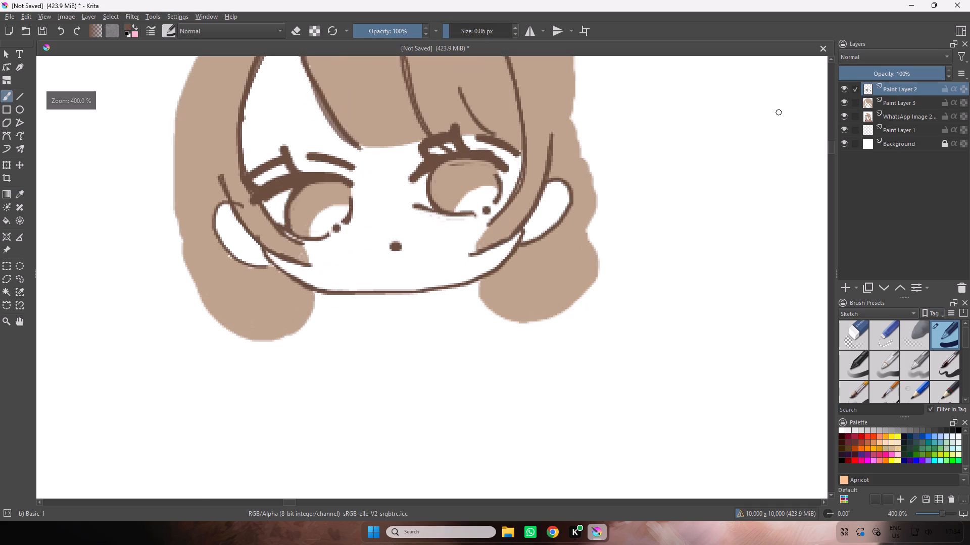
key(space)
key(space)
key(space)
key(space)
key(space)
key(space)
key(space)
key(space)
key(space)
key(space)
key(space)
key(space)
key(space)
key(space)
key(space)
key(space)
key(space)
key(space)
key(space)
key(space)
drag(441, 232, 492, 332)
drag(400, 251, 465, 351)
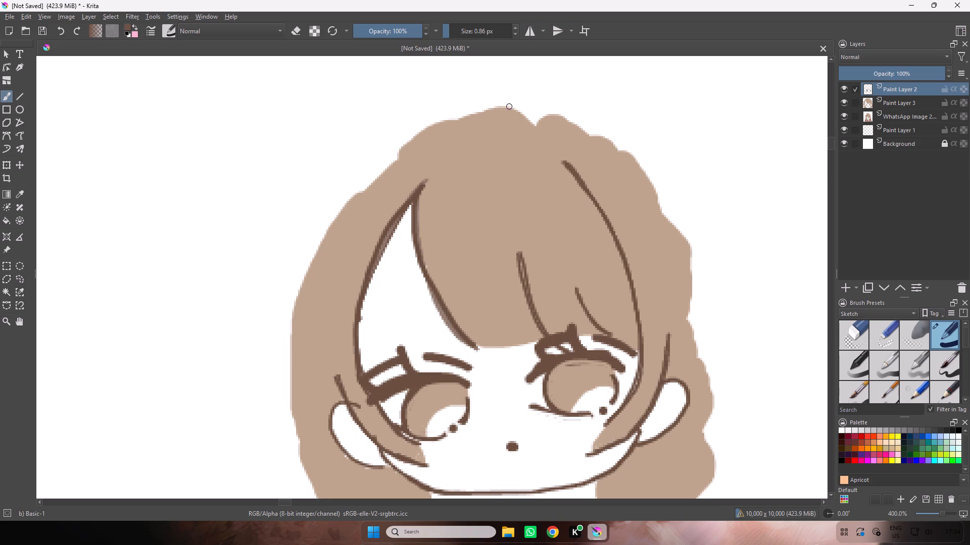
drag(503, 104, 513, 107)
drag(508, 105, 488, 106)
drag(497, 107, 471, 113)
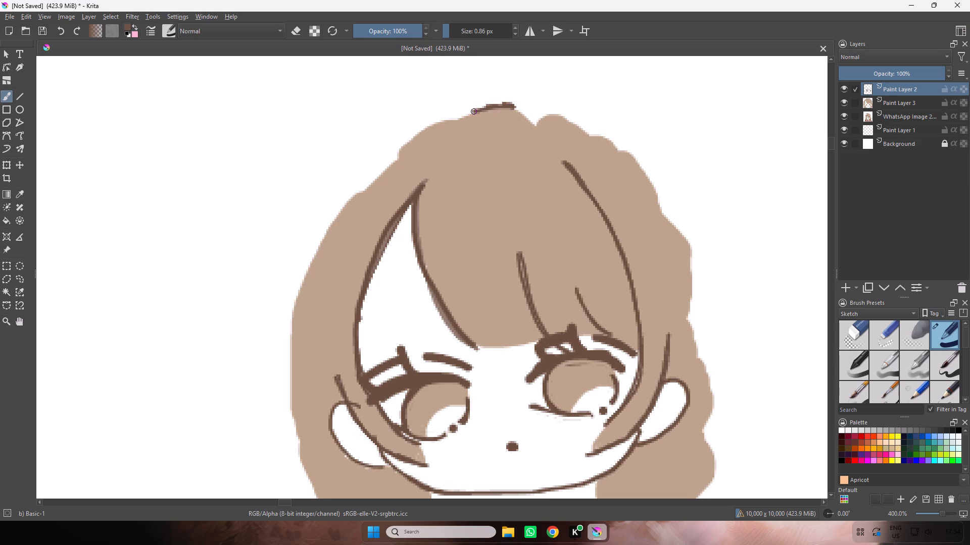
drag(471, 113, 517, 108)
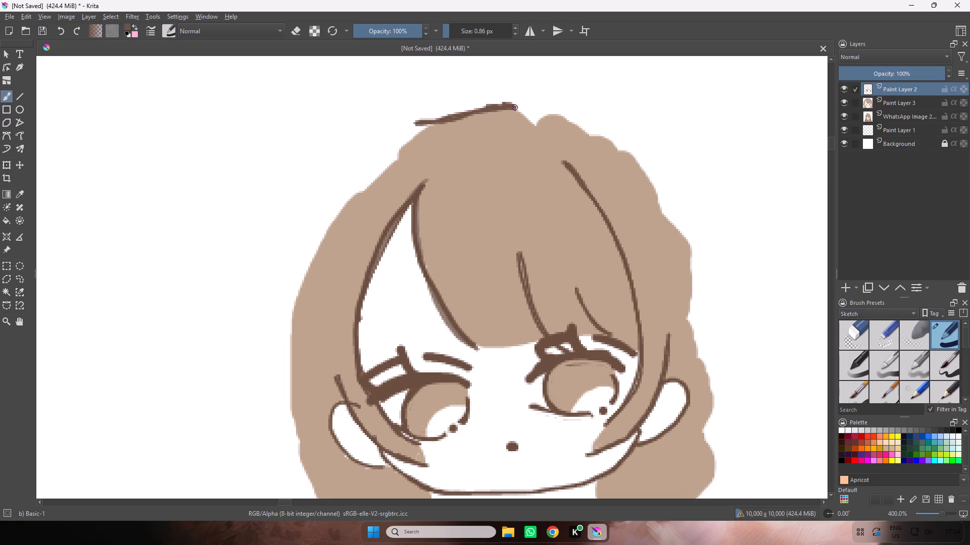
Continue the dark brown outline from the crown around the right side of the head down to eye level.
drag(517, 108, 651, 168)
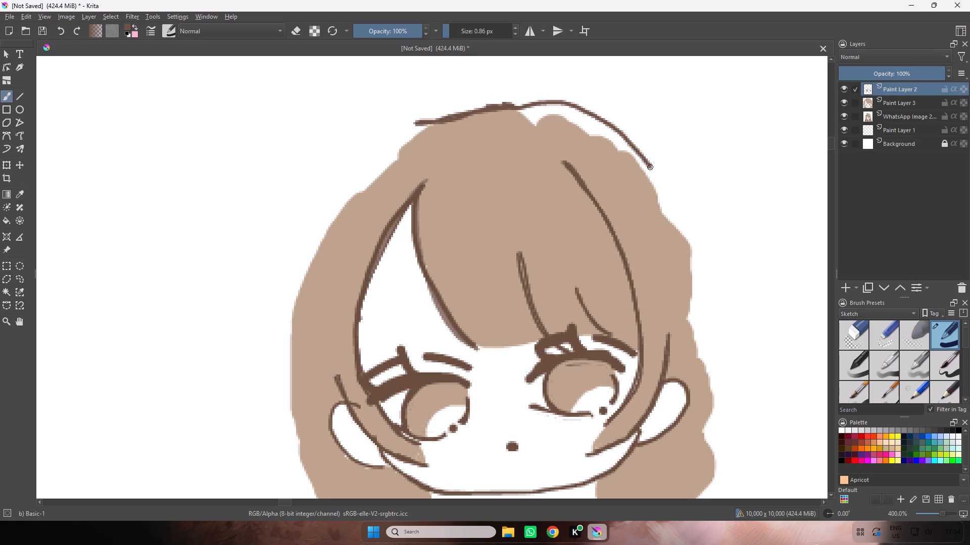
drag(651, 168, 691, 295)
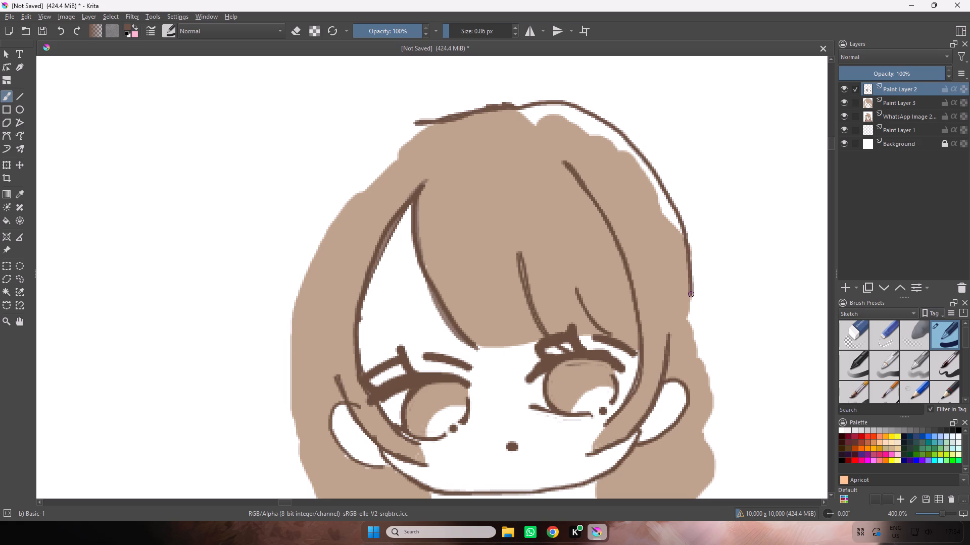
drag(691, 295, 691, 317)
Extend the dark brown hair outline from the crown around the left side of the head down to eye level.
drag(453, 115, 360, 157)
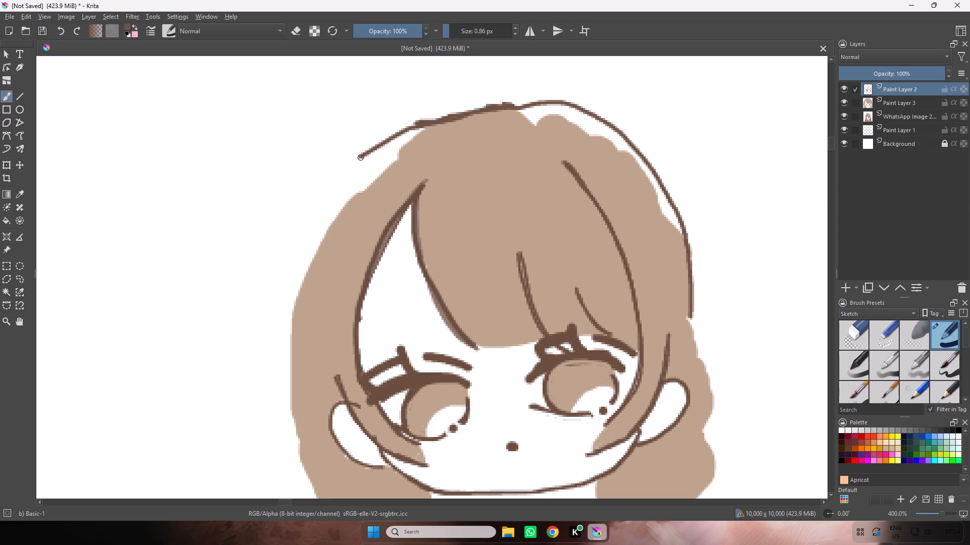
drag(360, 157, 290, 291)
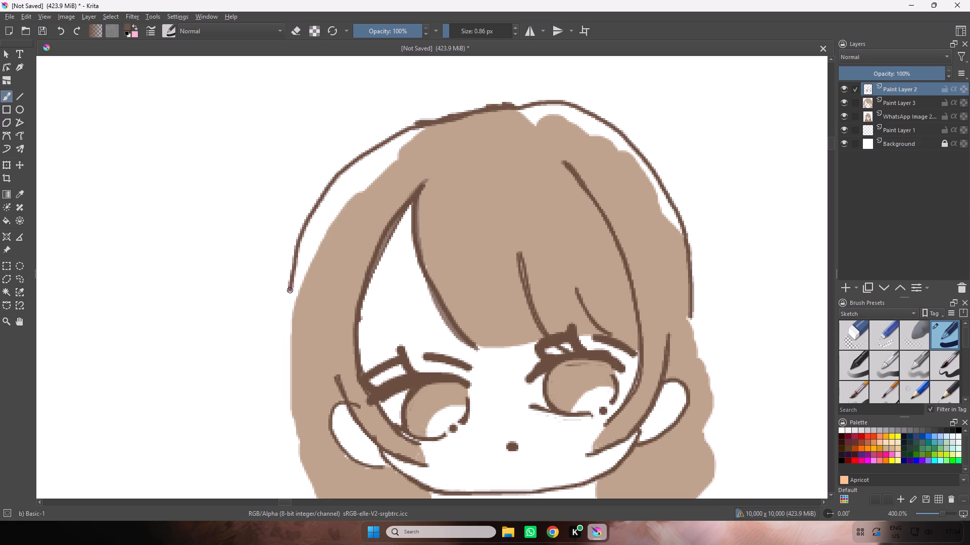
drag(290, 291, 288, 366)
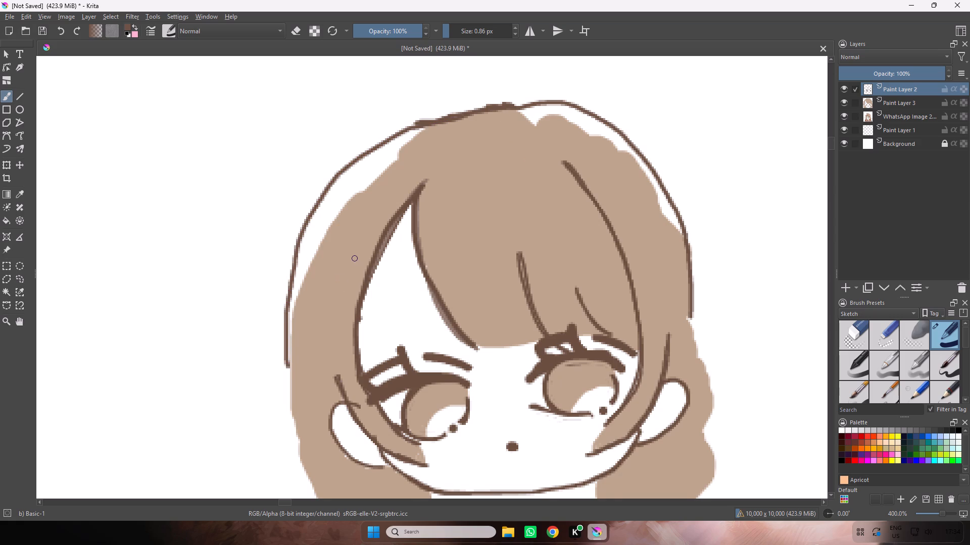
Continue the dark brown outline down the left hair and around its rounded lower lobe, ending at the jaw.
key(space)
key(space)
key(space)
key(space)
key(space)
drag(401, 254, 404, 180)
drag(292, 249, 292, 249)
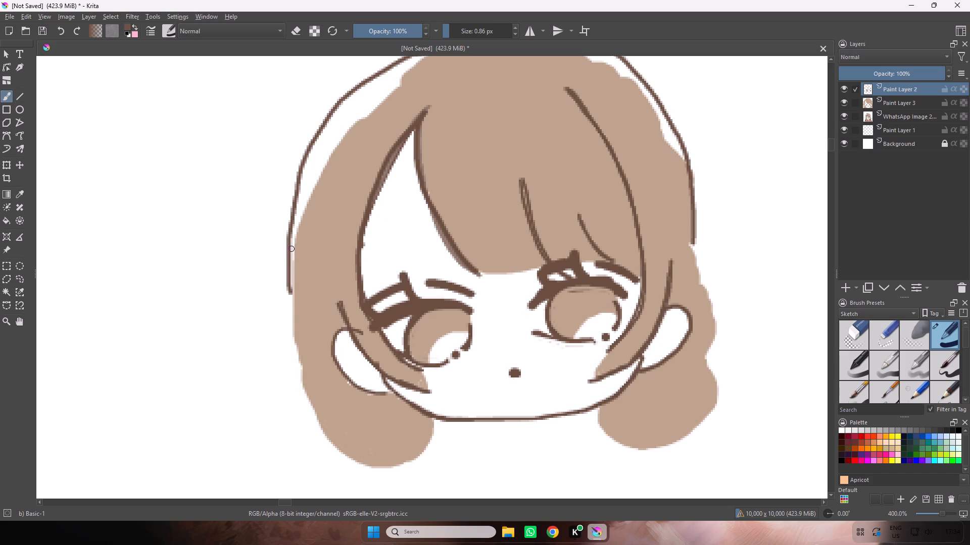
drag(292, 249, 295, 282)
drag(287, 283, 294, 324)
drag(294, 269, 294, 317)
drag(294, 310, 294, 310)
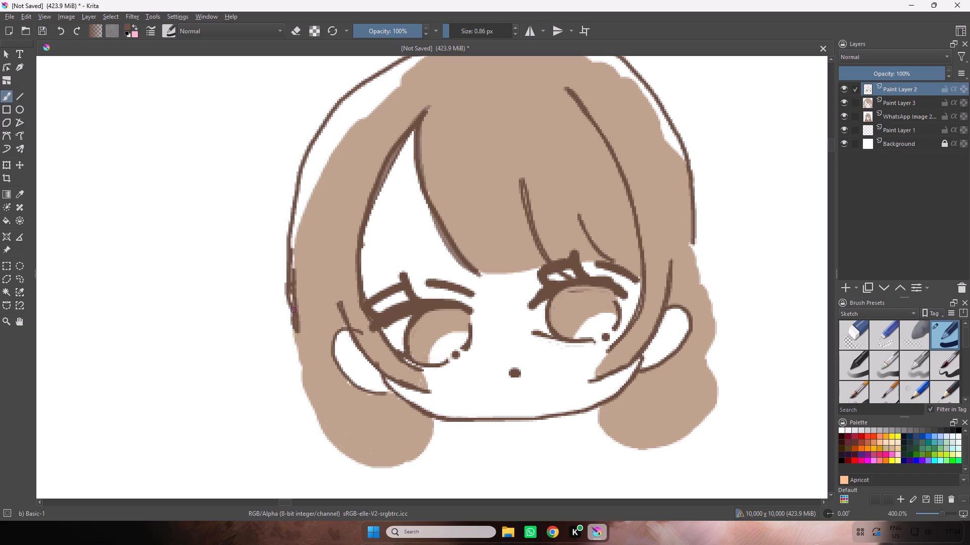
drag(294, 310, 328, 435)
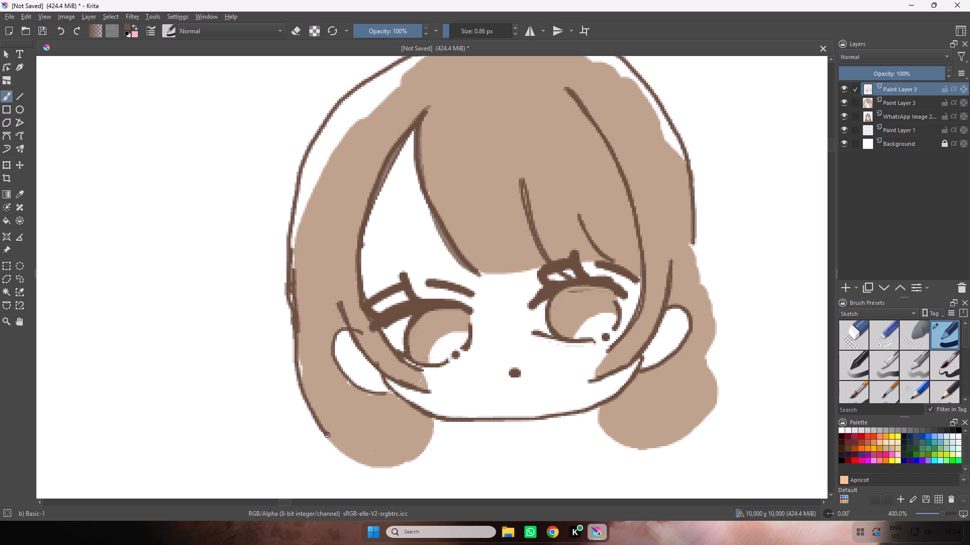
drag(328, 435, 427, 445)
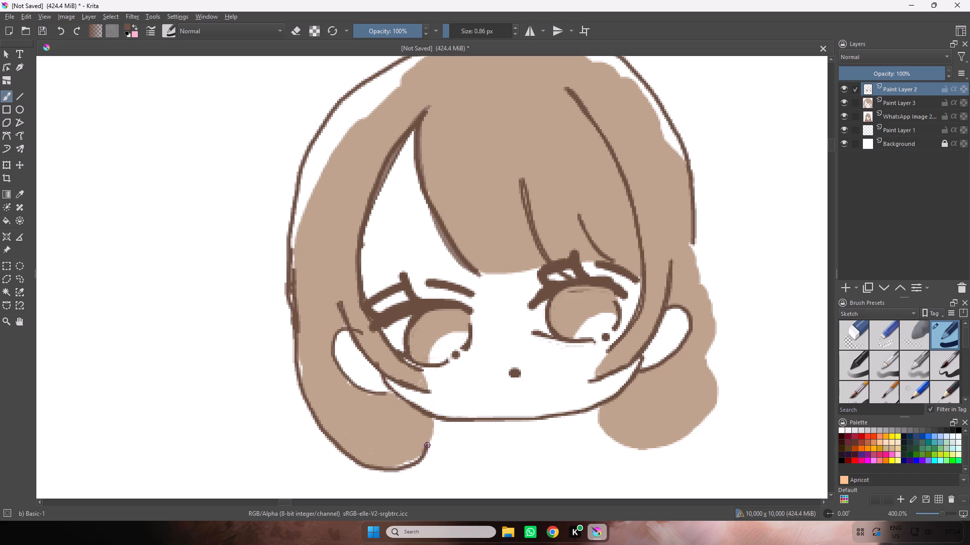
drag(427, 445, 431, 418)
Outline the right hair lobe in dark brown from the jaw around its wavy outer edge, joining the line at eye level.
drag(598, 408, 637, 449)
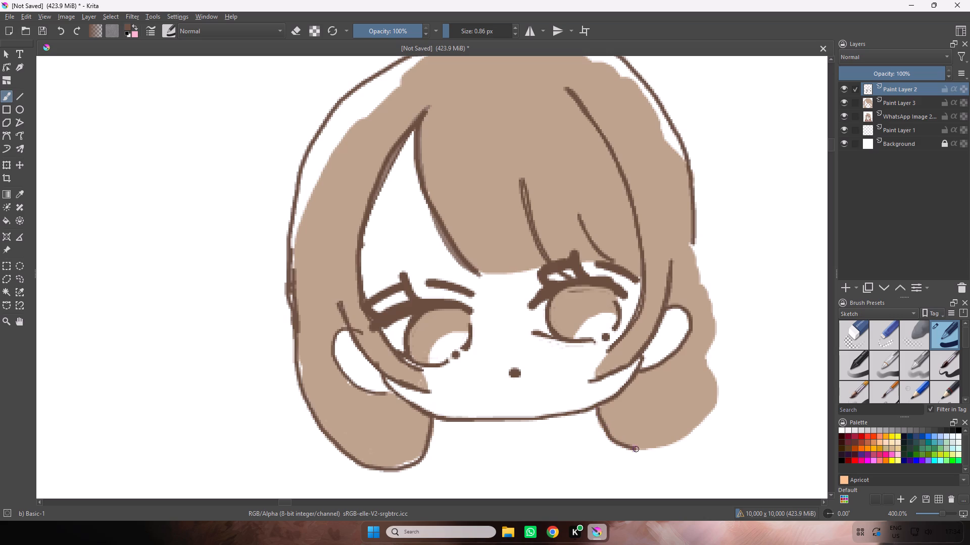
drag(637, 449, 717, 398)
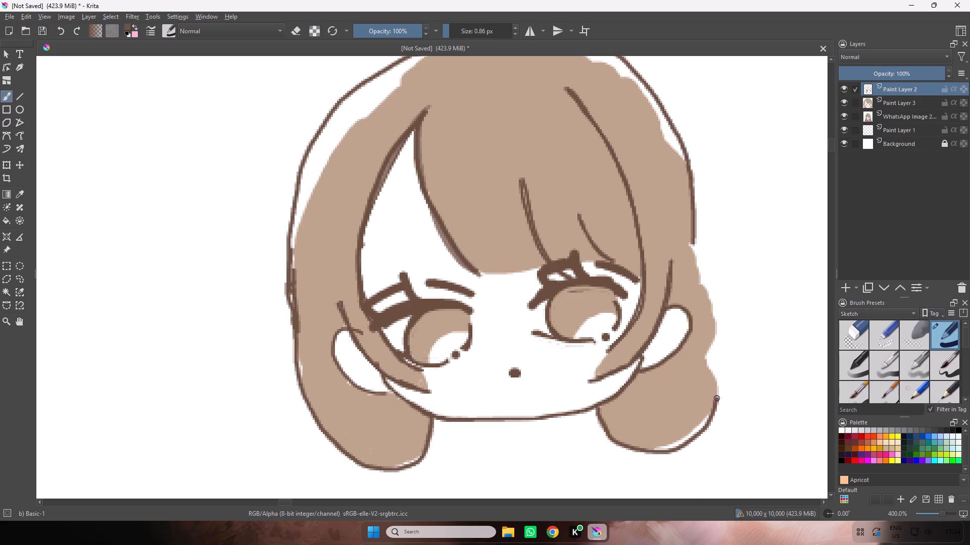
drag(717, 398, 716, 324)
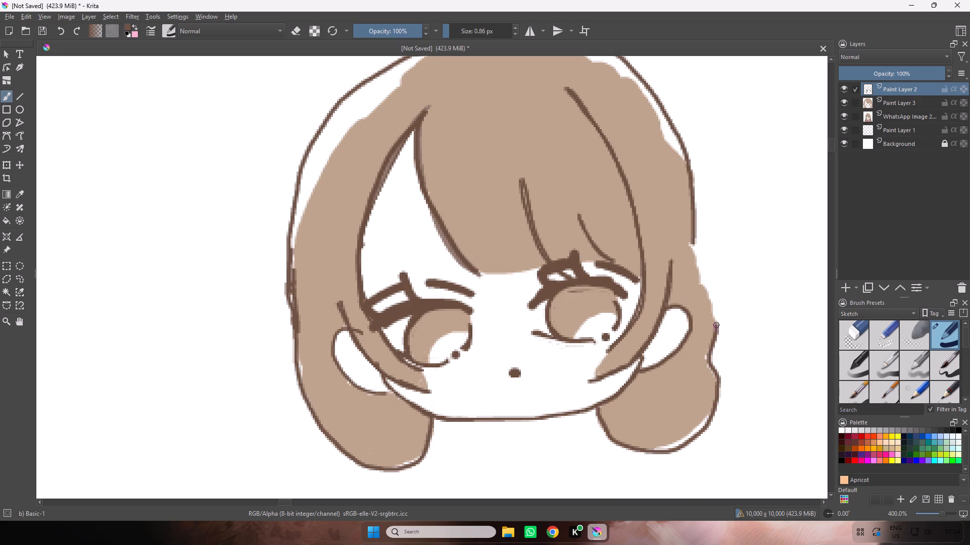
drag(716, 324, 693, 251)
drag(693, 251, 692, 242)
Fill the gap inside the left hair outline on Paint Layer 3 with light brown sampled from the hair, at 11.60 px.
click(864, 105)
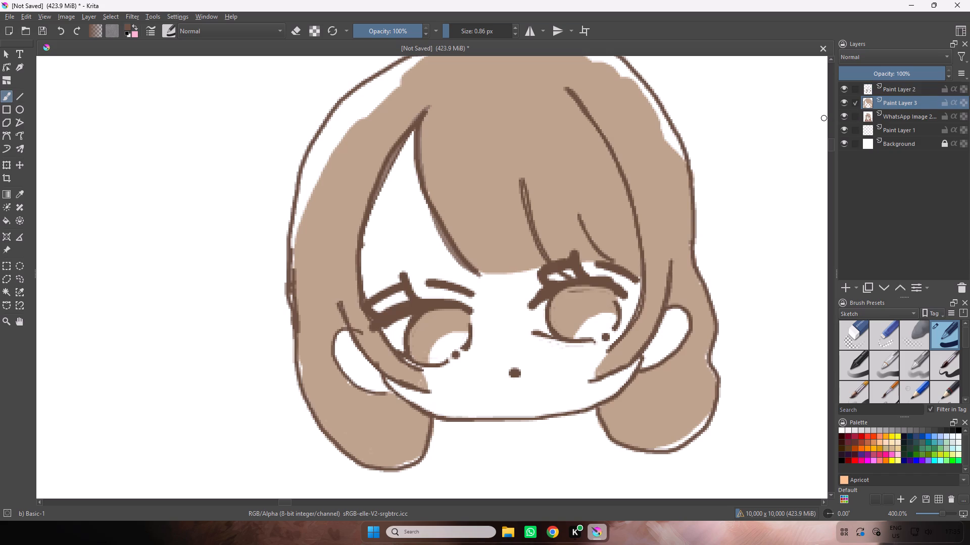
click(22, 198)
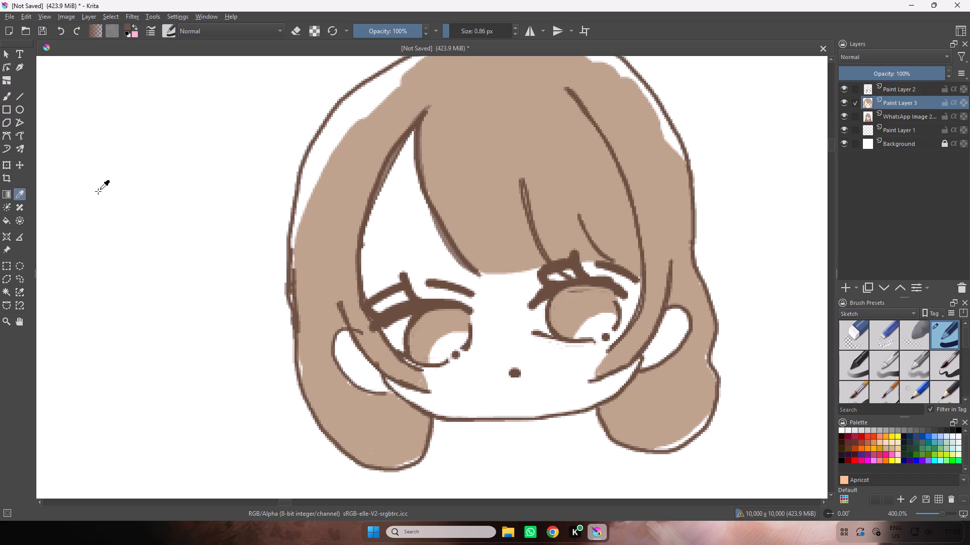
double_click(328, 192)
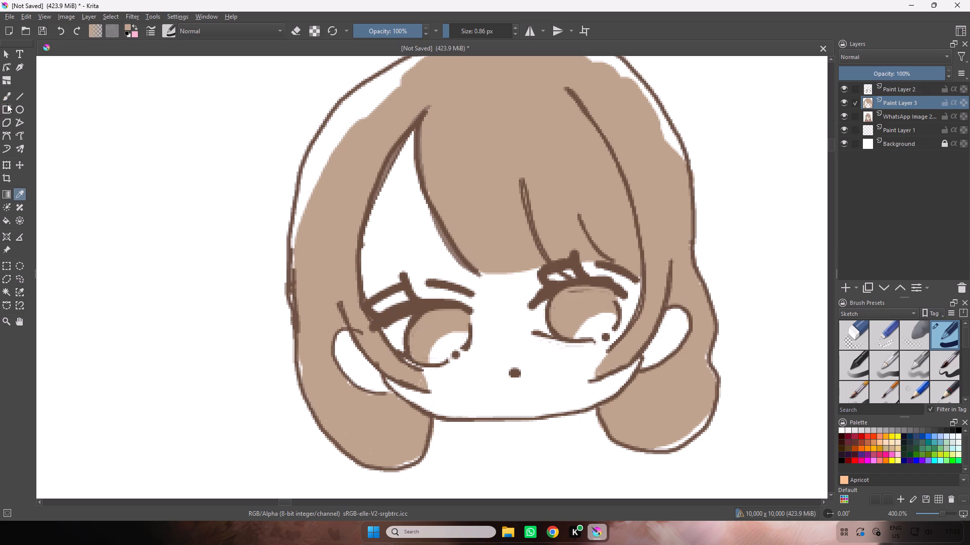
click(10, 97)
drag(453, 32, 458, 32)
drag(403, 90, 401, 91)
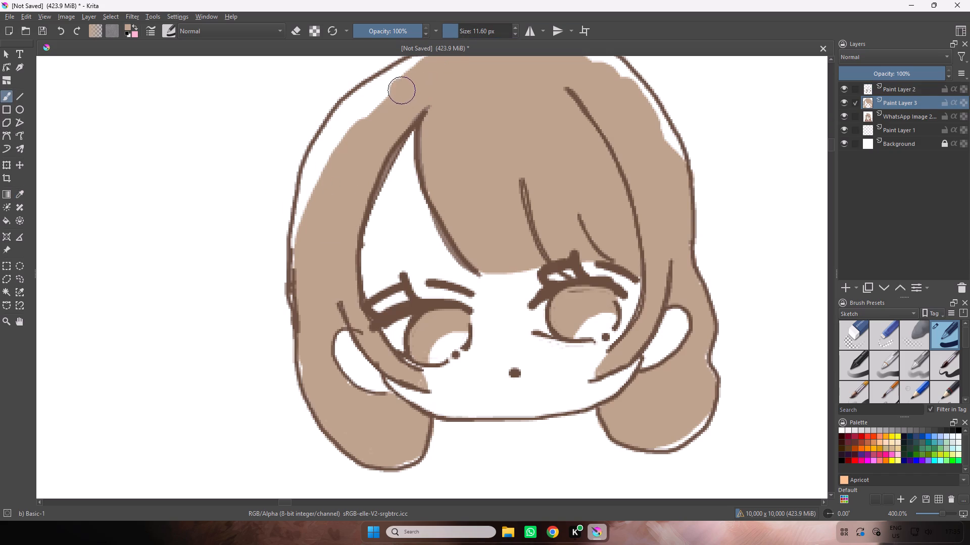
drag(401, 91, 301, 279)
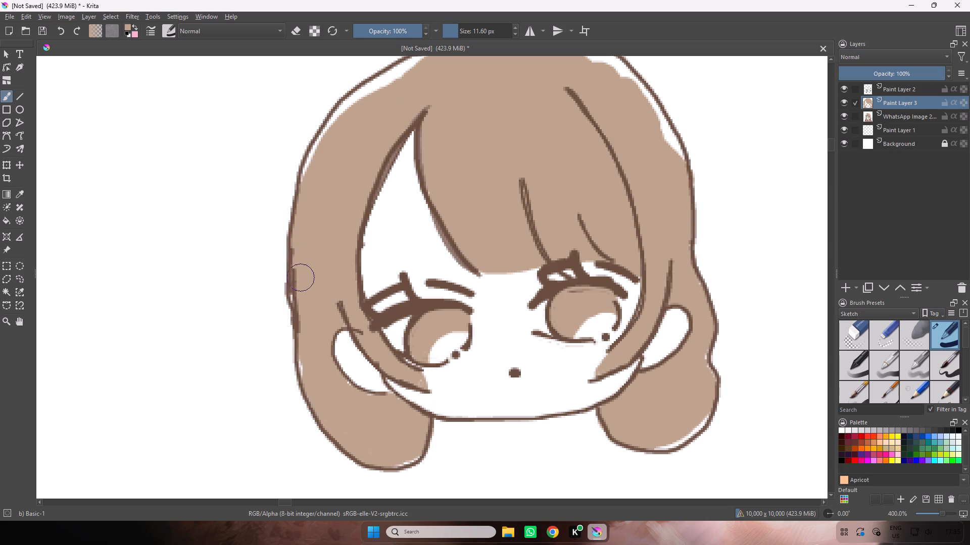
drag(301, 279, 332, 406)
Fill the white gaps under the crown outline and along the upper right of the head with light brown.
key(space)
key(space)
key(space)
drag(535, 202, 549, 349)
drag(329, 316, 343, 292)
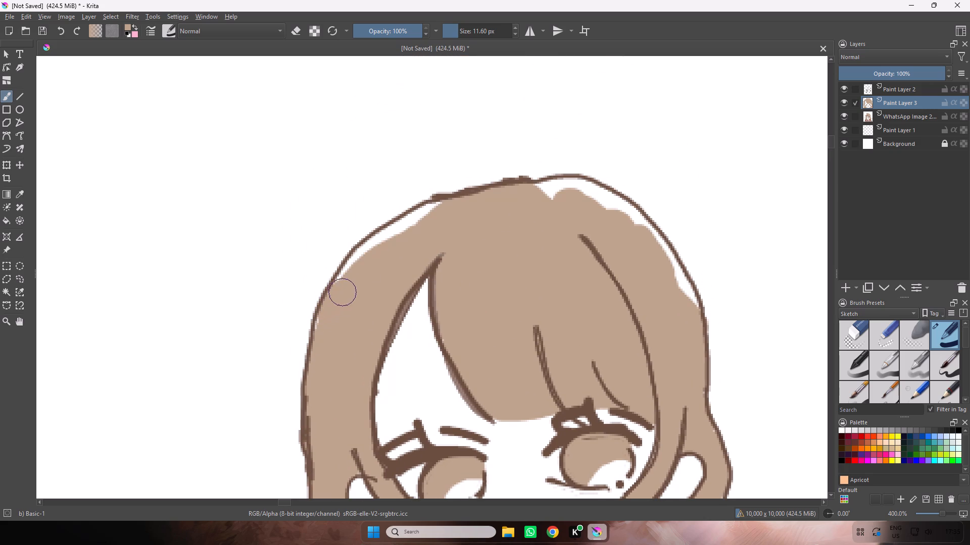
drag(343, 292, 438, 212)
drag(539, 205, 586, 193)
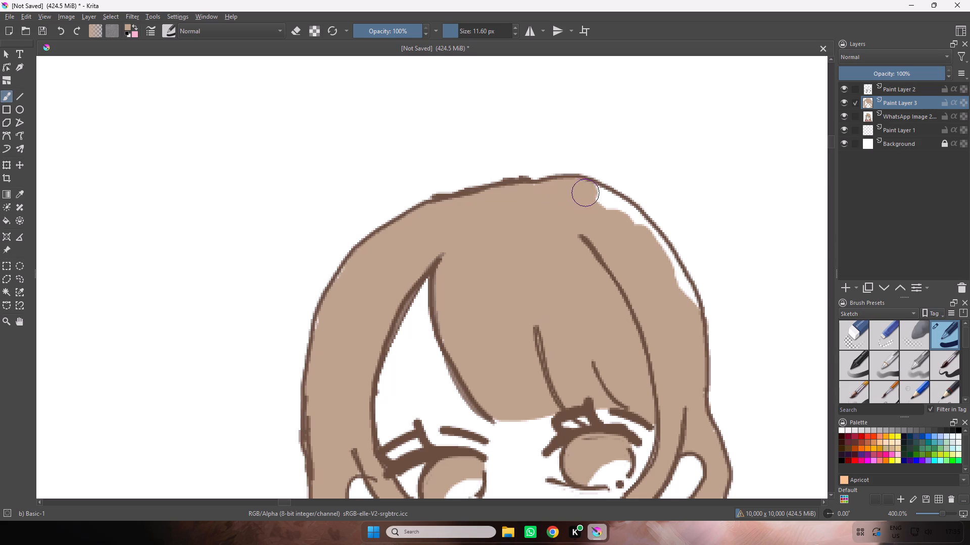
drag(586, 193, 685, 296)
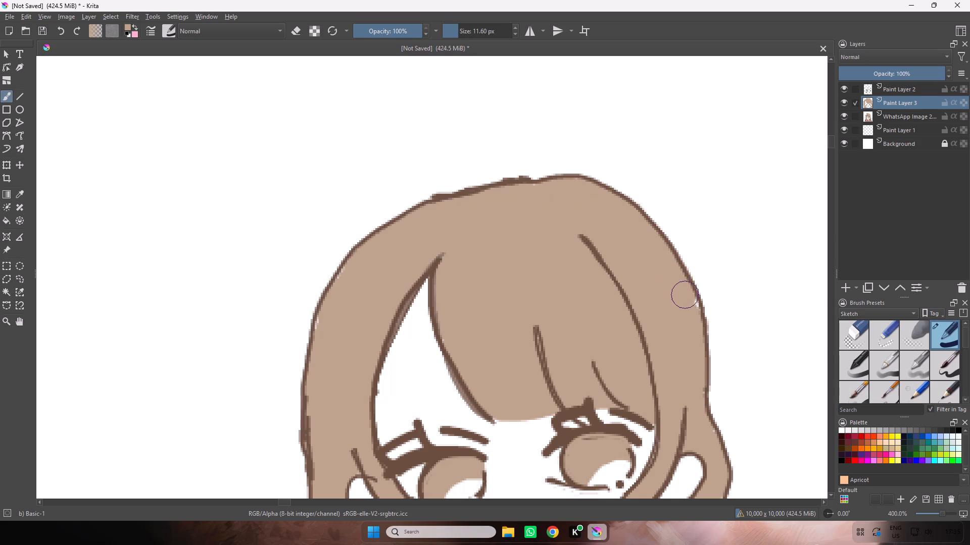
drag(685, 296, 687, 303)
Fill the small white gaps inside the outlines of the right and left lower hair lobes with light brown.
key(space)
key(space)
key(space)
key(space)
key(space)
drag(679, 325, 658, 168)
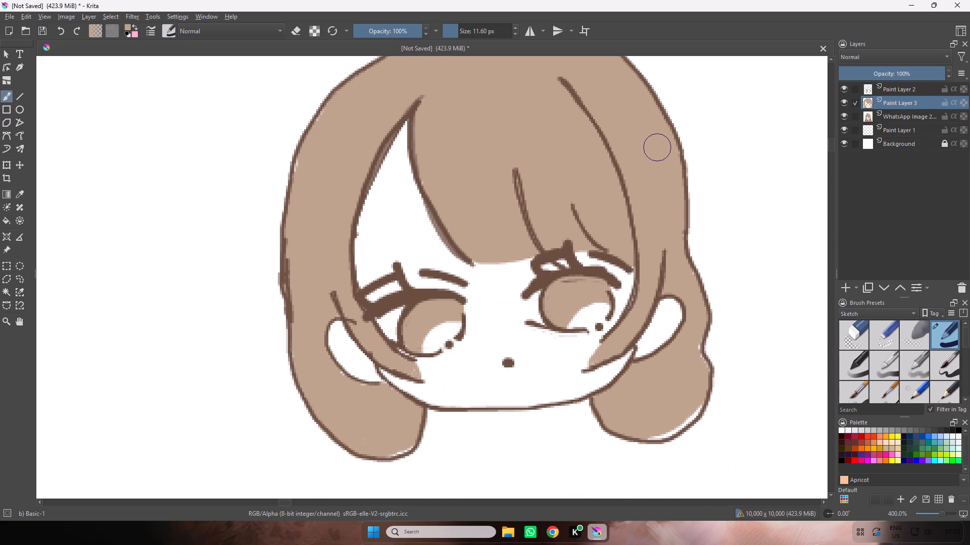
drag(692, 404, 652, 427)
drag(402, 439, 392, 445)
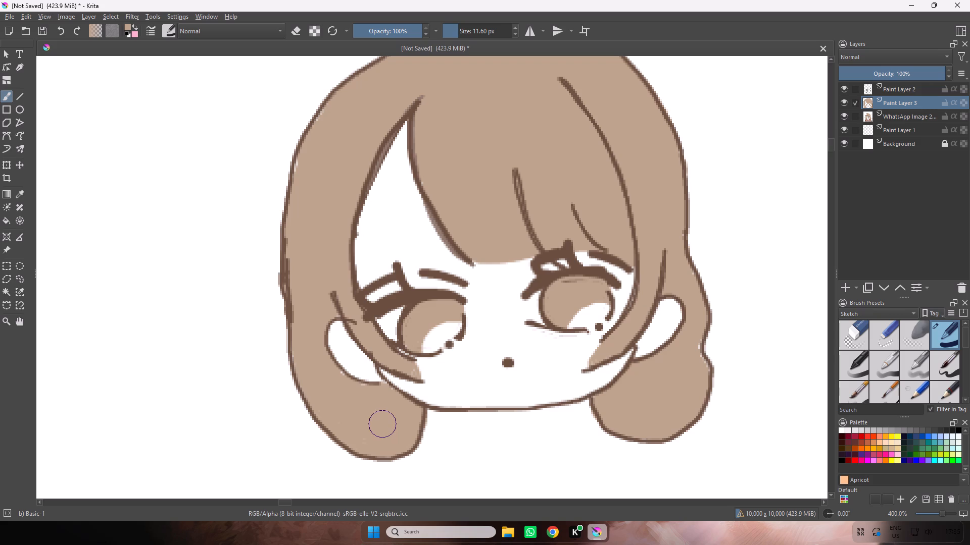
key(ctrl+minus)
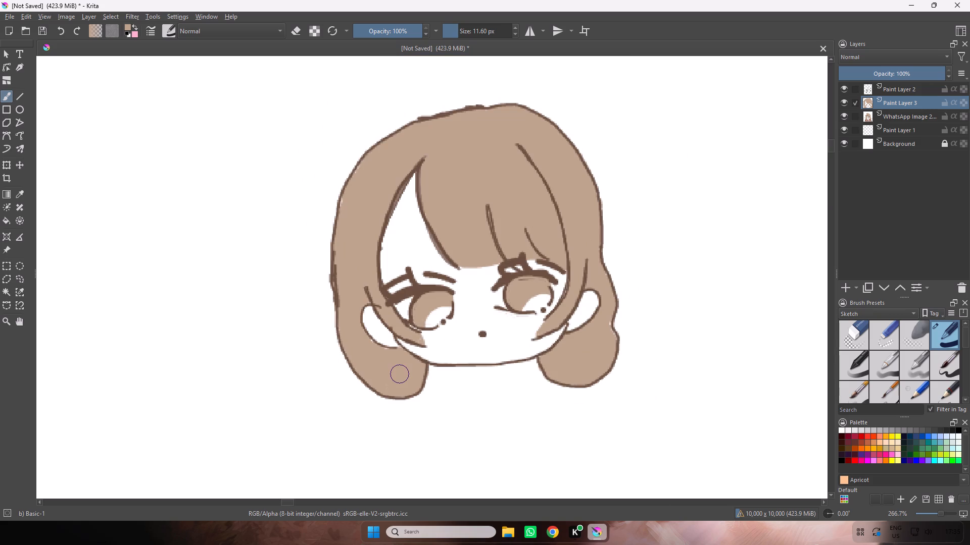
key(ctrl+equal)
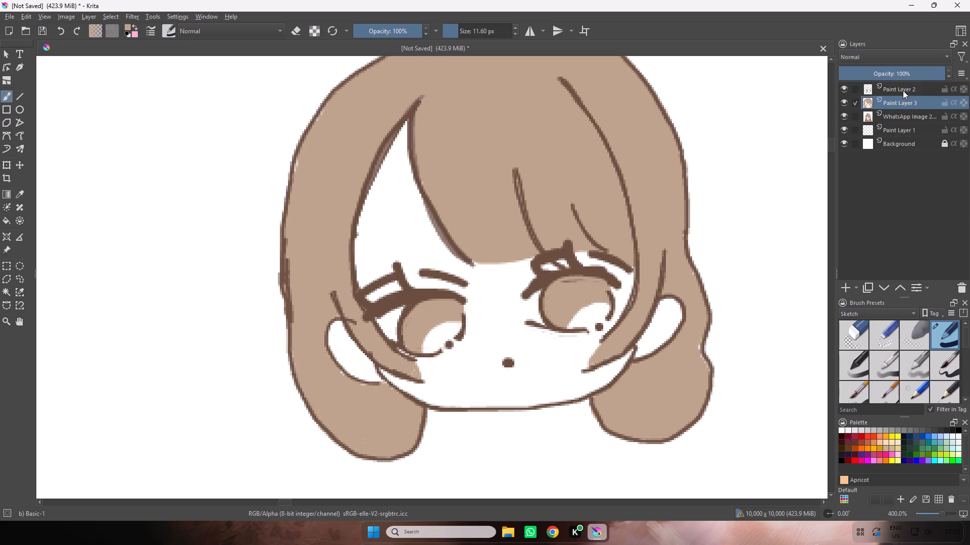
Paint light brown over the doubled lines inside the left hair outline on Paint Layer 2 at 4.15 px.
click(903, 90)
key(space)
key(space)
drag(415, 228, 471, 271)
key(ctrl+equal)
key(ctrl+equal)
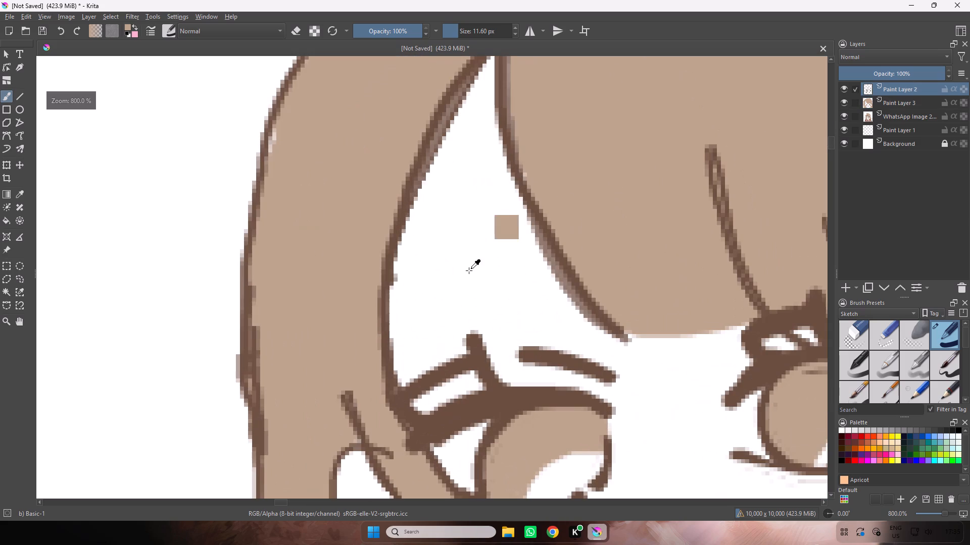
drag(460, 32, 454, 32)
drag(259, 279, 260, 337)
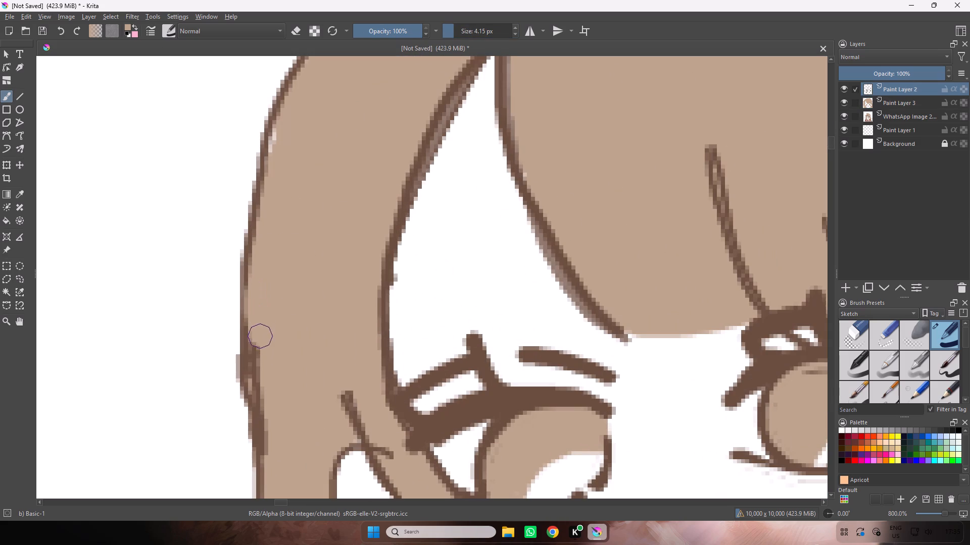
drag(260, 337, 274, 456)
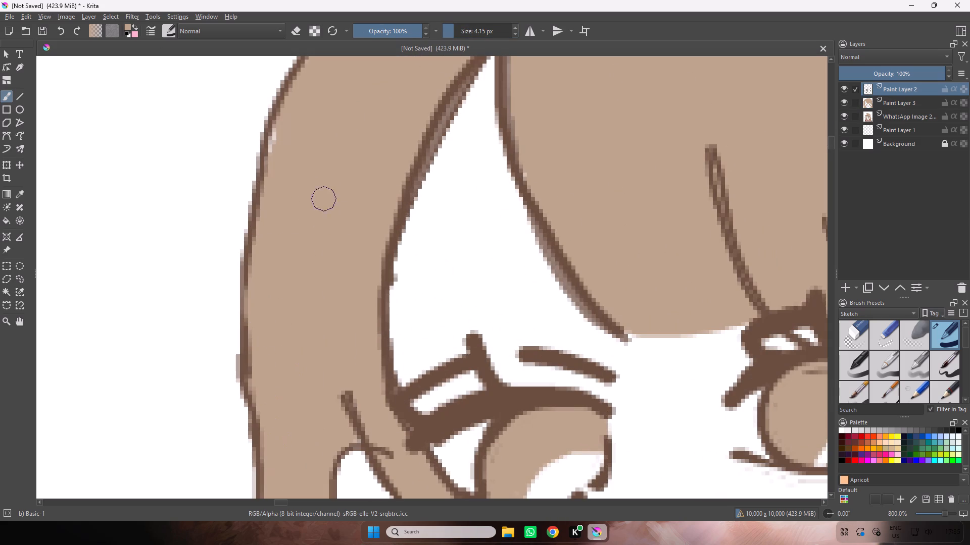
Erase the bumps along the top of the crown outline on Paint Layer 2 at 4.15 px.
key(space)
key(space)
key(space)
key(space)
key(space)
key(space)
key(space)
key(space)
key(space)
key(space)
key(space)
key(space)
key(space)
key(space)
key(space)
key(space)
key(space)
key(space)
key(space)
key(space)
drag(325, 143, 329, 301)
drag(388, 189, 172, 284)
drag(431, 255, 360, 238)
drag(377, 148, 403, 260)
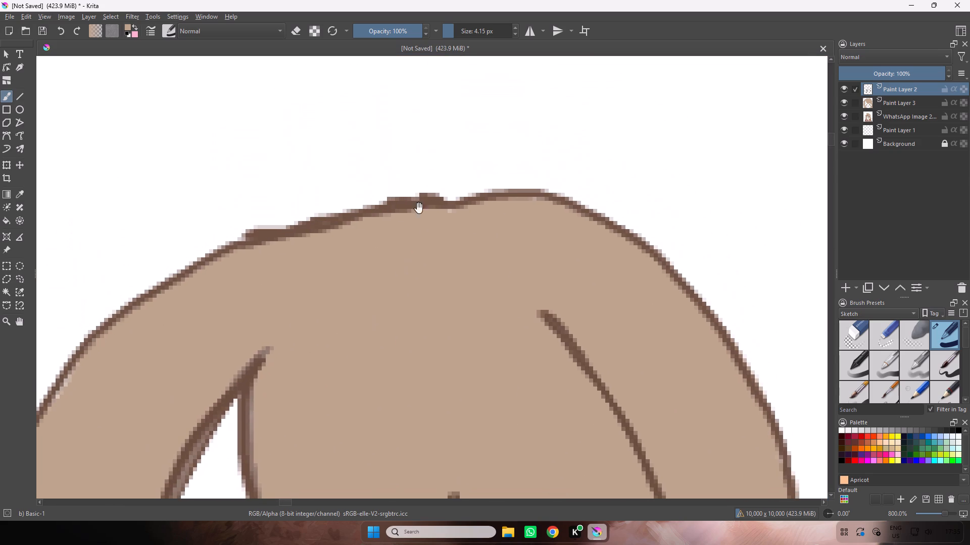
drag(438, 189, 400, 192)
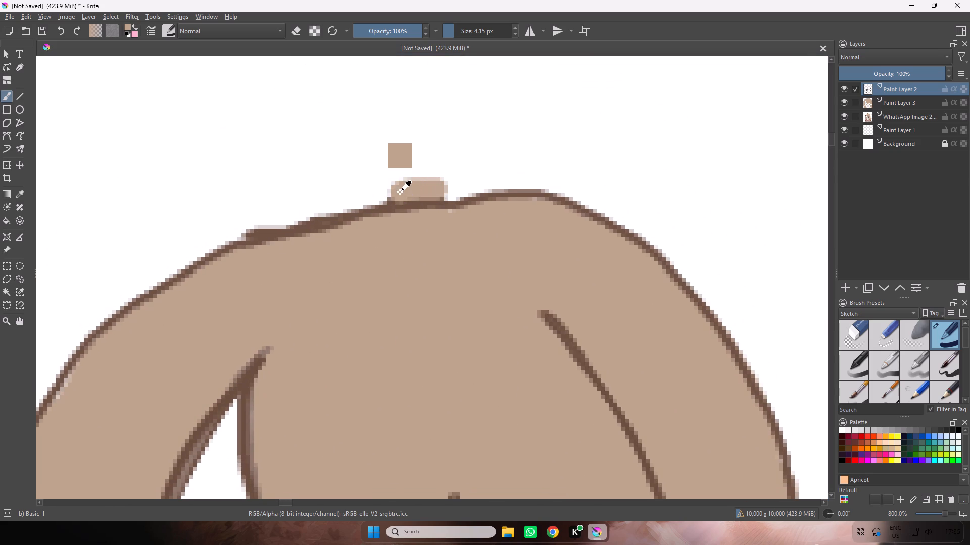
key(ctrl+z)
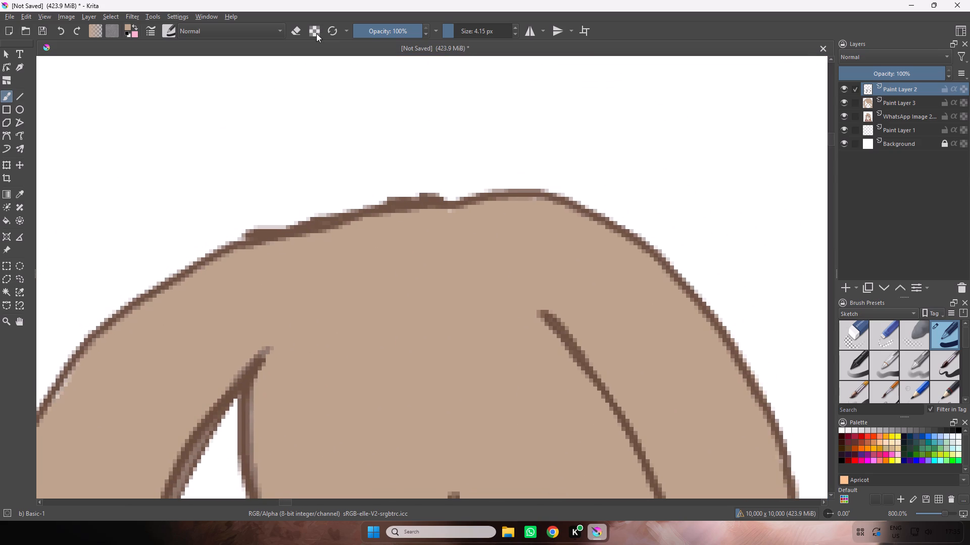
click(298, 30)
drag(451, 187, 320, 210)
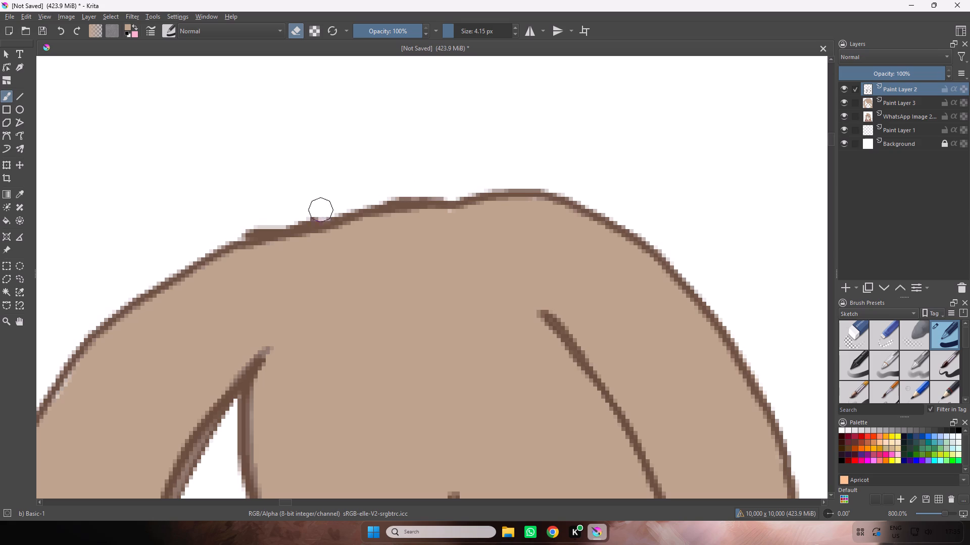
drag(320, 210, 341, 200)
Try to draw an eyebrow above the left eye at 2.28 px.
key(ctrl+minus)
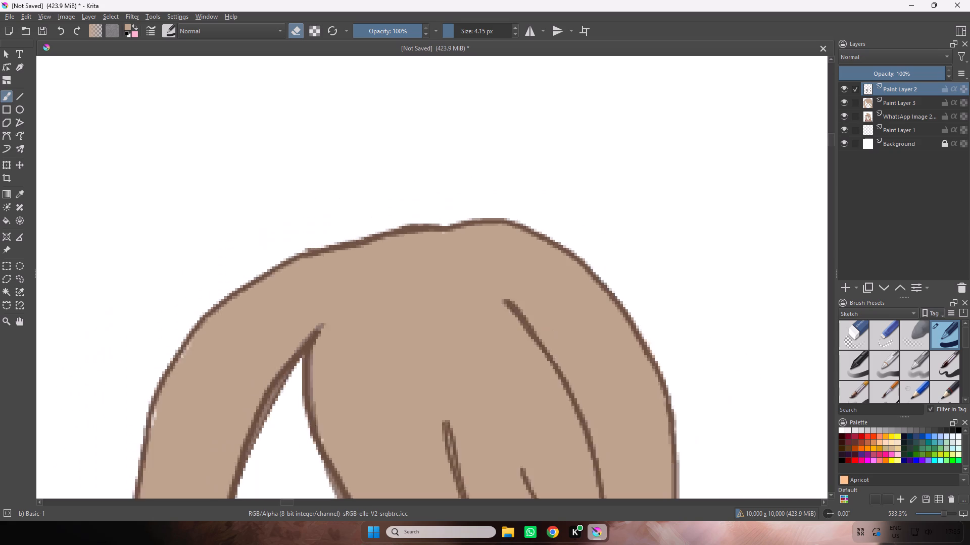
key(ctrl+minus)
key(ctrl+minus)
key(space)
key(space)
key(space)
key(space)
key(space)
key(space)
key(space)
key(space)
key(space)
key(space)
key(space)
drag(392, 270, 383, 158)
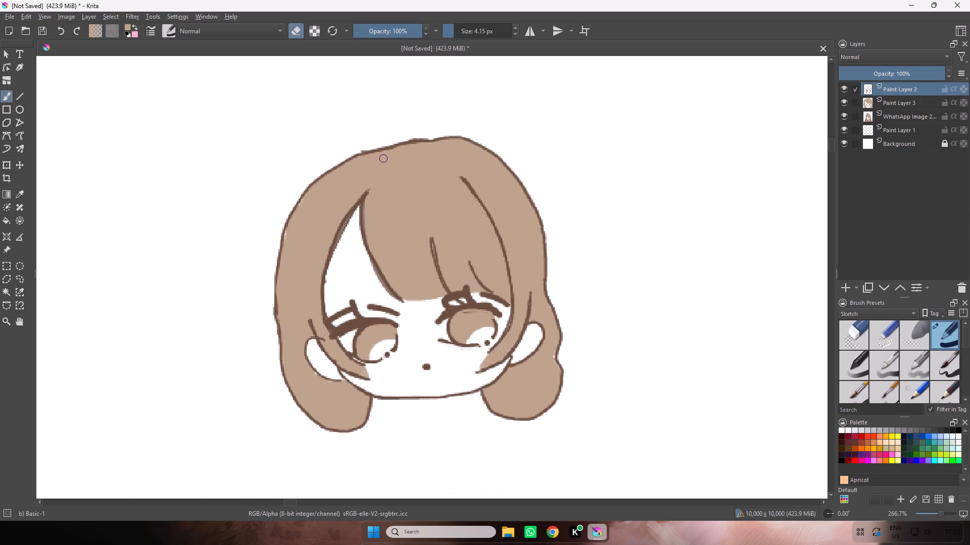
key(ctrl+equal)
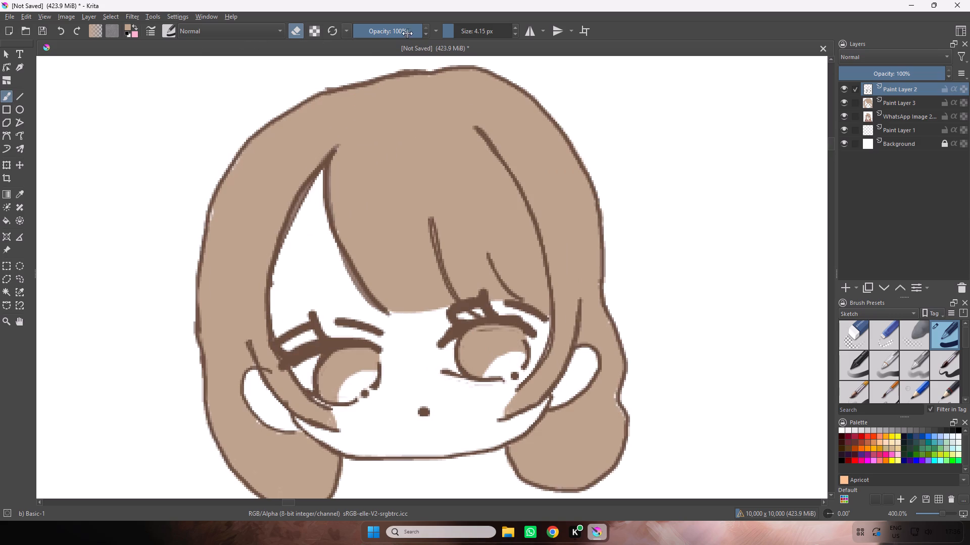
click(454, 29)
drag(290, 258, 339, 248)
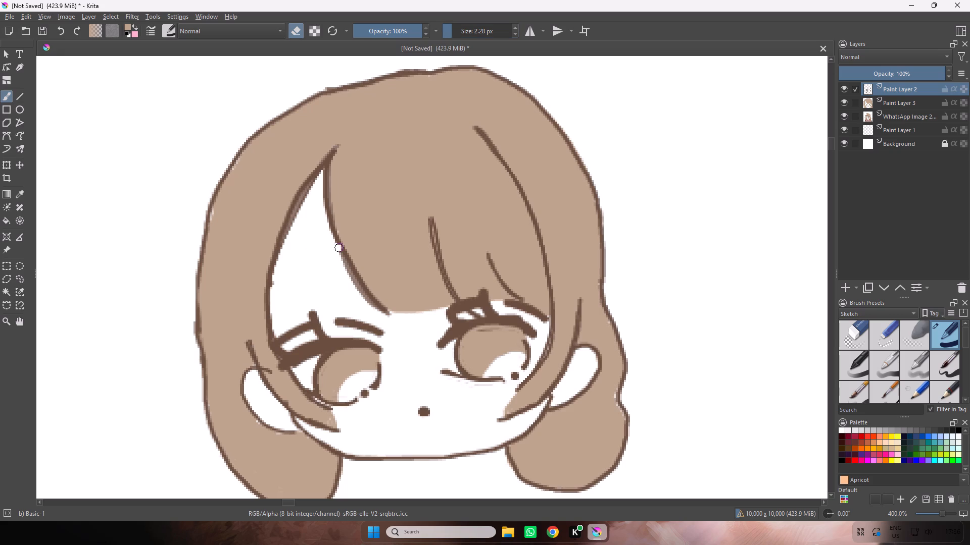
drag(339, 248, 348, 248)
Turn off eraser mode and sample the dark brown of the fringe outline as the brush colour.
click(302, 29)
drag(287, 256, 298, 252)
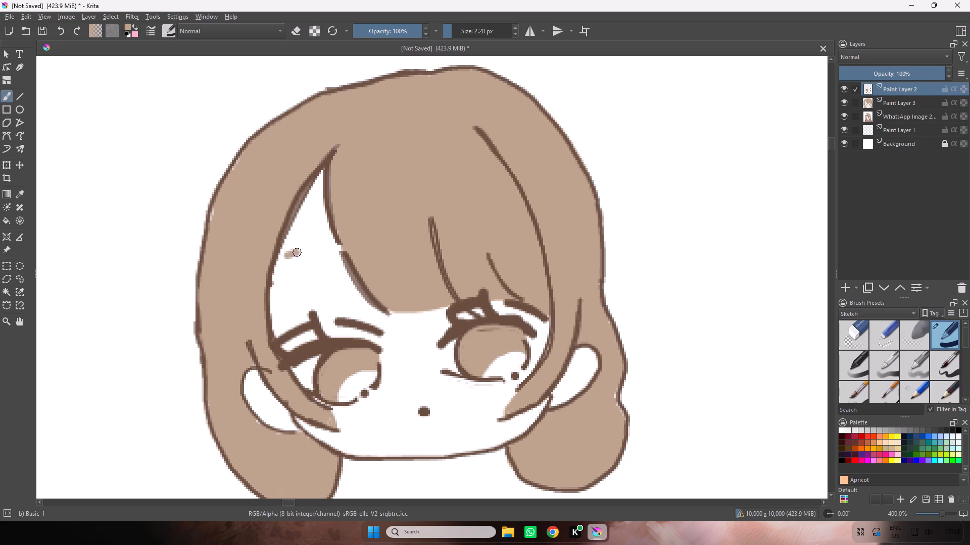
drag(298, 252, 315, 248)
key(ctrl+z)
click(24, 195)
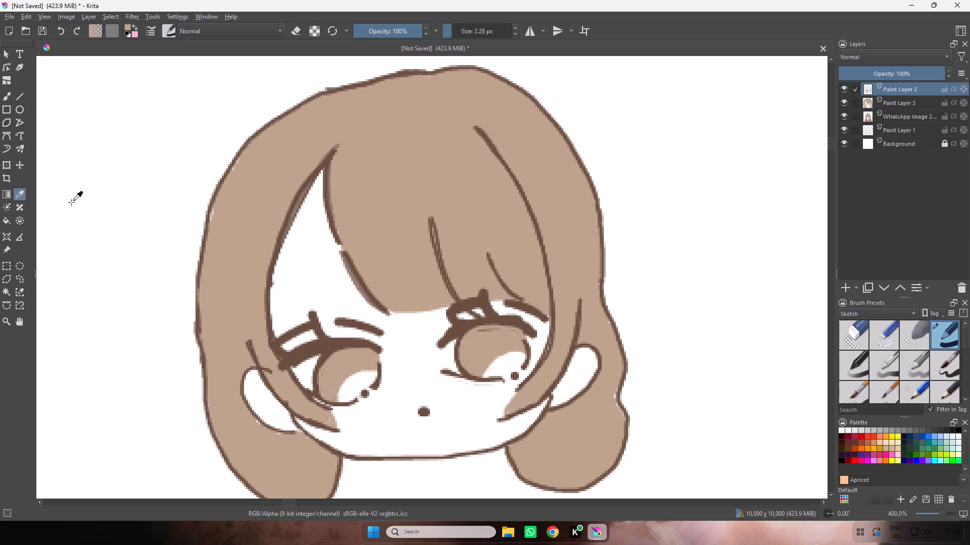
click(329, 215)
click(4, 97)
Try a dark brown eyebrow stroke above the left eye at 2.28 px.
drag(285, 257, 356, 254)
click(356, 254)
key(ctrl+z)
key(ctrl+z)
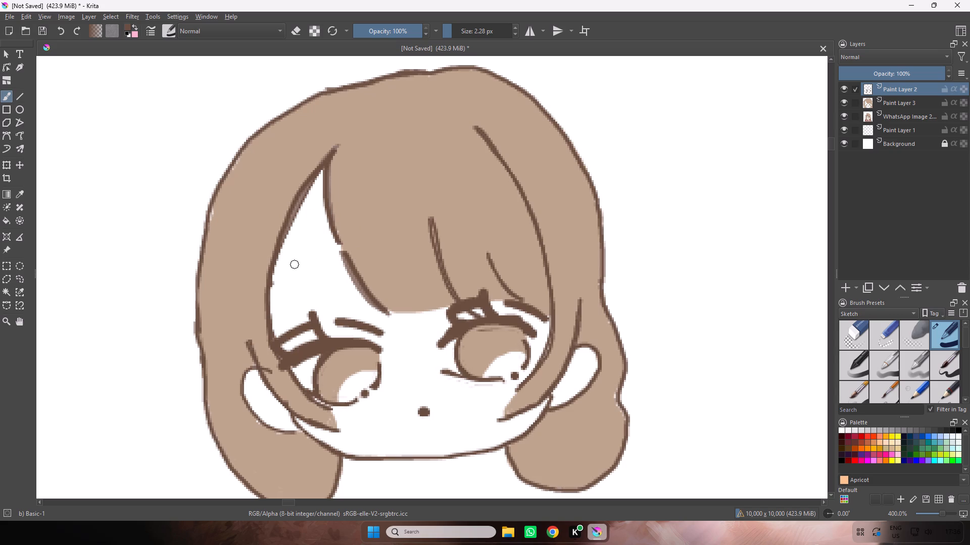
Draw a thin arched dark brown eyebrow above the left eye, running onto the fringe, at 0.86 px.
click(451, 30)
drag(283, 264, 351, 249)
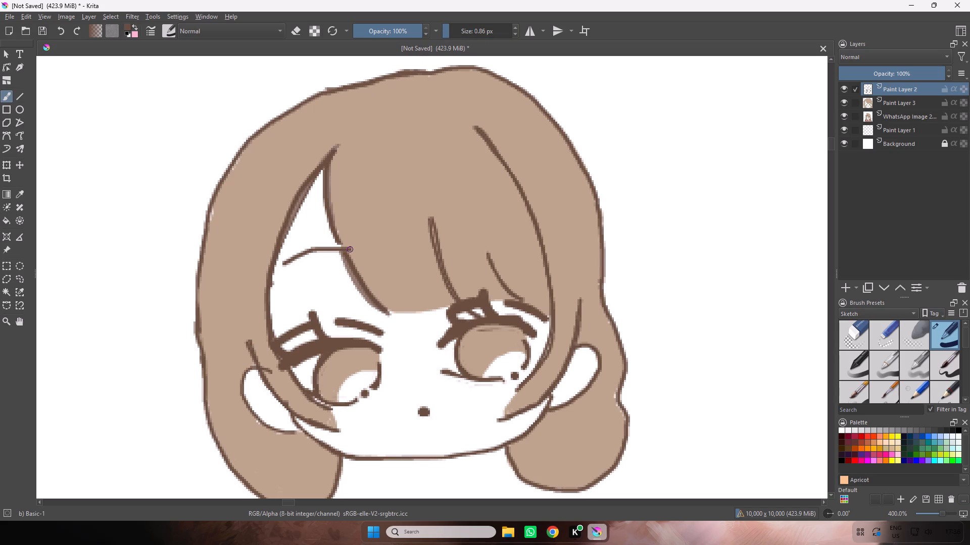
drag(351, 249, 359, 251)
click(359, 251)
key(ctrl+z)
key(ctrl+z)
drag(298, 254, 352, 247)
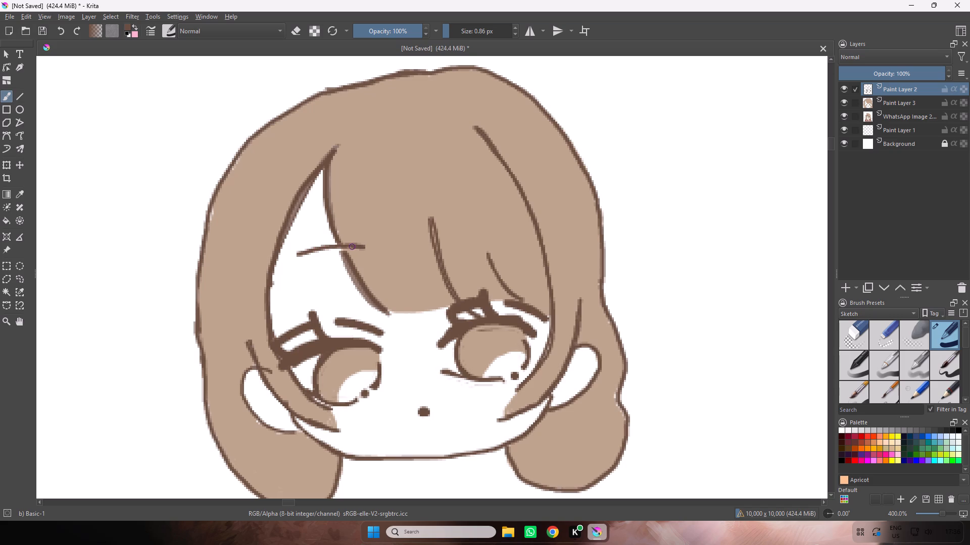
drag(352, 247, 321, 248)
drag(321, 248, 355, 247)
click(355, 247)
Draw a matching arched dark brown eyebrow over the fringe above the right eye at 0.86 px.
drag(452, 231, 493, 227)
drag(493, 227, 501, 229)
key(ctrl+z)
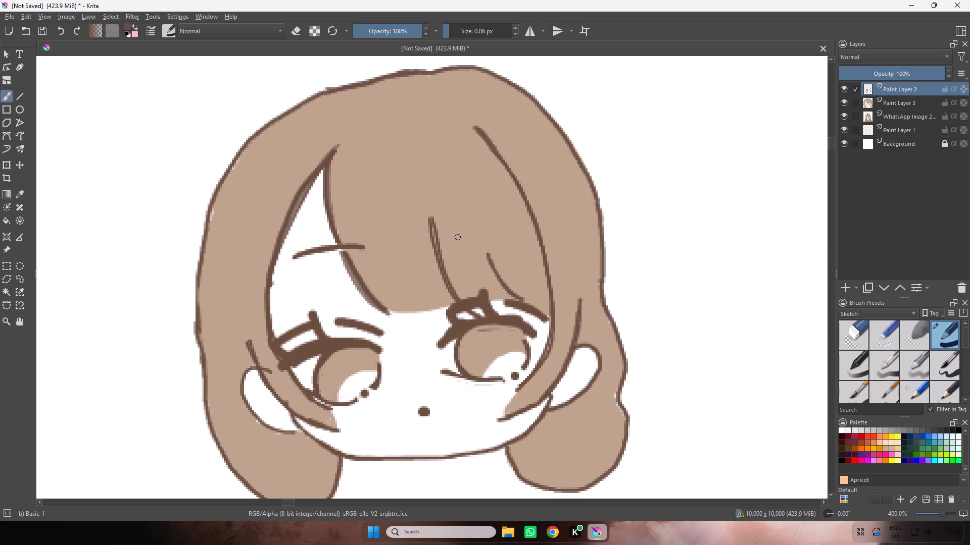
drag(457, 237, 511, 235)
drag(511, 235, 465, 237)
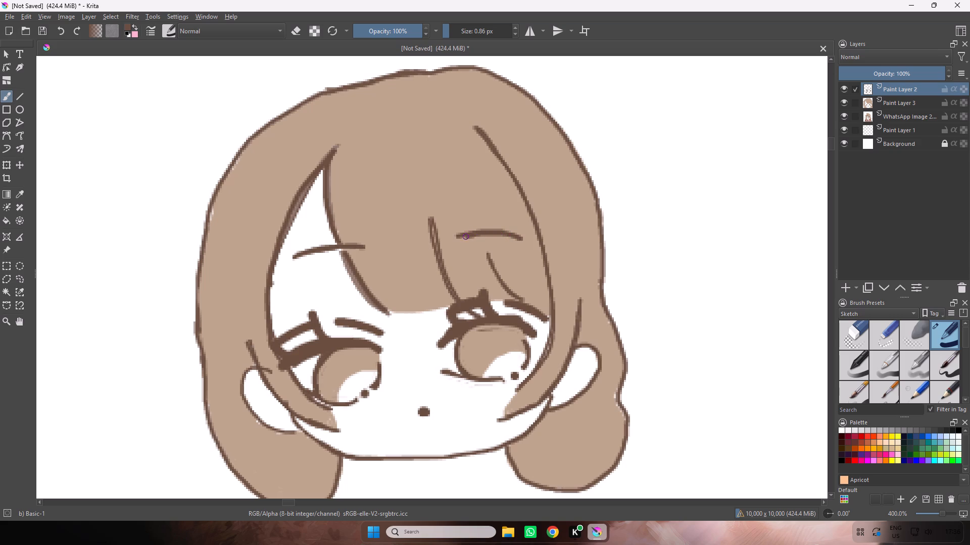
drag(465, 237, 478, 232)
Thicken both eyebrows by retracing them in dark brown.
drag(358, 247, 355, 246)
drag(355, 246, 297, 256)
drag(467, 236, 509, 234)
Extend the left edge of the small dark brown mouth with short strokes at 0.86 px.
drag(420, 415, 418, 412)
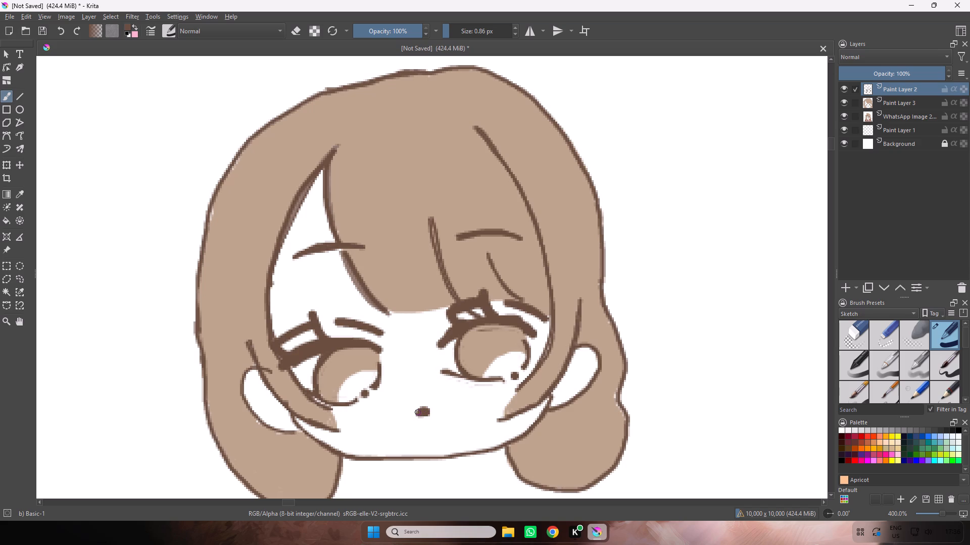
drag(418, 412, 419, 410)
click(419, 410)
key(ctrl+minus)
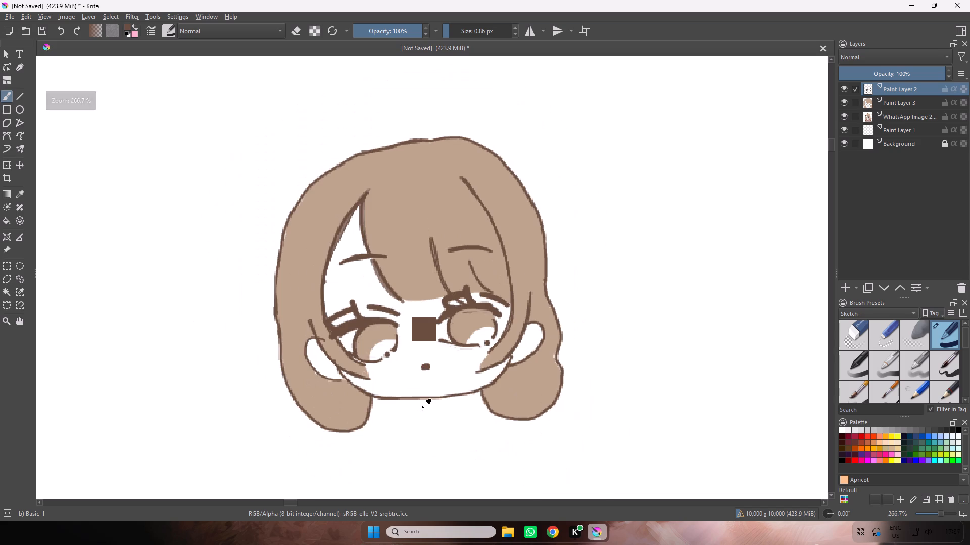
key(ctrl+equal)
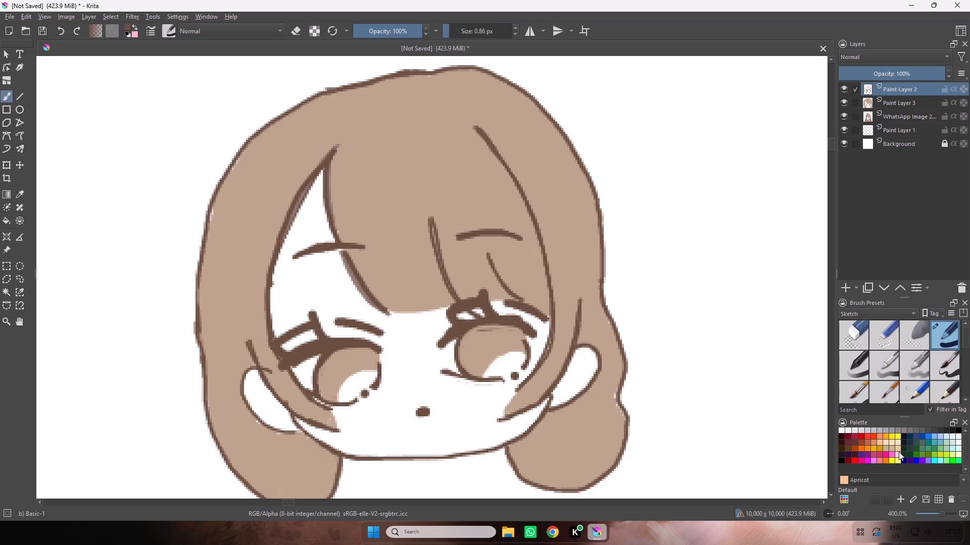
Try a large pink blush stroke on the left cheek on Paint Layer 3 at 35.45 px and 10% opacity.
click(898, 452)
drag(412, 34, 400, 32)
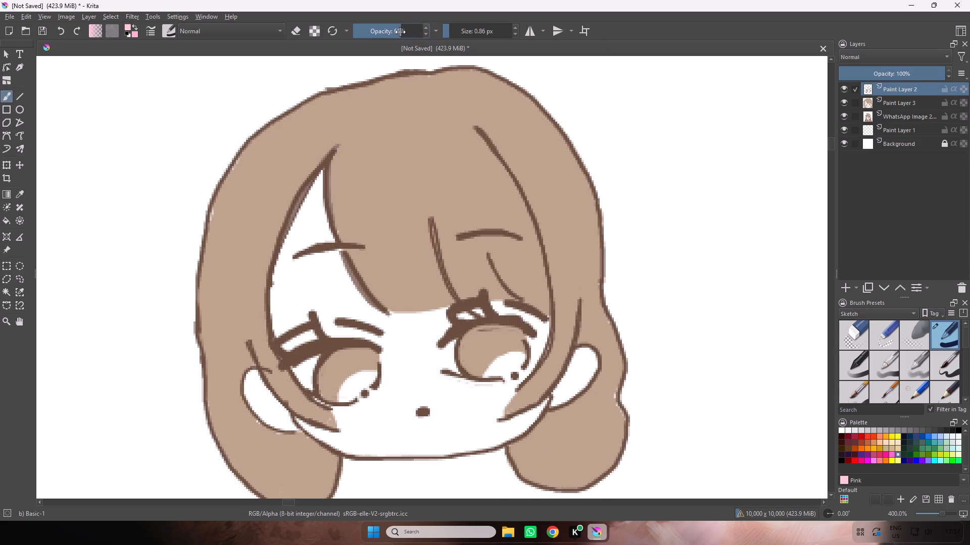
drag(400, 32, 397, 32)
click(867, 102)
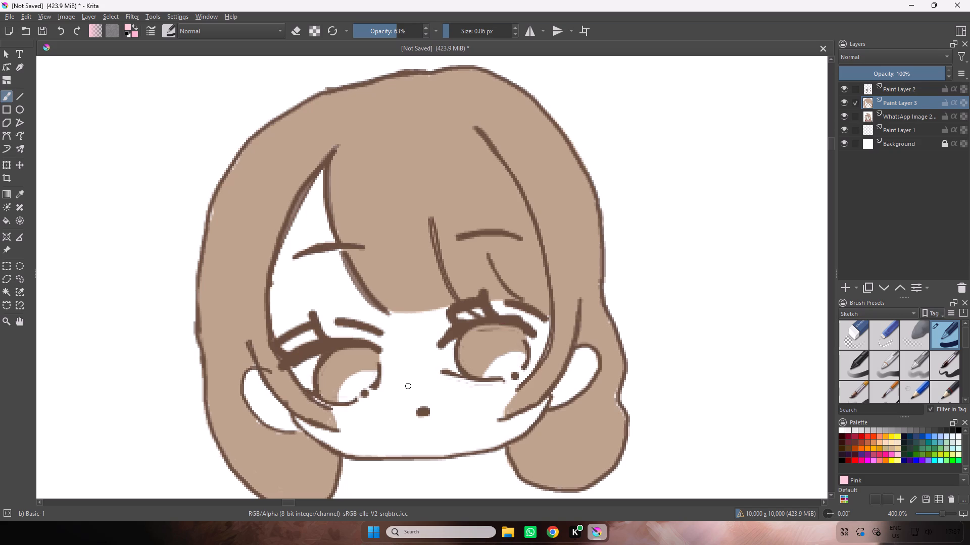
drag(458, 33, 465, 35)
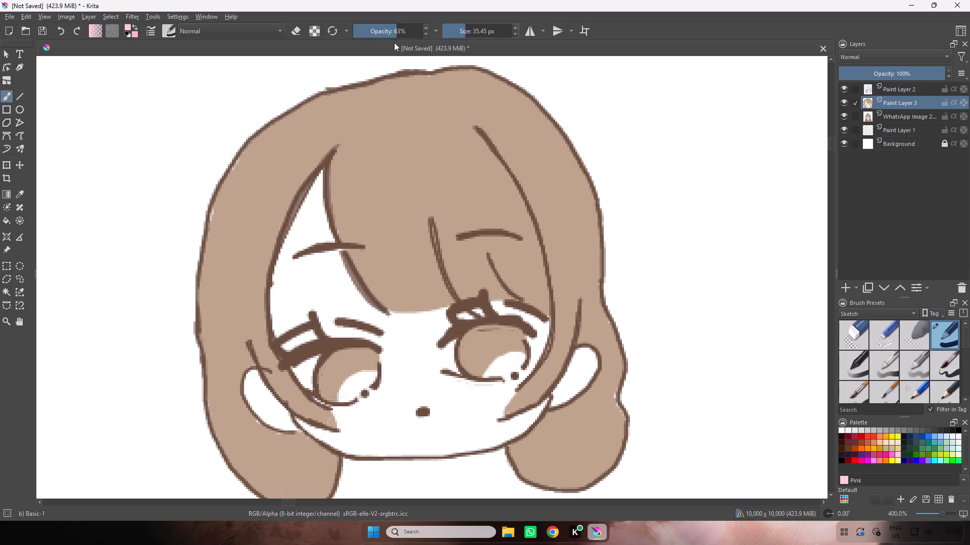
drag(396, 31, 360, 32)
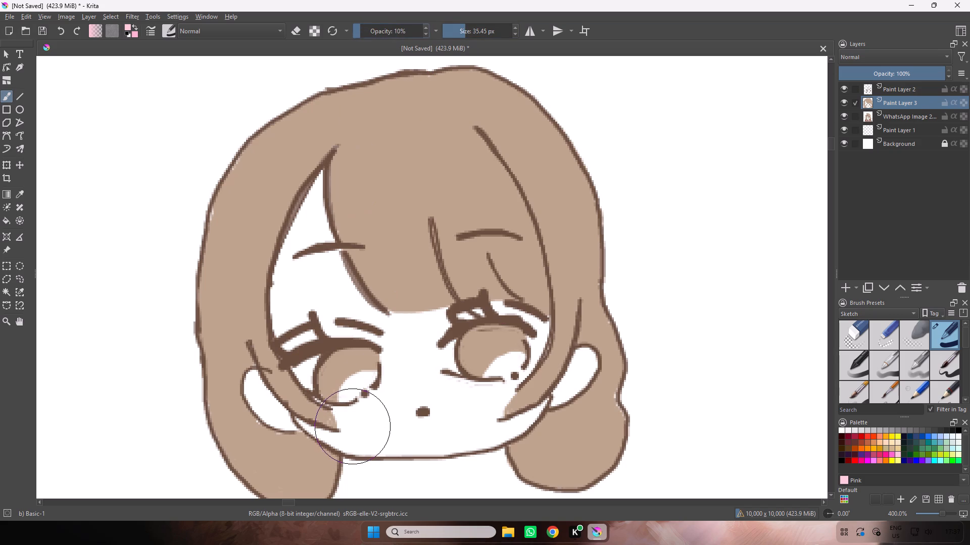
drag(353, 426, 357, 423)
key(ctrl+z)
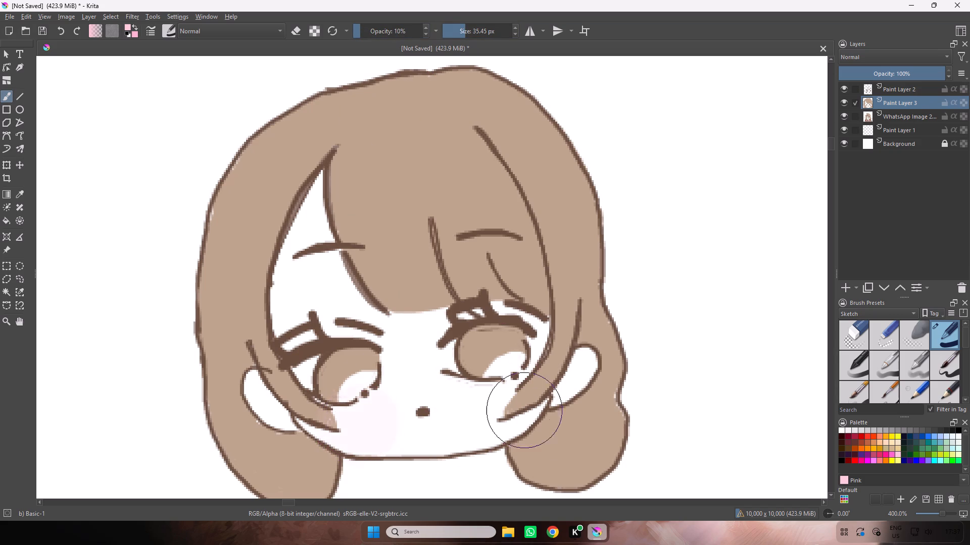
Paint soft pink blush on the left cheek beside the mouth at 1.92 px, raising the opacity to 13%.
drag(459, 35, 451, 34)
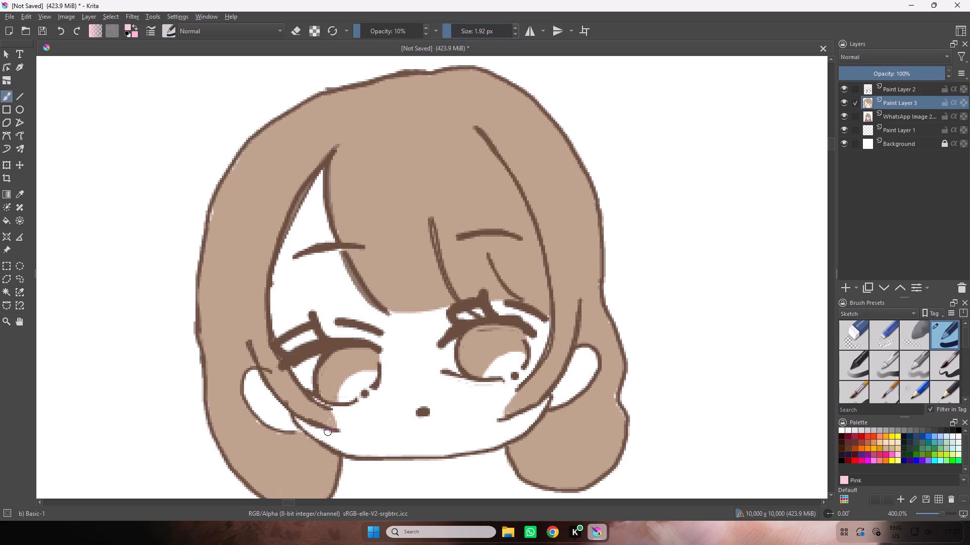
click(336, 423)
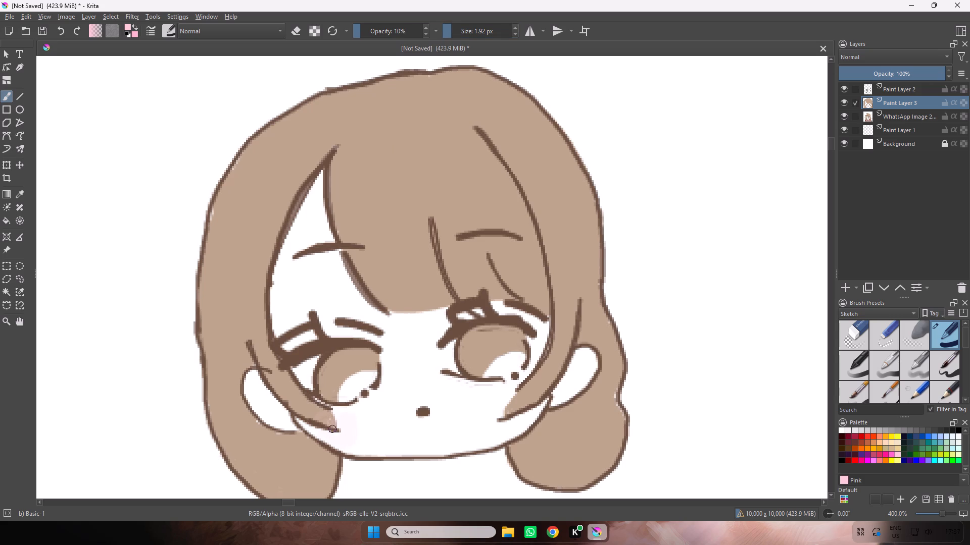
click(360, 35)
drag(329, 430, 355, 437)
drag(355, 437, 349, 426)
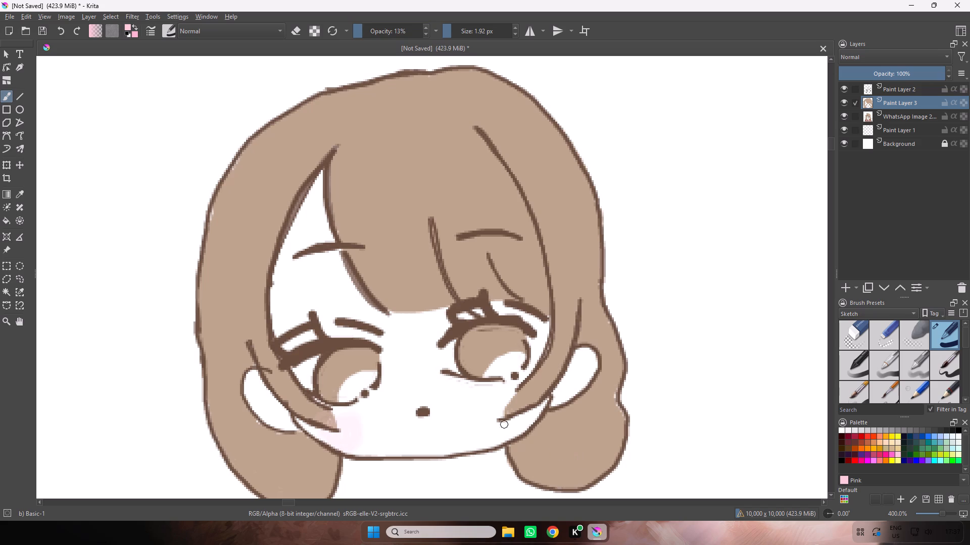
Paint matching soft pink blush on the right cheek under the eye at 1.92 px and 13% opacity.
drag(499, 410, 525, 421)
drag(525, 421, 512, 413)
Dab a tiny pink nose just above the mouth at 13% opacity, replacing a first, larger stroke.
drag(420, 393, 423, 385)
key(ctrl+z)
triple_click(421, 391)
click(423, 389)
Deepen the pink blush on both cheeks with another pass at 13% opacity.
drag(492, 420, 497, 437)
drag(352, 425, 339, 437)
drag(339, 437, 339, 433)
key(ctrl+minus)
key(ctrl+minus)
key(ctrl+minus)
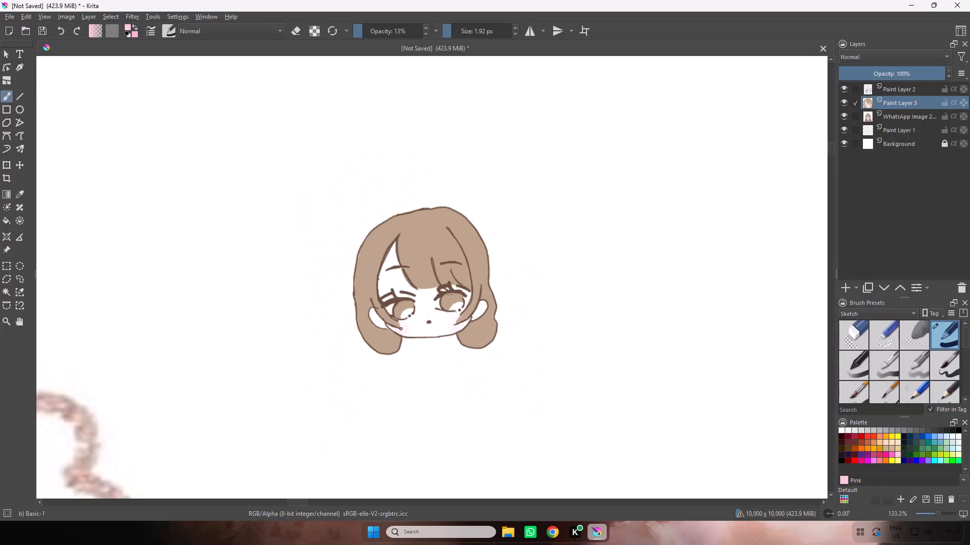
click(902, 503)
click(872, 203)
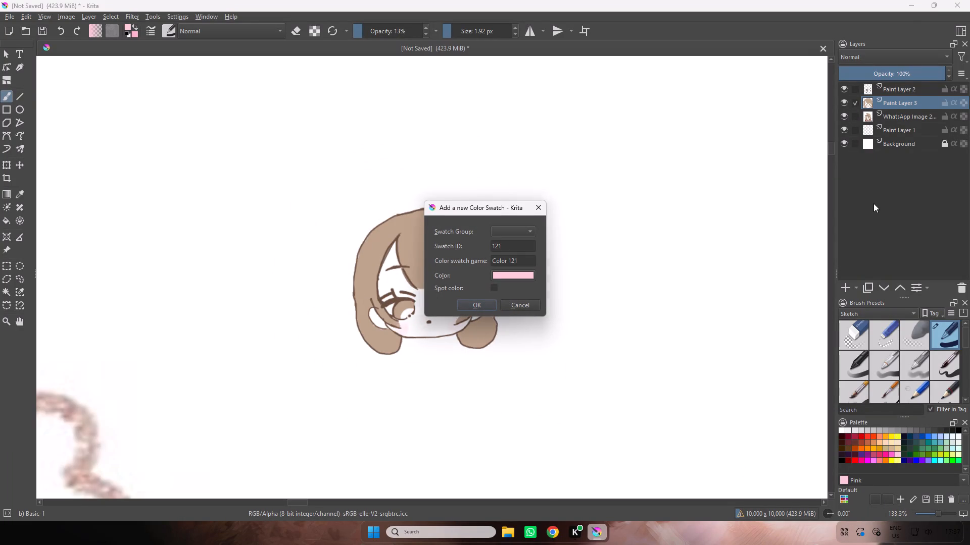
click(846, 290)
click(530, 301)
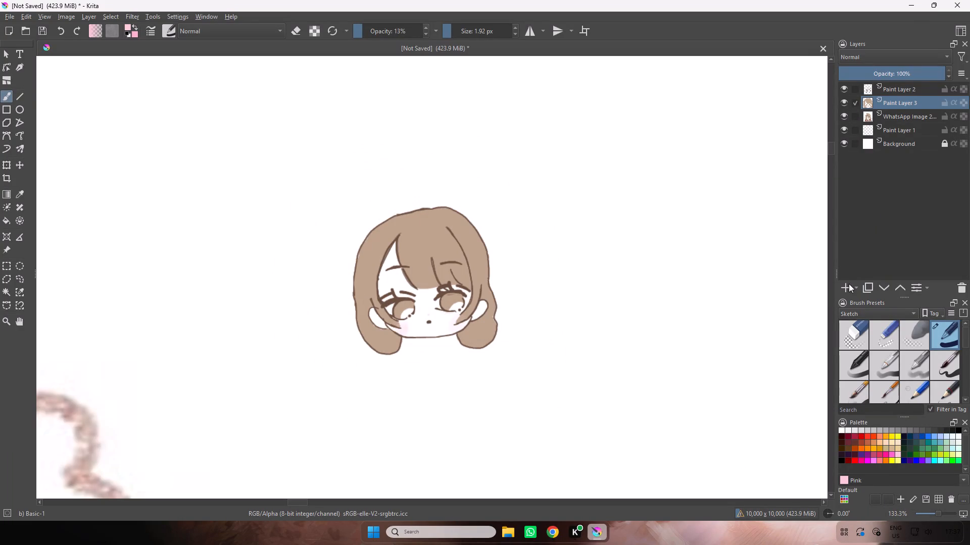
Add a new paint layer and move it between Paint Layer 3 and the reference image layer.
click(849, 284)
drag(905, 102, 903, 122)
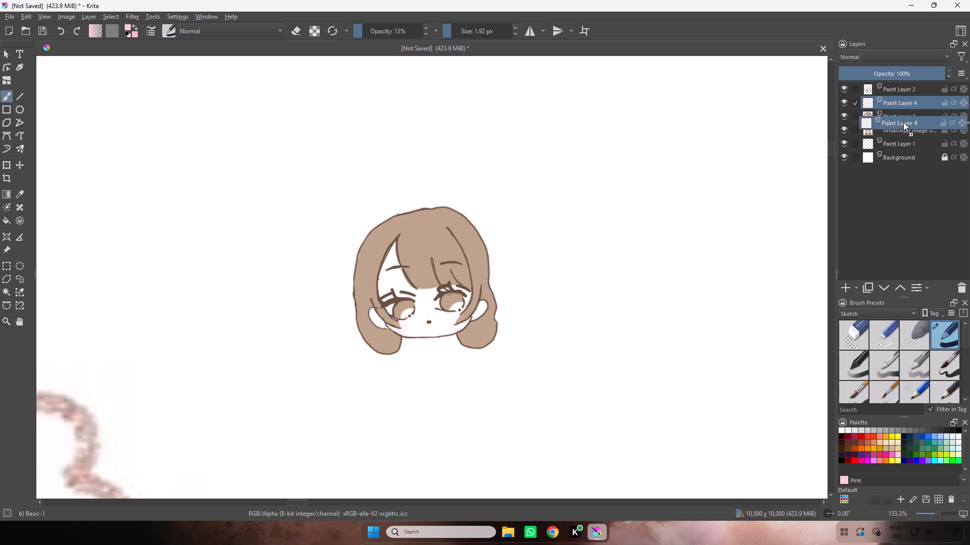
drag(903, 122, 906, 127)
Sample the near-white skin colour from the girl's face in the reference image.
key(space)
key(space)
key(space)
key(space)
key(space)
key(space)
key(space)
key(space)
key(space)
key(space)
key(space)
key(space)
key(space)
key(space)
key(space)
key(space)
key(space)
key(space)
key(space)
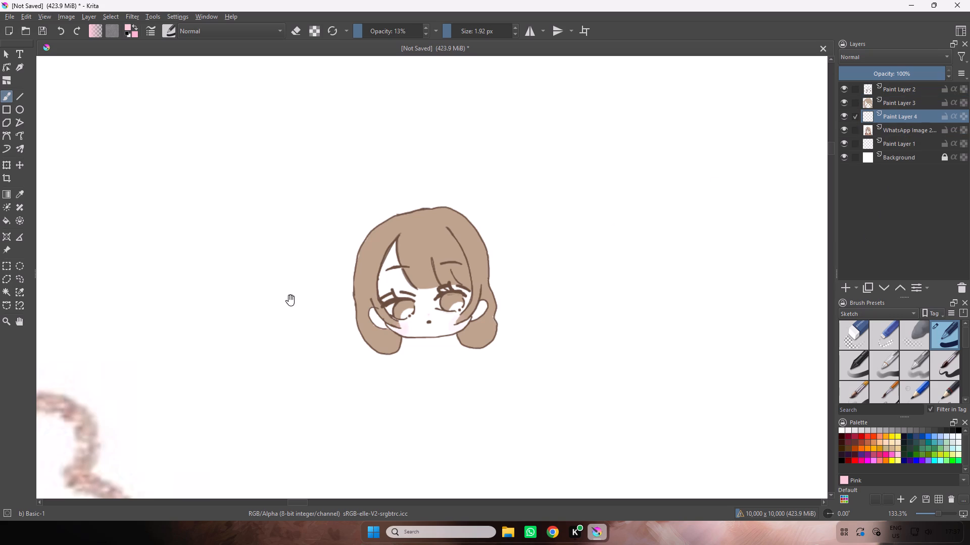
drag(290, 300, 609, 149)
click(22, 199)
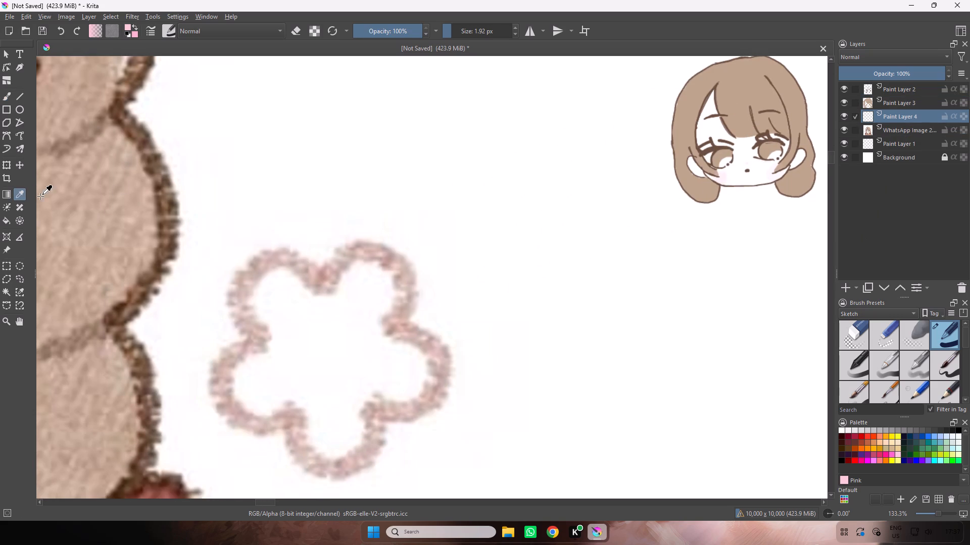
key(space)
key(space)
key(space)
key(space)
key(space)
key(space)
key(space)
key(space)
key(space)
key(space)
key(space)
key(space)
key(space)
key(space)
key(space)
key(space)
key(space)
key(space)
key(space)
key(space)
drag(136, 193, 547, 128)
drag(349, 136, 502, 293)
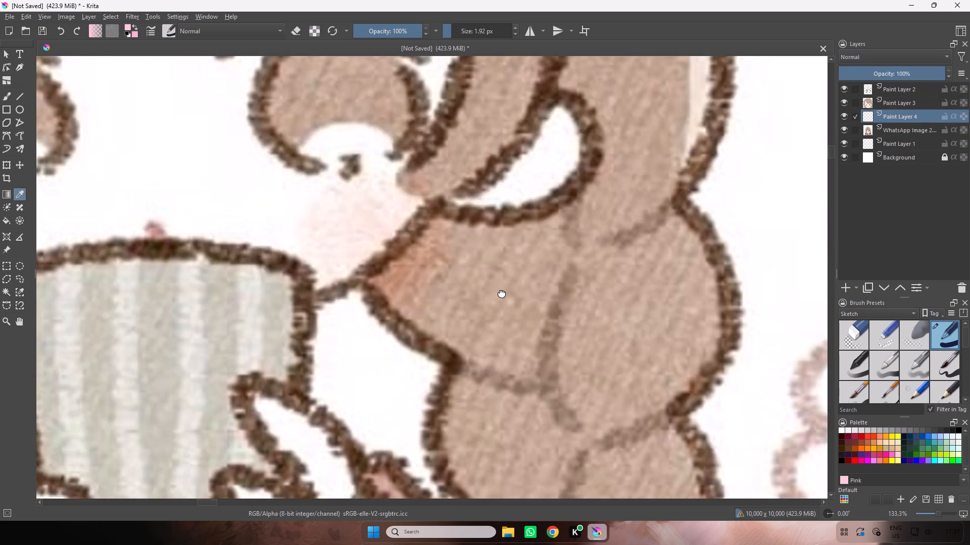
drag(502, 293, 669, 401)
click(358, 254)
Paint the middle of the drawn face with the sampled near-white skin colour at 122.29 px and 100% opacity on the new layer.
key(space)
key(space)
key(space)
key(space)
key(space)
key(space)
key(space)
key(space)
key(space)
key(space)
key(space)
key(space)
key(space)
key(space)
key(space)
key(space)
key(space)
key(space)
key(space)
key(space)
drag(591, 232, 440, 240)
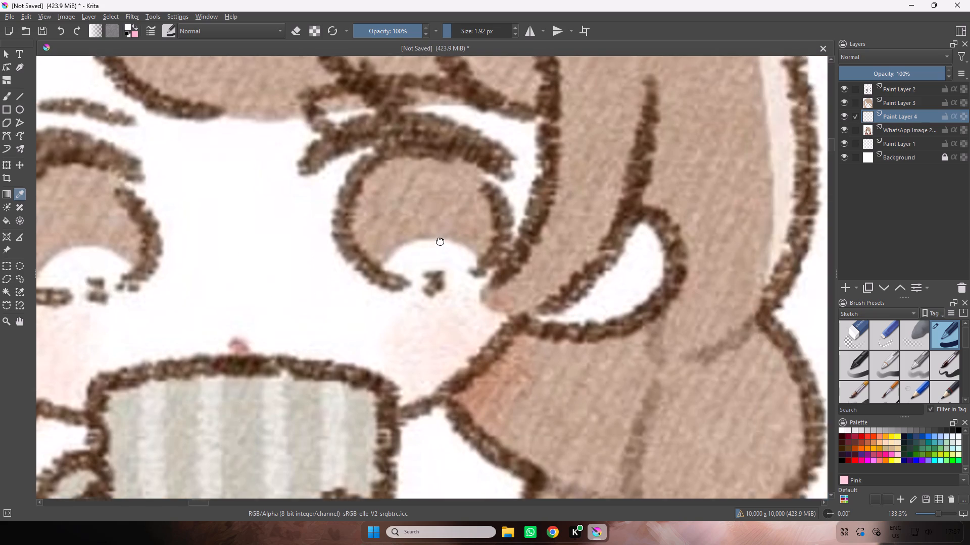
drag(440, 240, 122, 257)
drag(486, 244, 165, 248)
drag(400, 247, 197, 246)
drag(337, 241, 275, 145)
click(274, 143)
drag(311, 180, 302, 161)
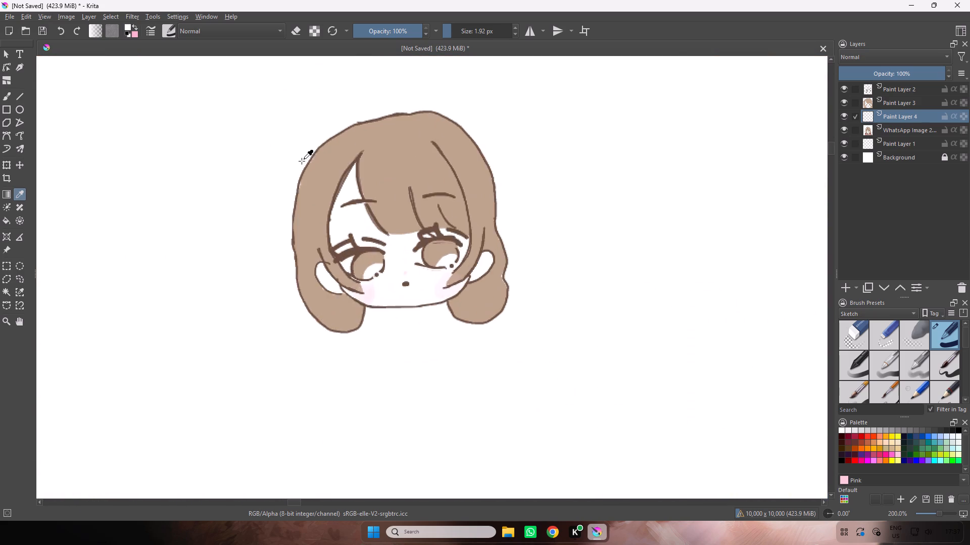
key(ctrl+equal)
key(ctrl+equal)
key(ctrl+equal)
click(5, 94)
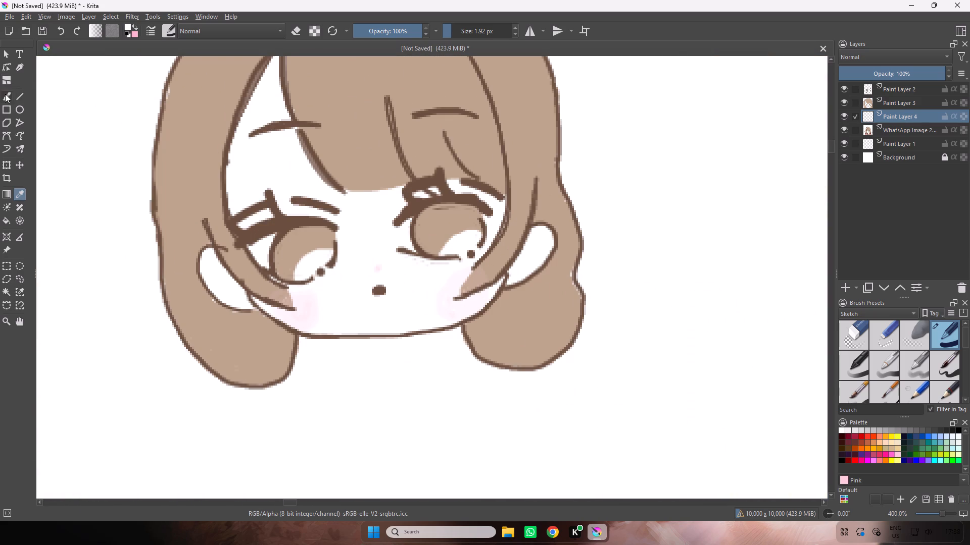
drag(393, 34, 444, 32)
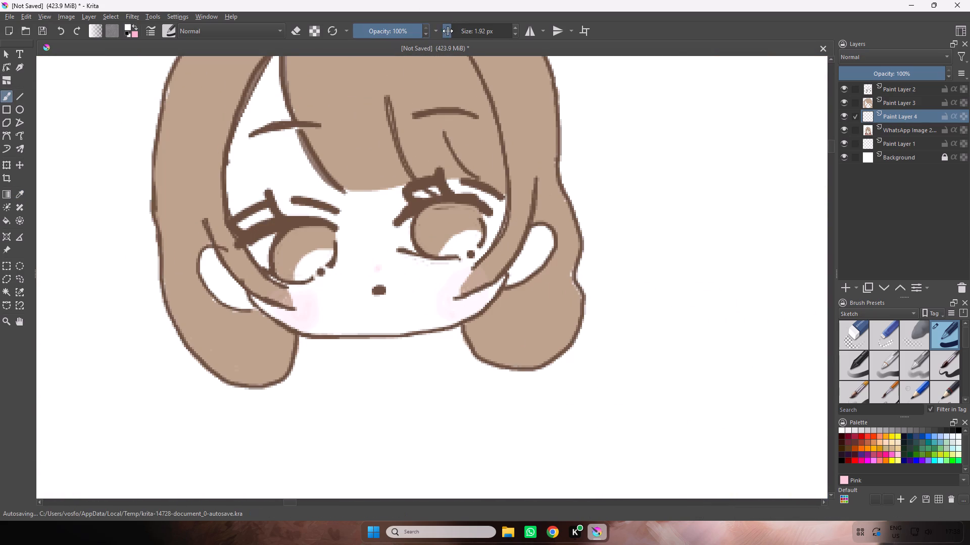
drag(454, 31, 477, 38)
drag(402, 169, 398, 172)
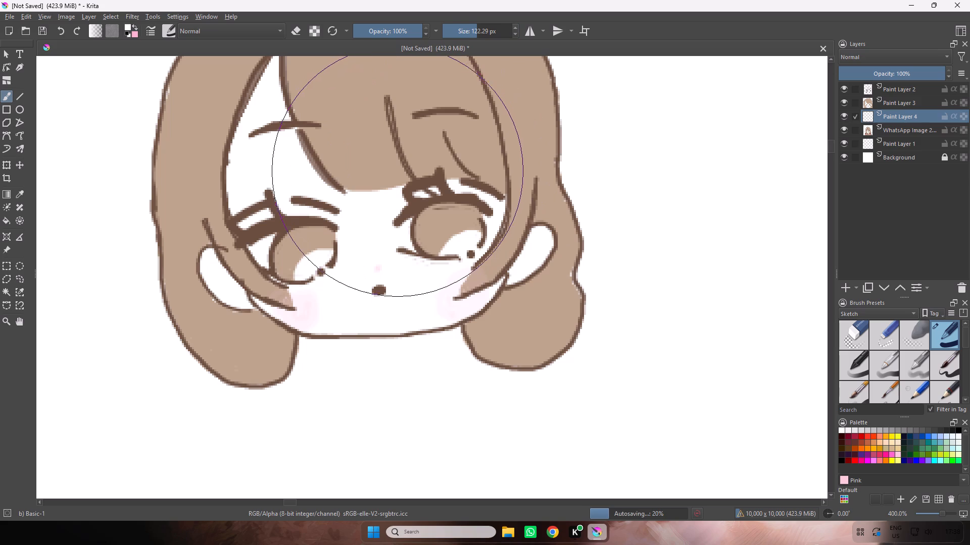
drag(398, 172, 342, 186)
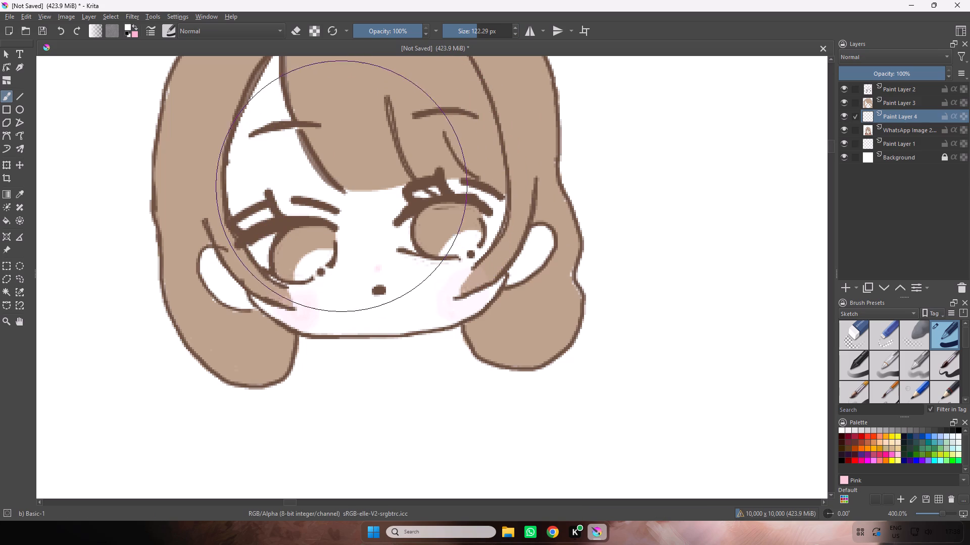
drag(342, 186, 282, 201)
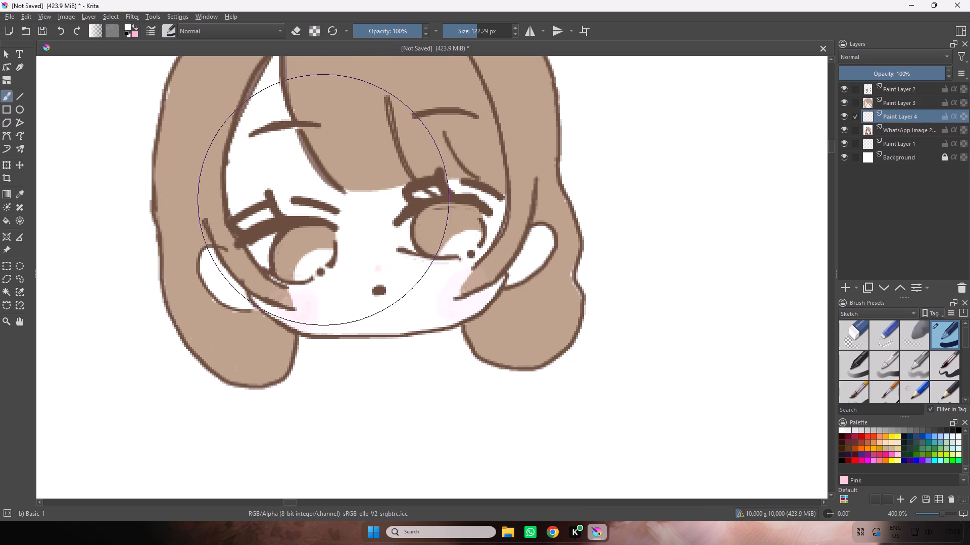
key(space)
drag(361, 194, 380, 246)
drag(341, 209, 346, 175)
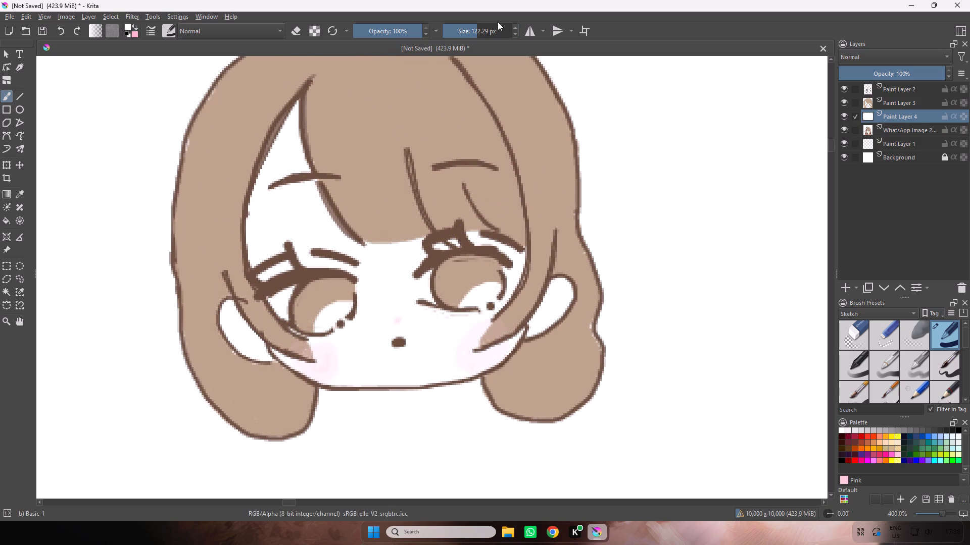
Paint the remaining face areas around the cheeks, chin, forehead and eyes with the near-white skin colour at 11.60 px on Paint Layer 4.
drag(472, 33, 458, 36)
drag(534, 268, 543, 284)
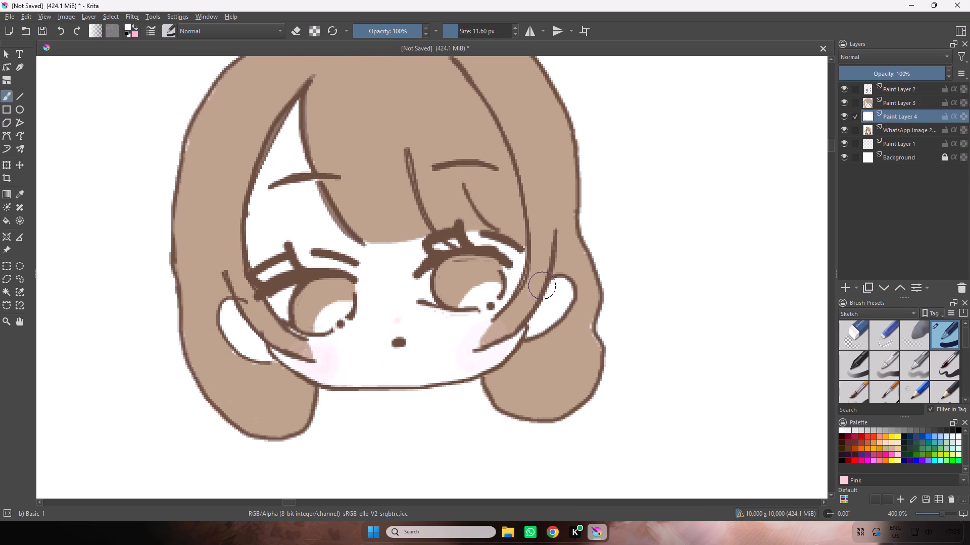
drag(543, 284, 458, 366)
drag(458, 366, 319, 371)
drag(319, 371, 298, 158)
drag(298, 158, 507, 256)
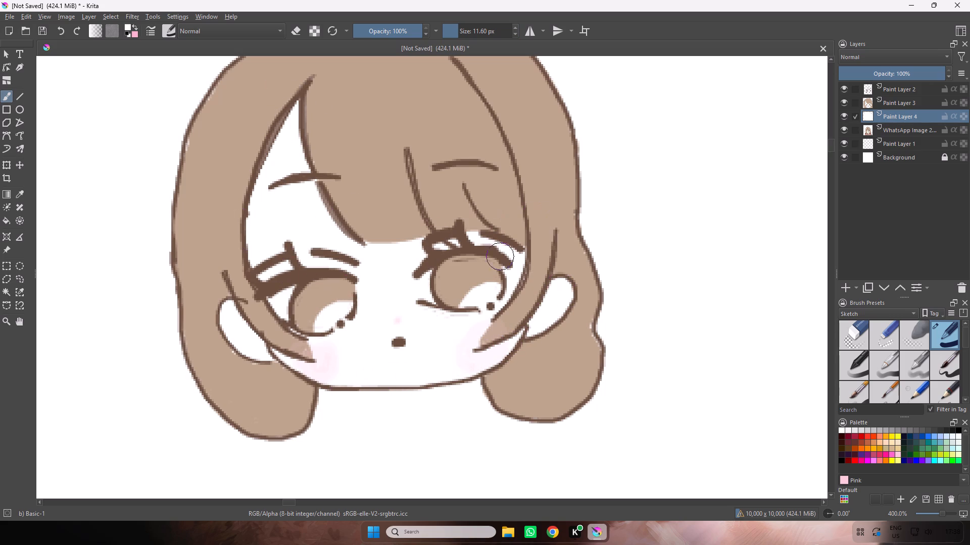
drag(507, 256, 380, 375)
drag(380, 375, 510, 348)
Sample the pale highlight colour from the outer left edge of the girl's hair in the reference image.
key(ctrl+minus)
key(ctrl+minus)
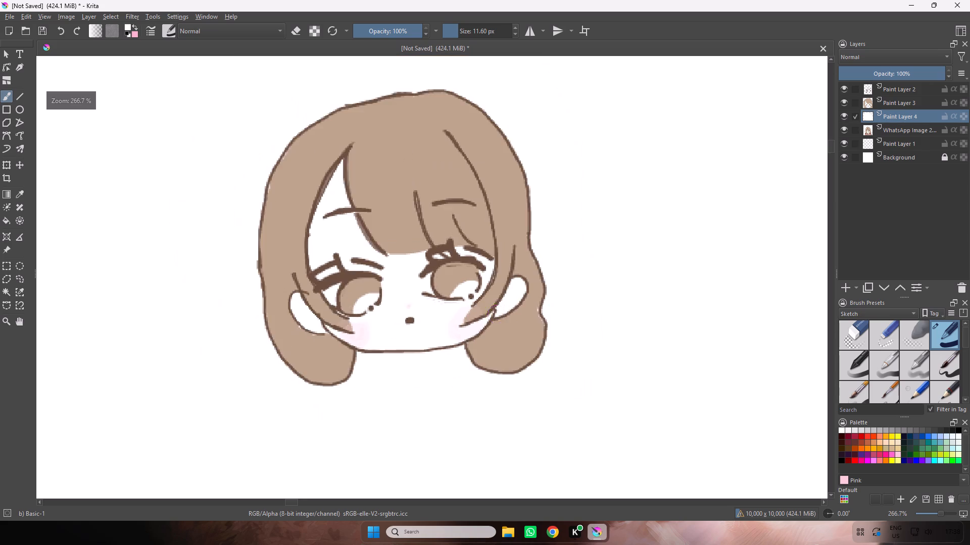
key(ctrl+equal)
key(ctrl+equal)
key(space)
key(space)
key(space)
key(space)
key(space)
key(space)
key(space)
key(space)
key(space)
key(space)
key(space)
key(space)
key(space)
key(space)
key(space)
key(space)
key(space)
key(space)
key(space)
key(space)
drag(415, 231, 416, 232)
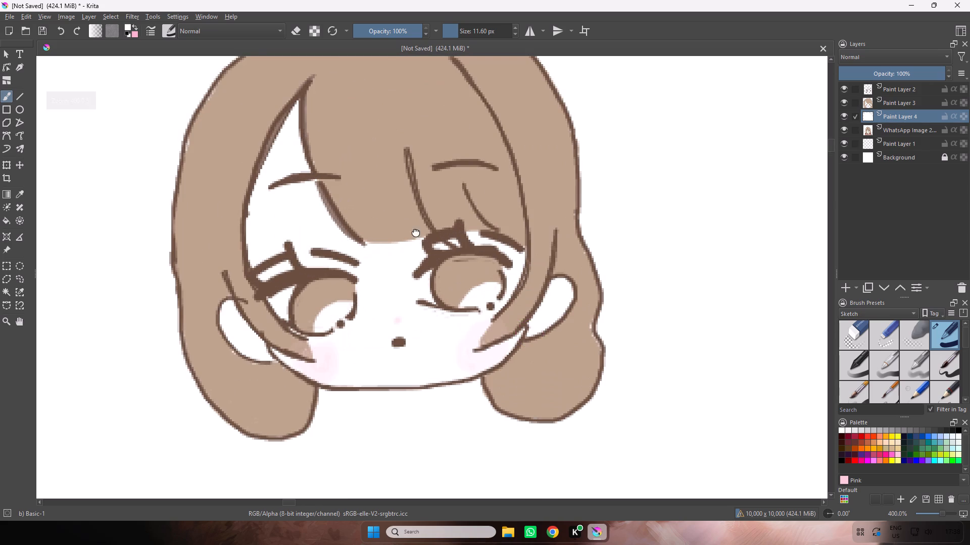
drag(416, 232, 683, 171)
drag(220, 271, 525, 197)
drag(261, 262, 478, 253)
drag(257, 262, 660, 270)
drag(245, 262, 557, 217)
drag(247, 303, 524, 253)
drag(275, 285, 447, 270)
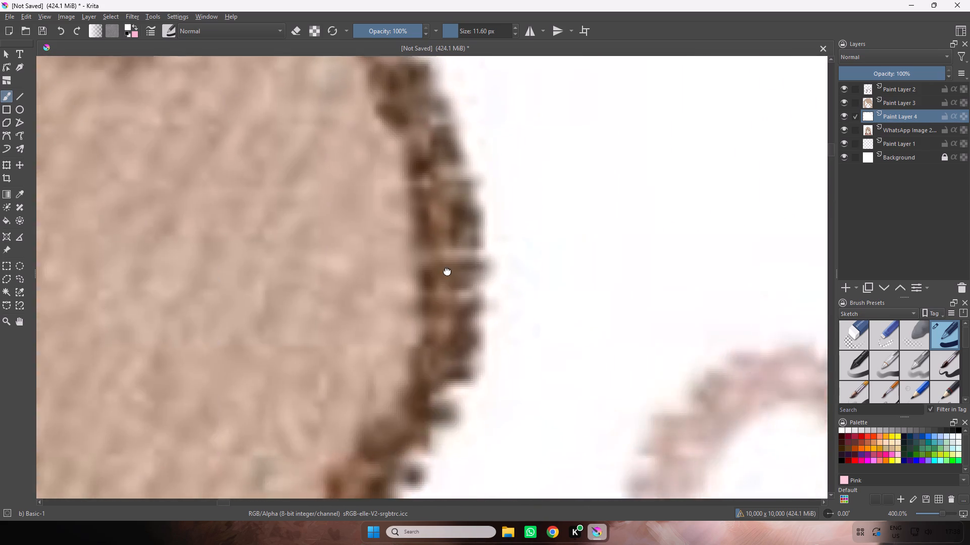
drag(447, 270, 537, 262)
drag(356, 271, 594, 257)
drag(372, 259, 509, 275)
drag(314, 251, 464, 259)
drag(352, 255, 362, 338)
key(ctrl+minus)
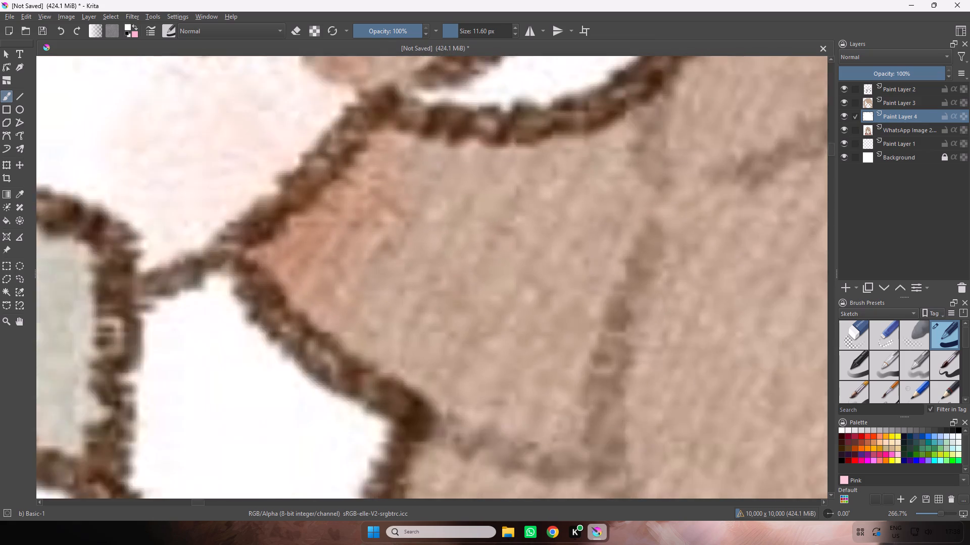
key(ctrl+minus)
key(ctrl+minus)
key(ctrl+minus)
key(ctrl+minus)
key(ctrl+minus)
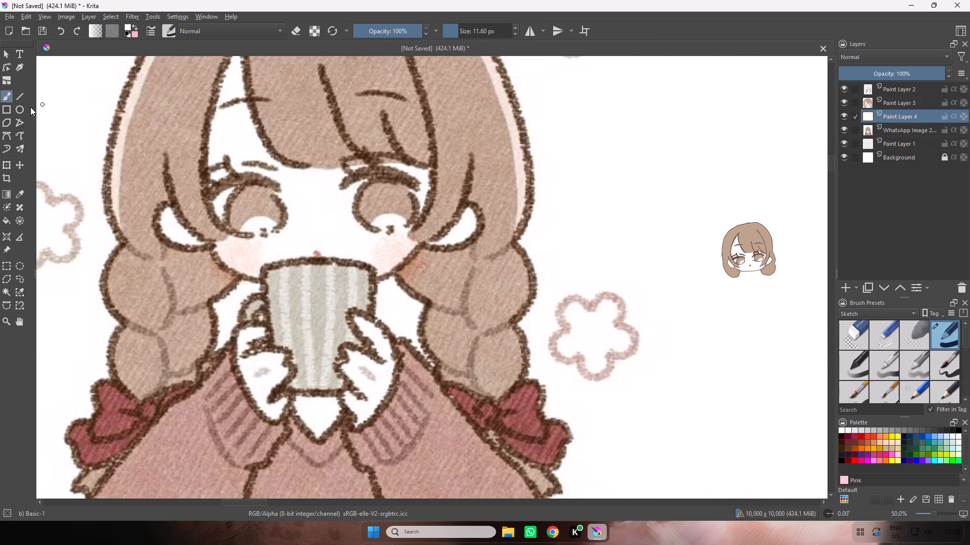
click(18, 191)
click(118, 150)
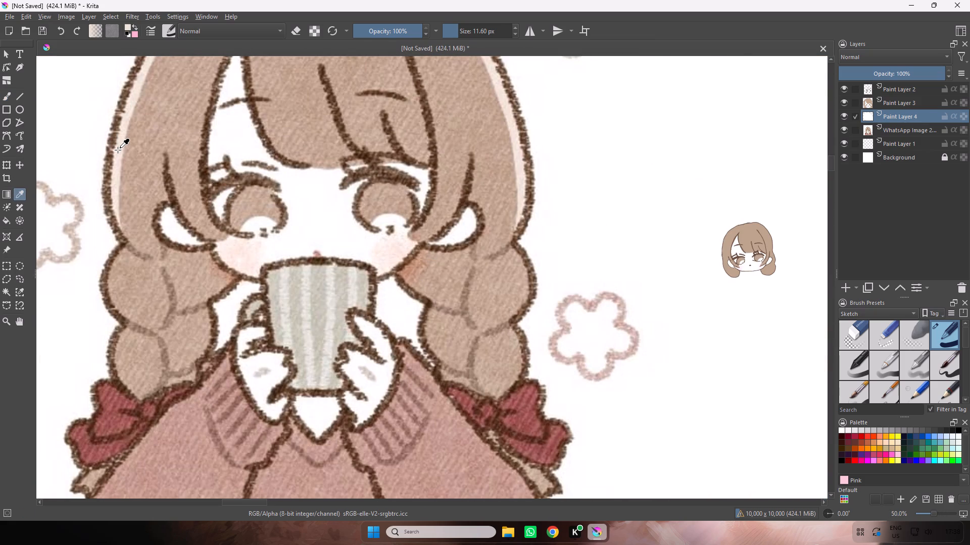
Brush a short stroke of the pale highlight colour at 1.32 px along the drawn hair's left edge on Paint Layer 4.
key(space)
key(space)
key(space)
key(space)
key(space)
key(space)
key(space)
drag(557, 162, 383, 172)
drag(414, 172, 329, 163)
key(ctrl+equal)
key(ctrl+equal)
key(ctrl+equal)
key(ctrl+equal)
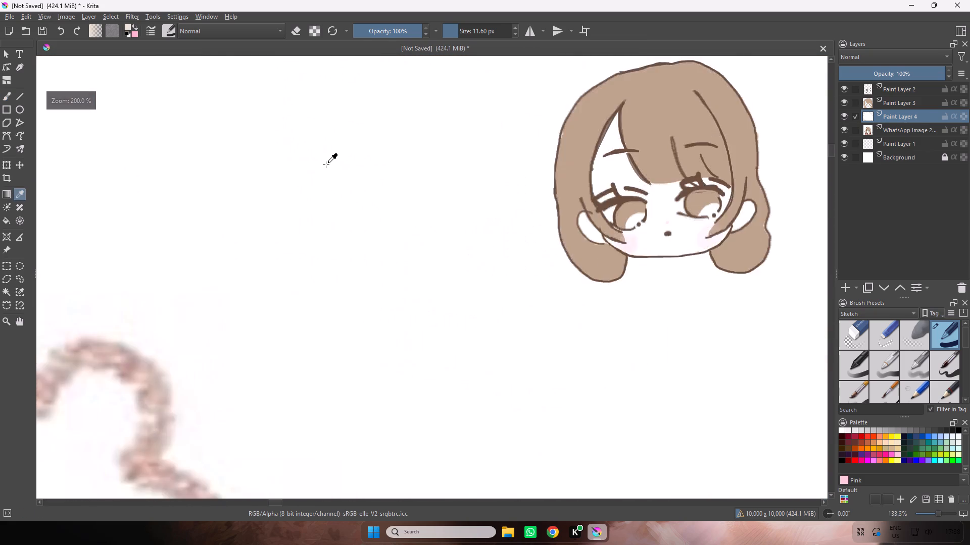
key(ctrl+equal)
key(ctrl+equal)
key(space)
key(space)
key(space)
key(space)
key(space)
key(space)
key(space)
key(space)
key(space)
key(space)
key(space)
key(space)
key(space)
key(space)
key(space)
key(space)
key(space)
key(space)
key(space)
key(space)
drag(479, 185, 267, 225)
drag(303, 212, 206, 325)
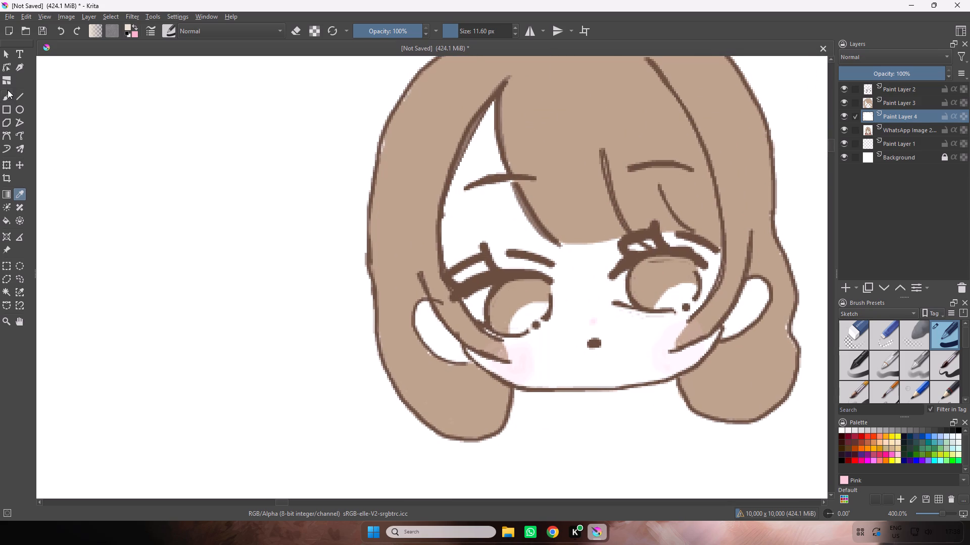
click(5, 91)
drag(459, 29, 452, 30)
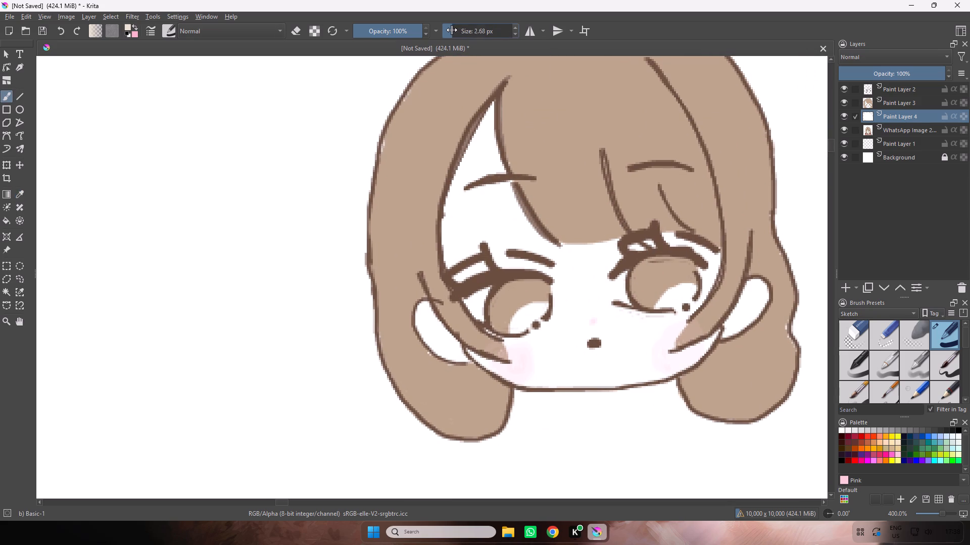
drag(452, 30, 450, 30)
drag(375, 285, 373, 270)
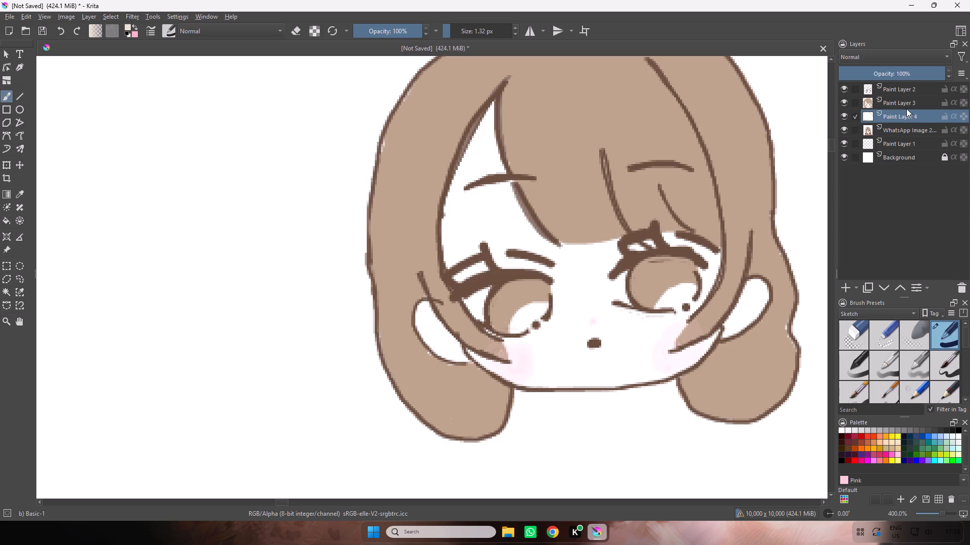
Add short pale highlight strokes along the hair's left edge on Paint Layer 3, and undo the last strayed strokes.
click(906, 108)
drag(378, 282, 376, 277)
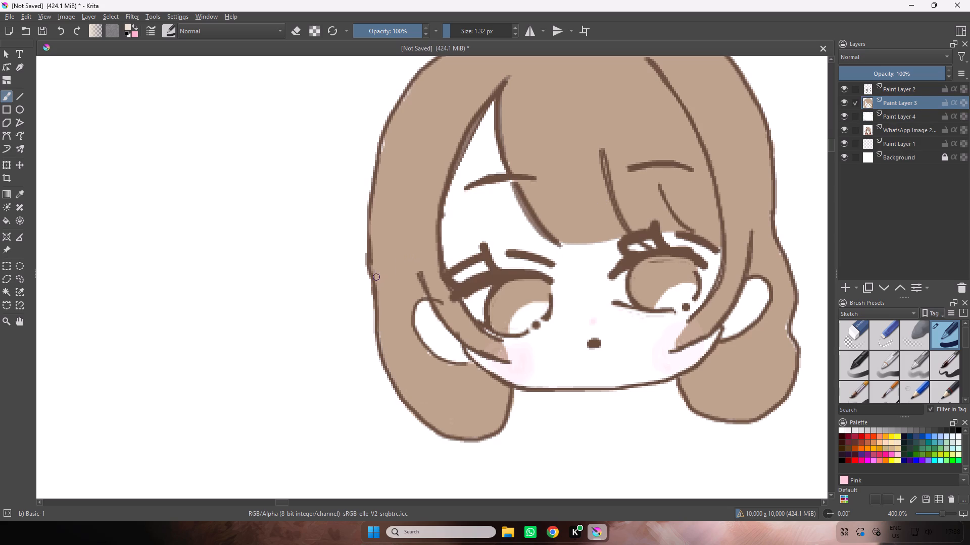
drag(376, 277, 375, 266)
drag(375, 266, 379, 267)
drag(379, 267, 383, 271)
drag(381, 267, 387, 276)
key(ctrl+z)
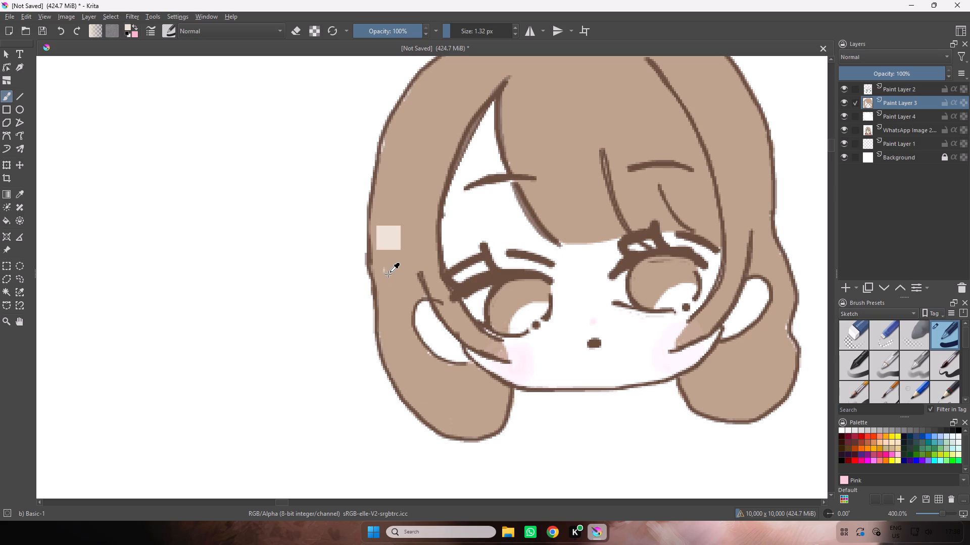
key(ctrl+z)
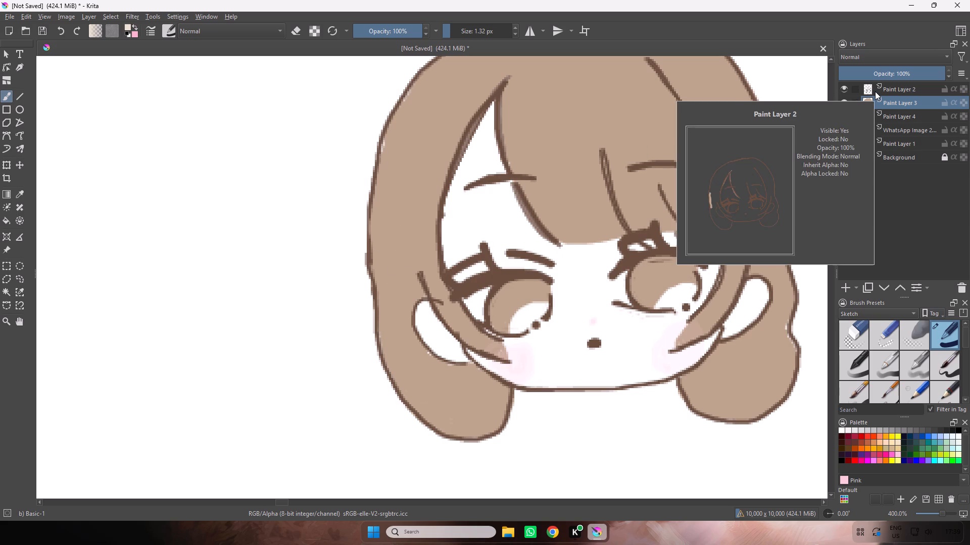
Erase the Paint Layer 2 colour covering the inside of the hair's left edge with the 1.32 px brush in eraser mode.
click(875, 91)
click(859, 89)
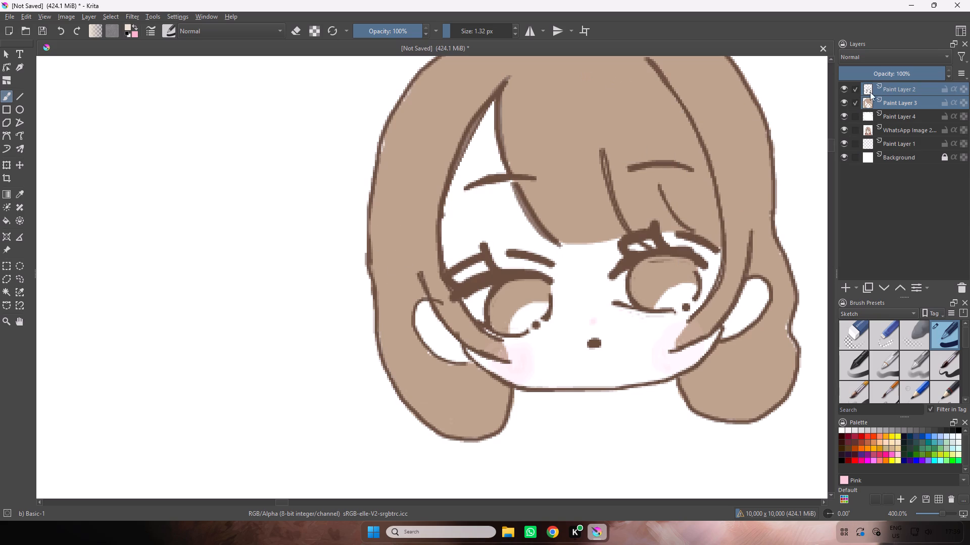
click(858, 104)
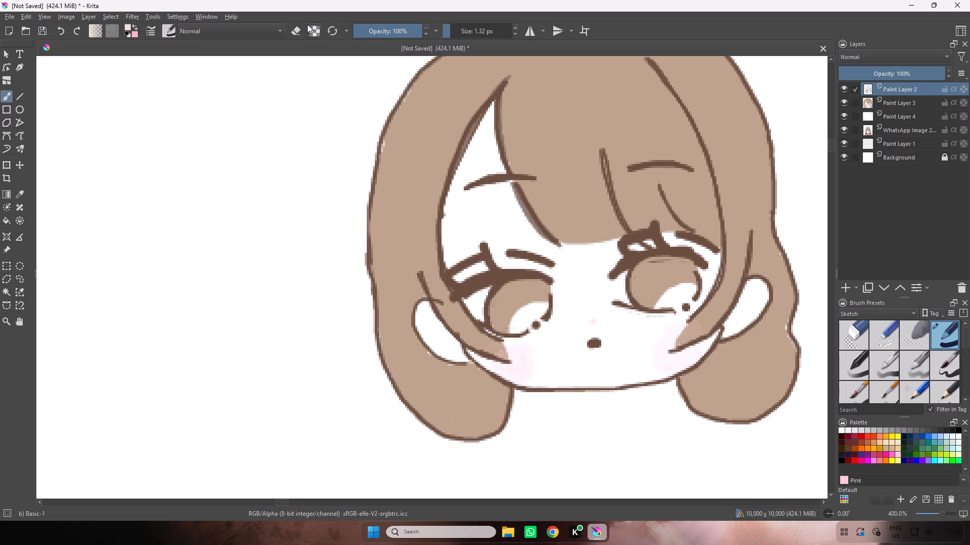
click(300, 31)
drag(378, 232, 379, 245)
drag(379, 245, 375, 246)
drag(375, 246, 381, 298)
drag(381, 298, 379, 194)
drag(379, 194, 389, 248)
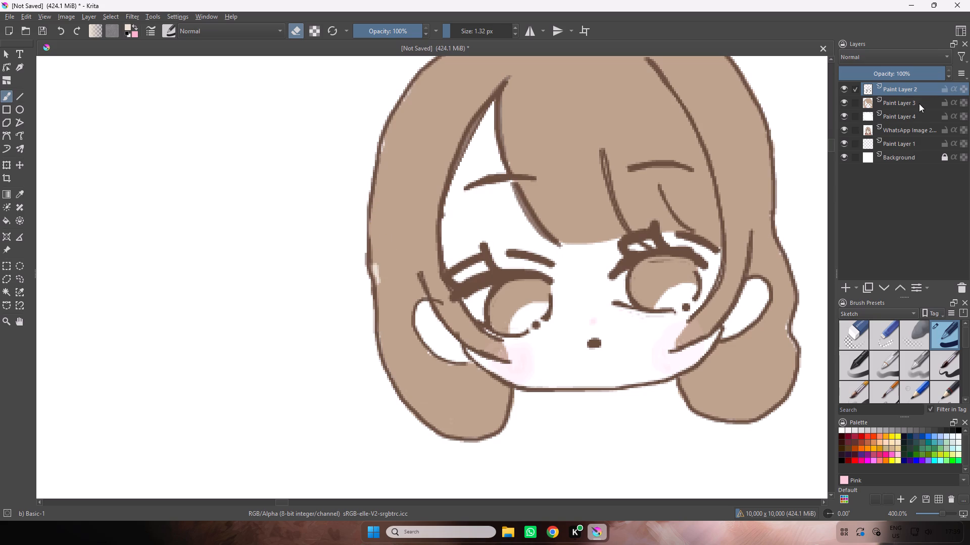
Paint a pale highlight strip down the inside of the hair's upper left edge on Paint Layer 3 with the 1.32 px brush.
click(918, 104)
click(298, 28)
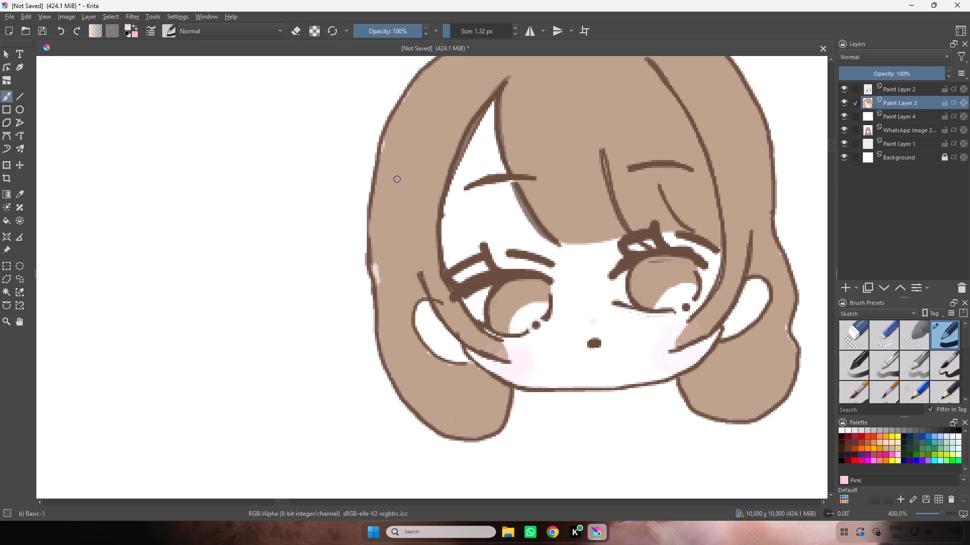
drag(378, 273, 378, 271)
drag(378, 271, 373, 223)
drag(373, 223, 382, 183)
drag(382, 183, 392, 143)
drag(389, 140, 386, 160)
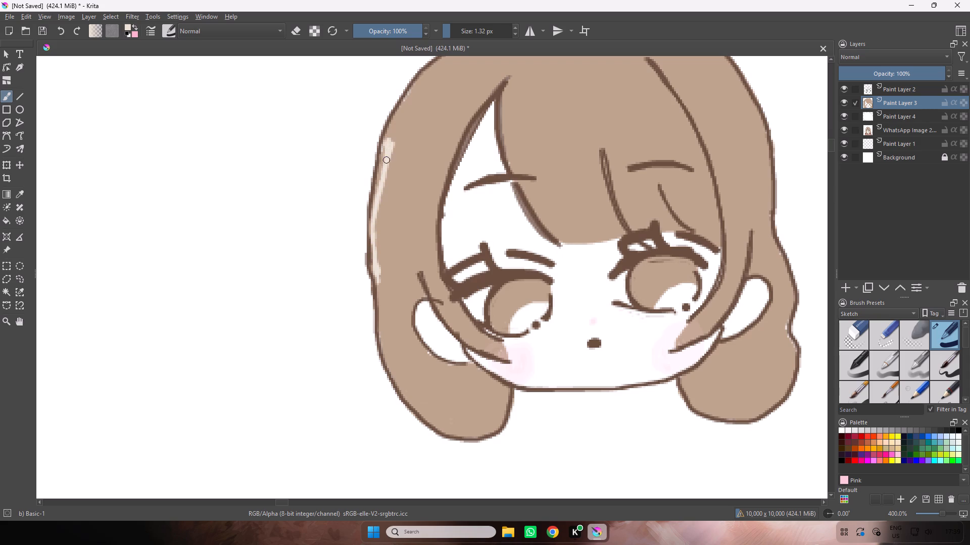
drag(386, 160, 376, 212)
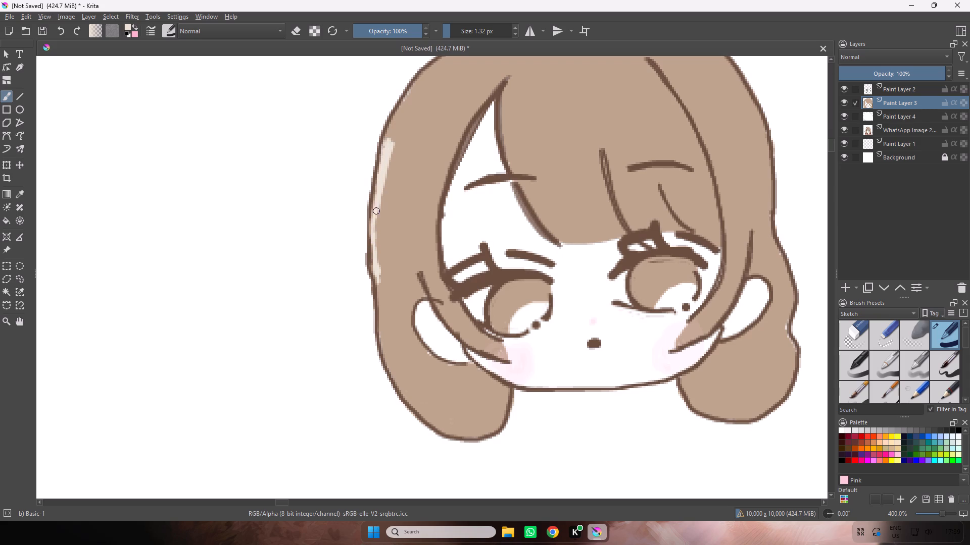
drag(376, 212, 378, 270)
drag(377, 209, 376, 249)
Outline a curved pale highlight patch from the hair's left edge up to the head's upper-left outline with the 1.32 px brush.
key(space)
key(space)
key(space)
key(space)
key(space)
key(space)
key(space)
key(space)
key(space)
key(space)
drag(395, 142, 376, 239)
drag(368, 244, 387, 235)
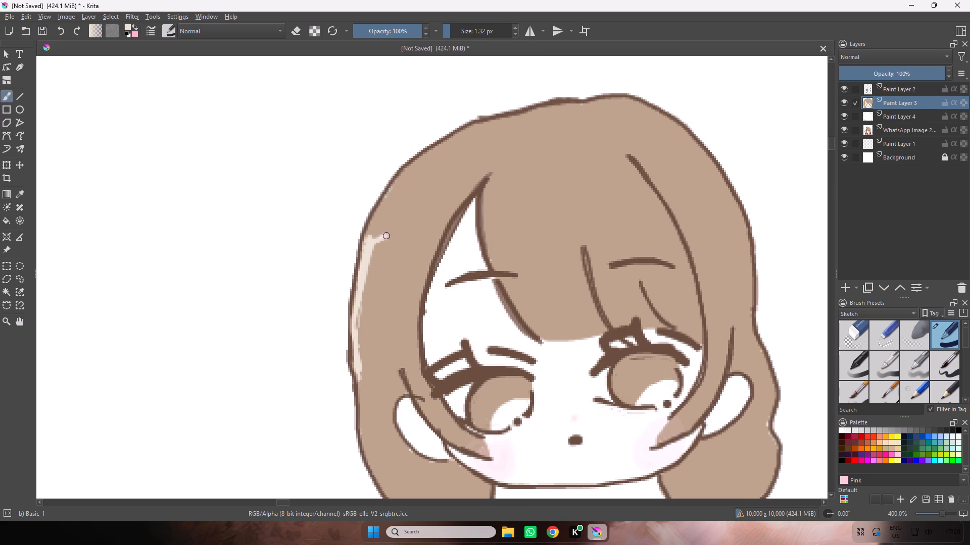
drag(387, 235, 459, 133)
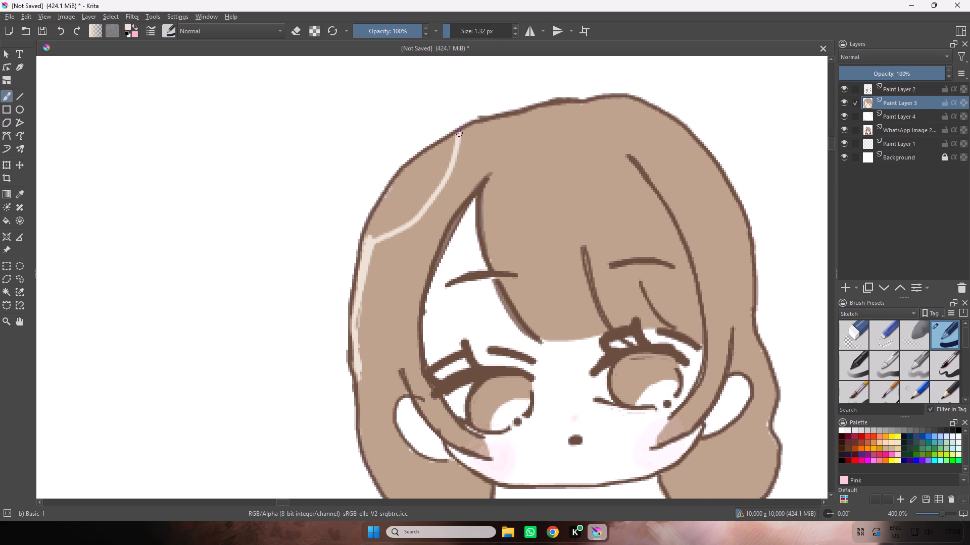
drag(459, 133, 370, 239)
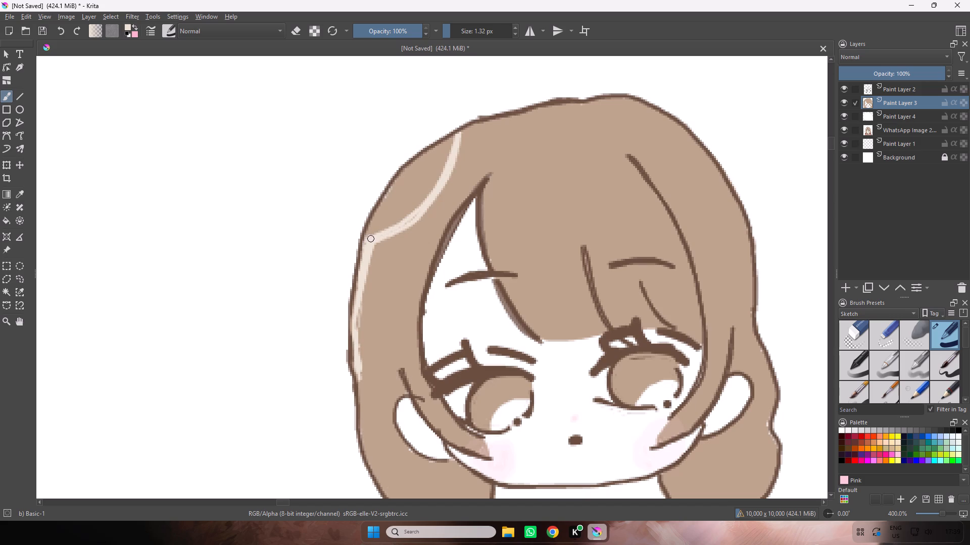
drag(370, 239, 453, 142)
drag(453, 142, 453, 139)
Fill the outlined highlight patch on the upper left of the hair with the pale colour using a 5.39 px brush.
click(452, 34)
drag(452, 141, 444, 150)
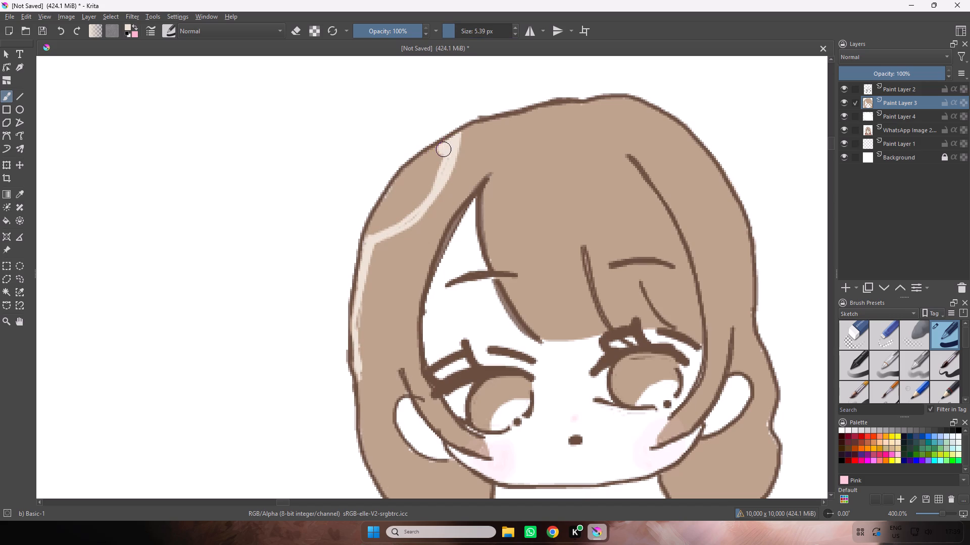
drag(444, 150, 381, 206)
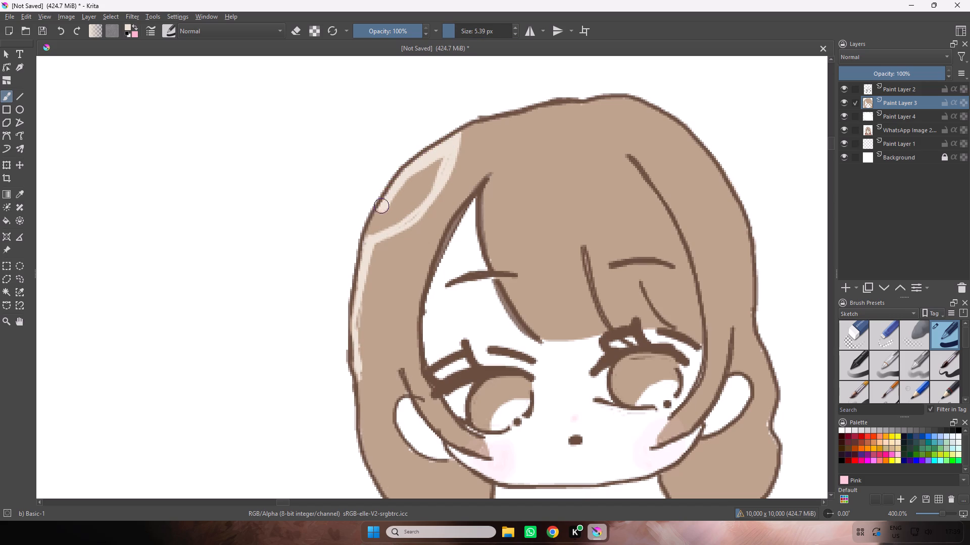
drag(381, 206, 399, 201)
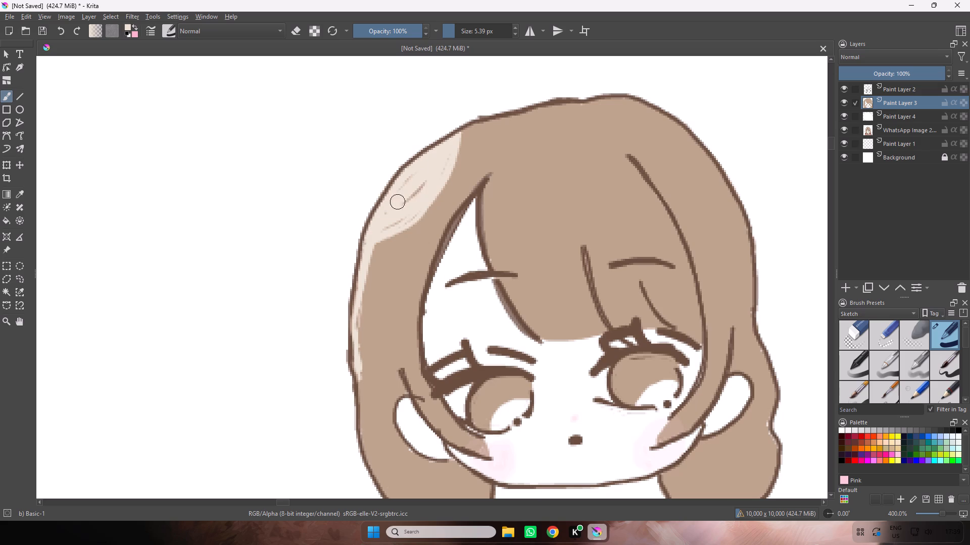
drag(399, 201, 420, 200)
drag(420, 200, 410, 188)
drag(410, 188, 368, 238)
Paint a thin pale highlight with a 1.92 px brush from the patch along the hair's top and down its right edge.
drag(452, 26, 446, 28)
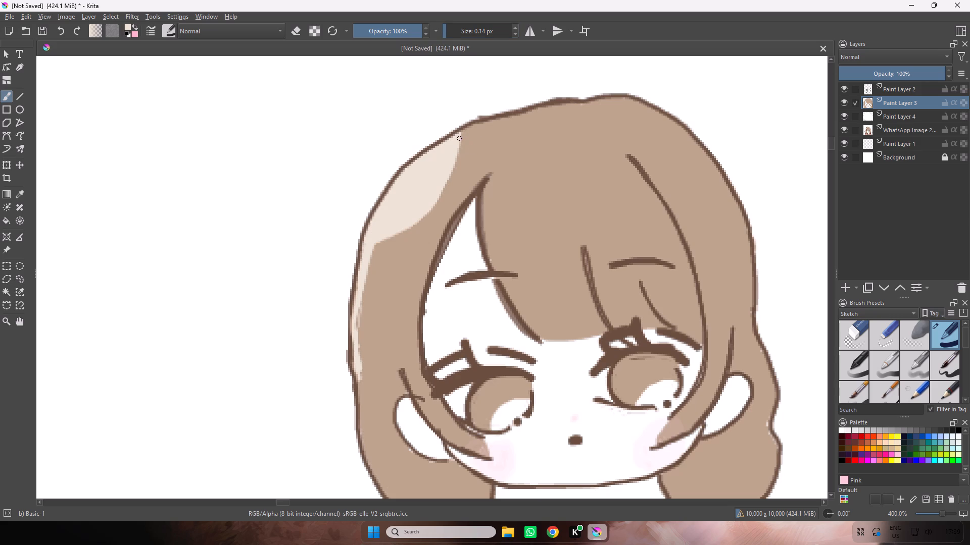
click(445, 33)
drag(446, 33, 451, 33)
drag(457, 137, 462, 134)
drag(462, 134, 501, 120)
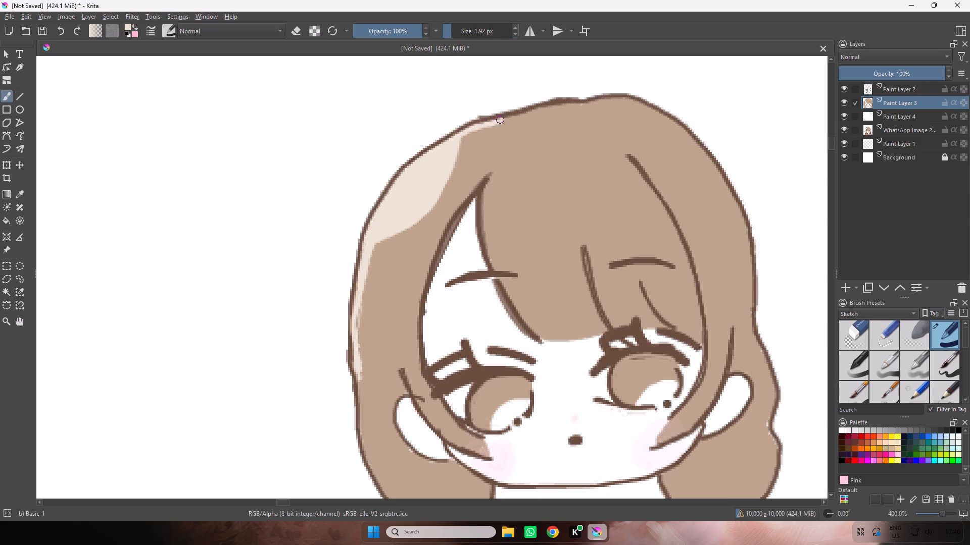
drag(501, 120, 547, 110)
drag(547, 110, 628, 102)
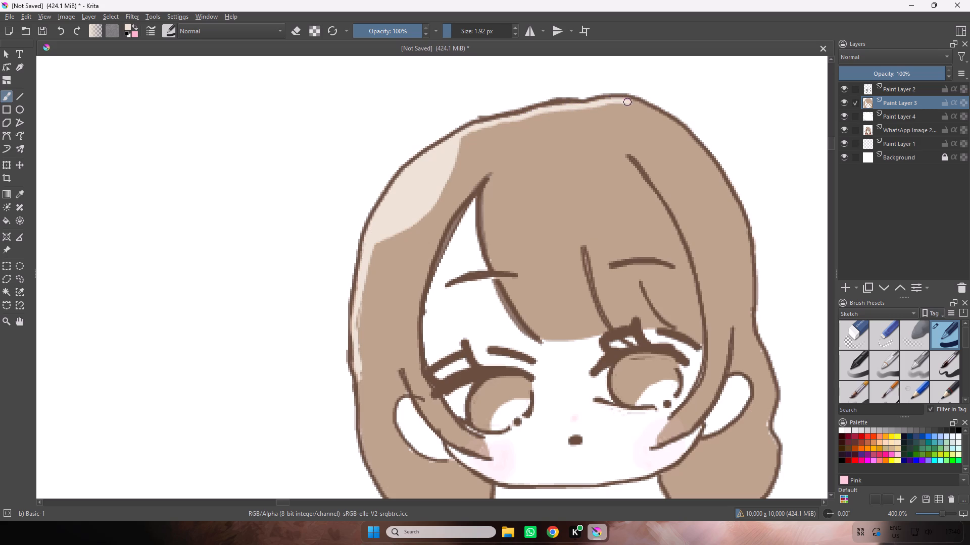
drag(628, 102, 696, 145)
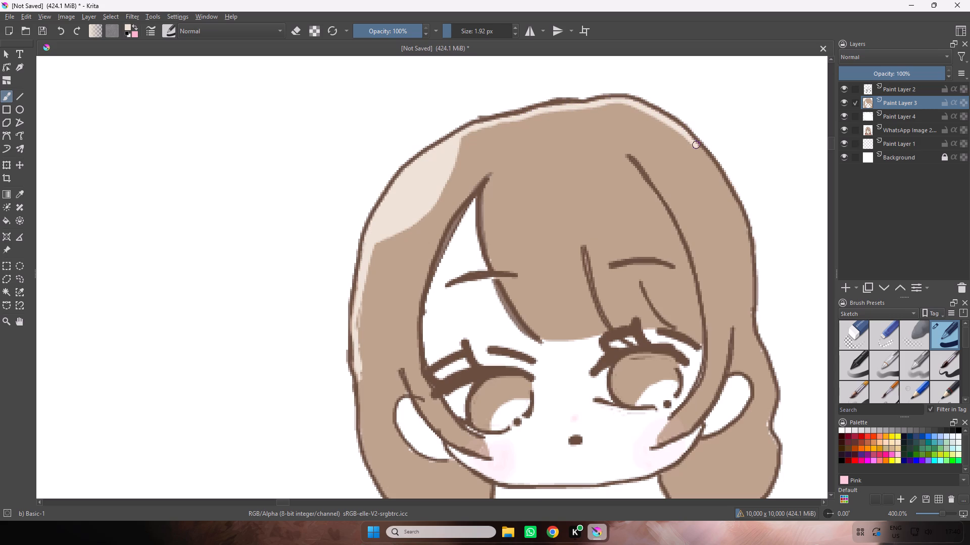
drag(696, 145, 742, 217)
drag(742, 217, 752, 257)
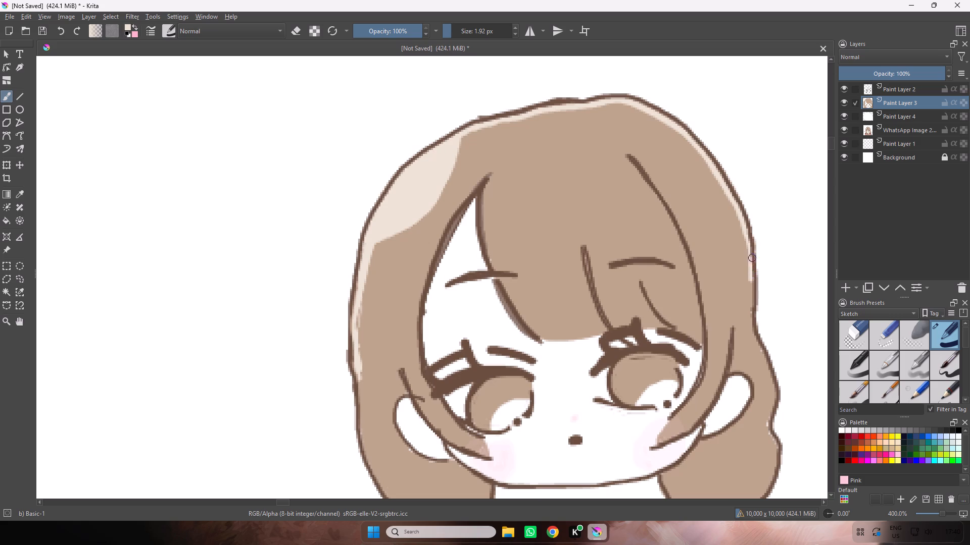
drag(752, 257, 752, 285)
drag(752, 285, 752, 319)
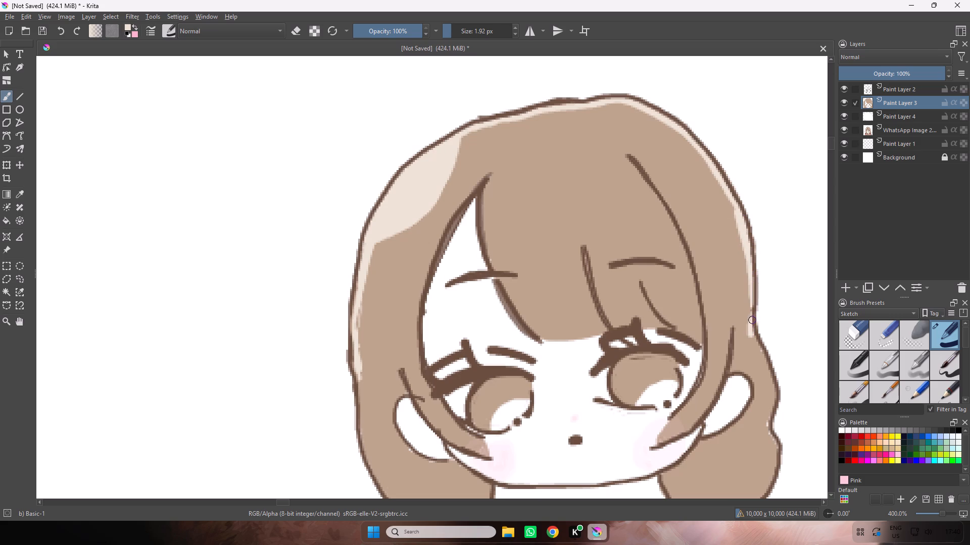
drag(752, 319, 748, 249)
Extend the pale highlight down the hair's lower left edge to the bottom of the left lock with the 1.92 px brush.
key(space)
key(space)
key(space)
drag(530, 298, 531, 199)
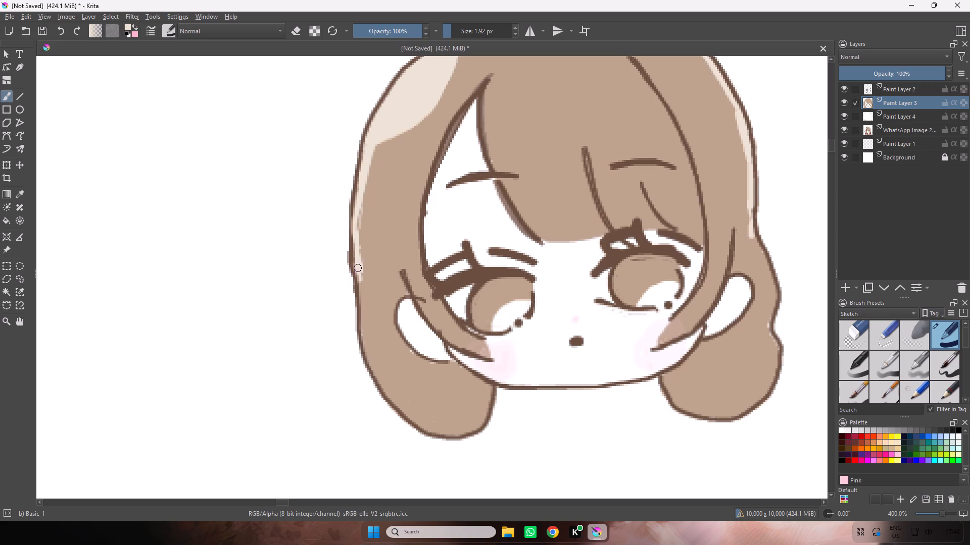
drag(356, 270, 369, 356)
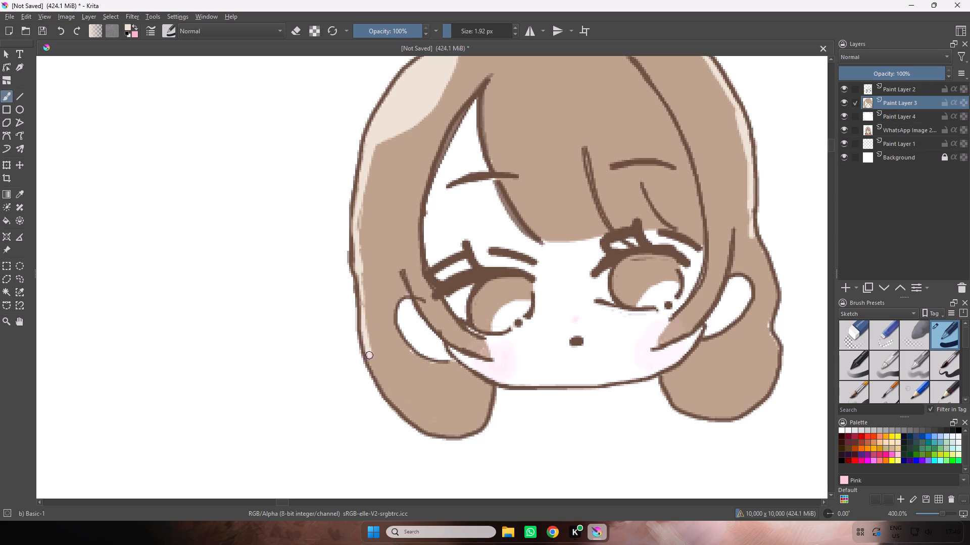
drag(369, 356, 416, 427)
right_drag(375, 376, 376, 381)
right_click(376, 381)
drag(416, 427, 426, 432)
drag(426, 432, 382, 379)
drag(382, 379, 361, 272)
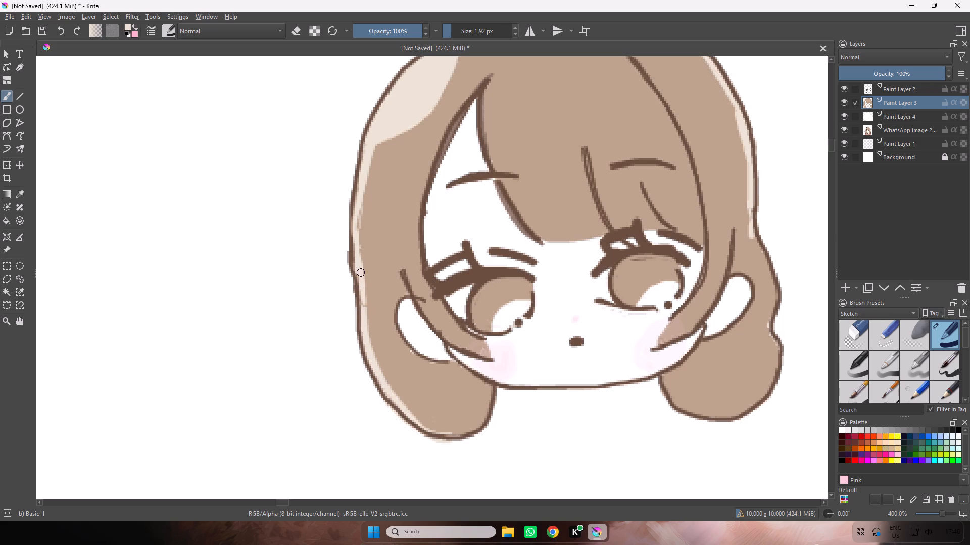
Touch up the pale highlight along the middle of the hair's left edge with the 1.92 px brush.
drag(361, 272, 361, 201)
Continue the pale highlight down the hair's right edge, around the wavy notch to the bottom of the right lock.
key(space)
key(space)
key(space)
key(space)
key(space)
key(space)
drag(671, 221, 529, 268)
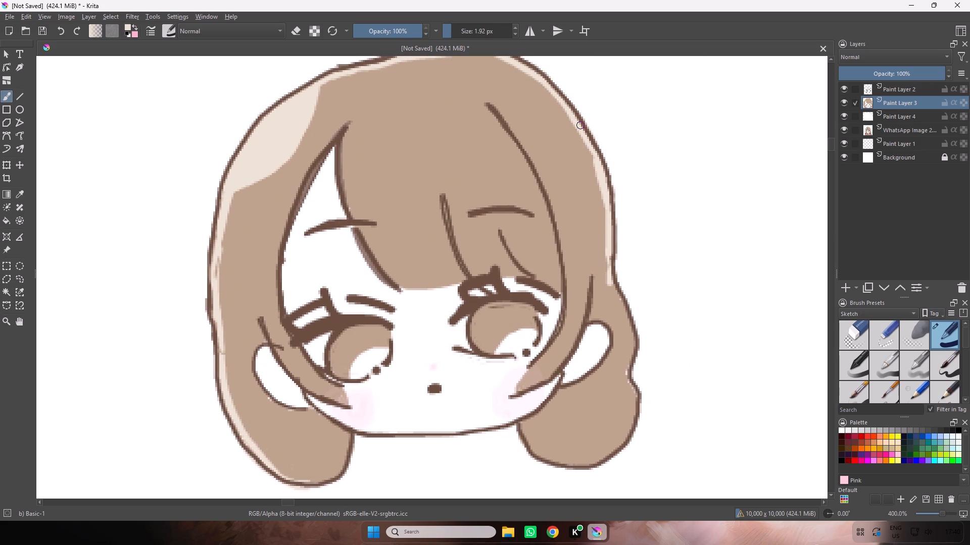
drag(578, 130, 596, 174)
drag(596, 174, 617, 296)
drag(617, 296, 627, 376)
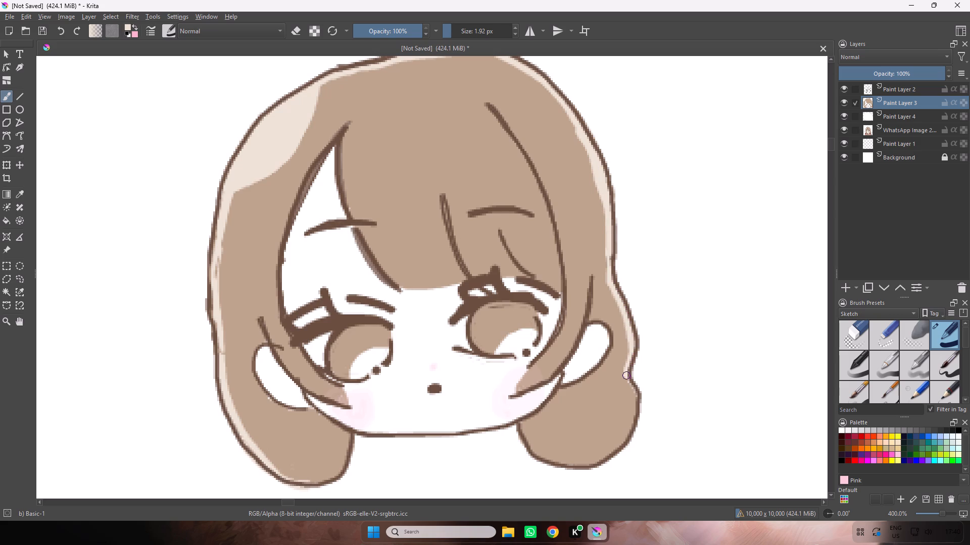
drag(627, 376, 630, 386)
drag(630, 386, 626, 429)
drag(626, 429, 562, 471)
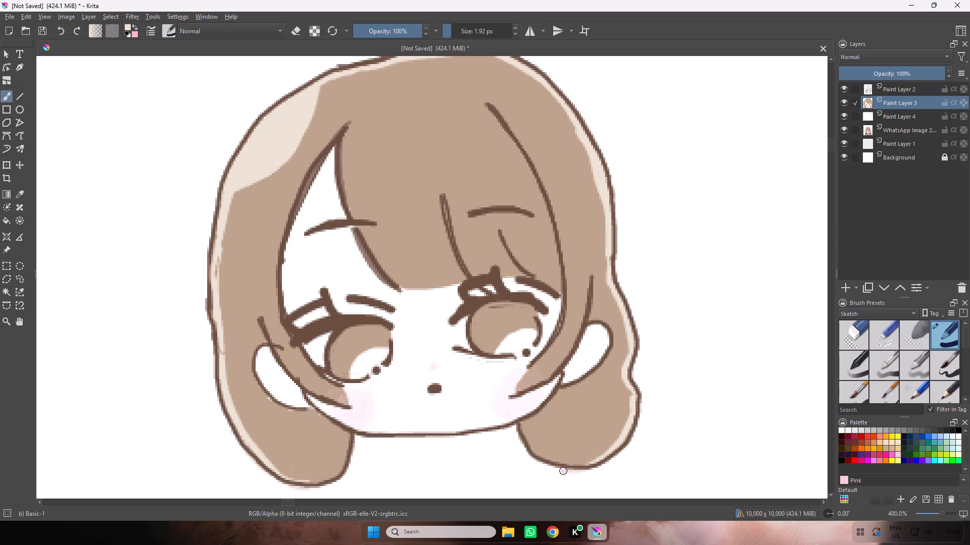
drag(562, 471, 557, 469)
Erase the stray pale paint spilling outside the outline beneath the right and left hair locks.
key(ctrl+minus)
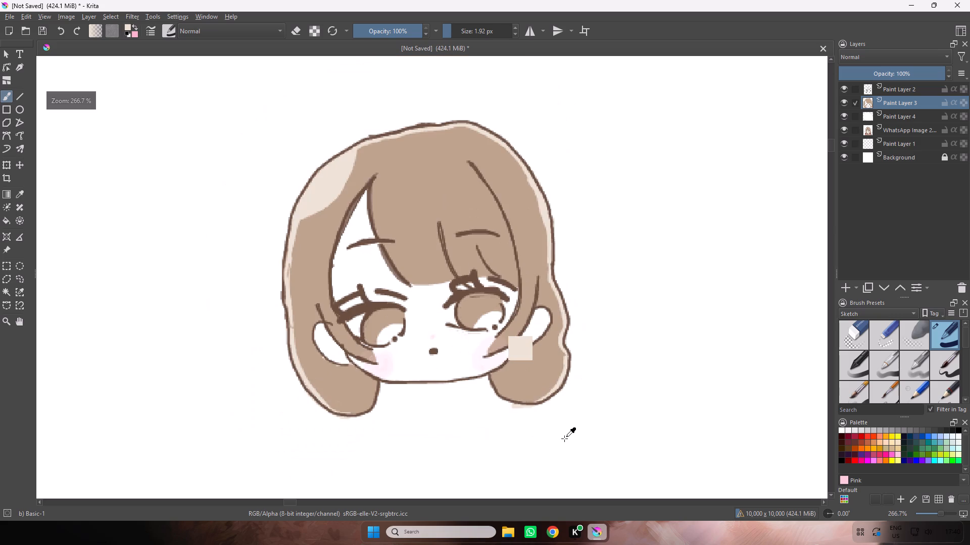
key(ctrl+equal)
key(ctrl+equal)
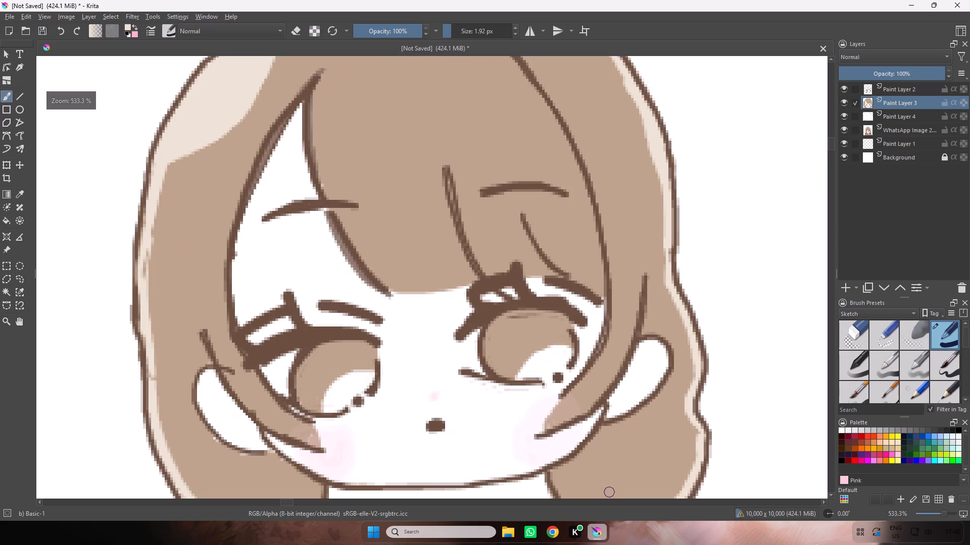
key(space)
key(space)
key(space)
key(space)
drag(572, 339, 473, 84)
click(298, 31)
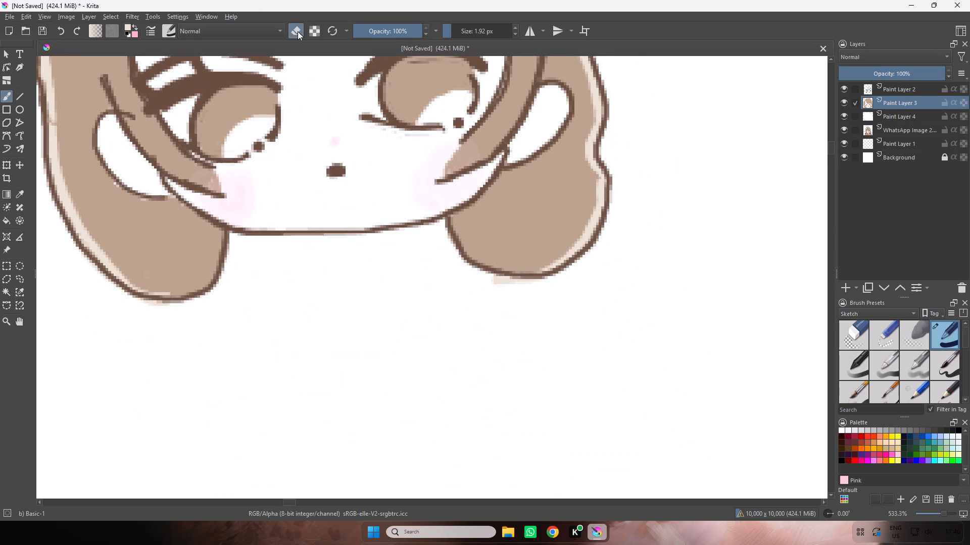
click(488, 279)
key(space)
key(space)
drag(270, 272, 403, 254)
drag(304, 287, 263, 278)
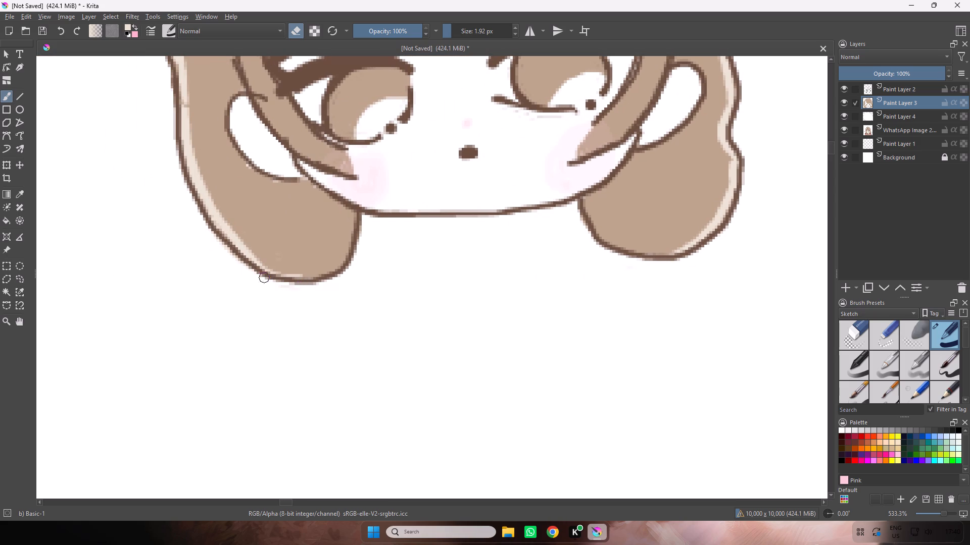
drag(263, 278, 243, 272)
drag(241, 272, 340, 292)
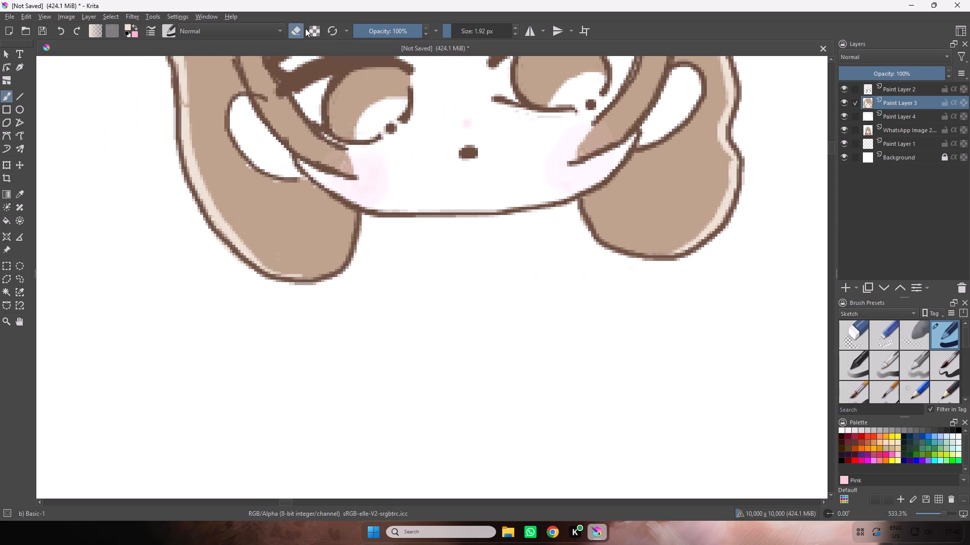
double_click(296, 28)
Widen the pale highlight around the wavy notch of the right hair lock with the 1.92 px brush.
key(space)
key(space)
key(space)
key(space)
drag(719, 152, 669, 258)
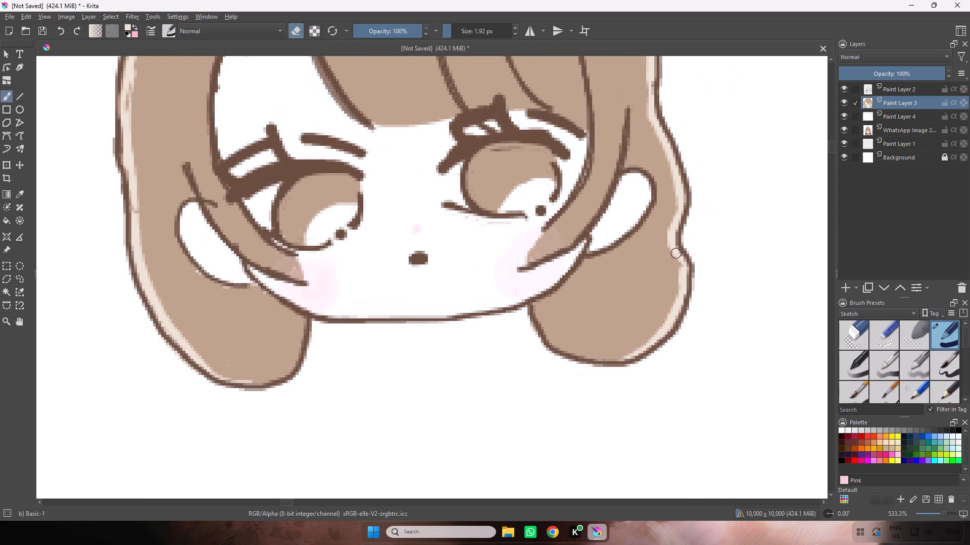
drag(676, 253, 686, 279)
key(ctrl+z)
key(e)
drag(685, 269, 673, 249)
drag(673, 249, 670, 318)
drag(675, 229, 674, 227)
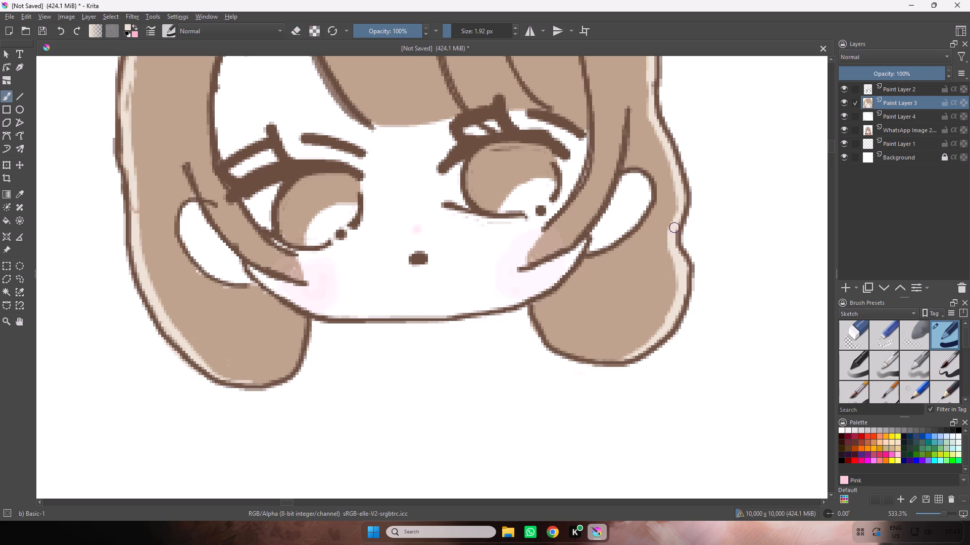
drag(674, 227, 666, 154)
Widen the pale highlight up the right side of the hair, from above the wavy notch towards the upper head.
key(space)
key(space)
key(space)
key(space)
drag(673, 138, 669, 229)
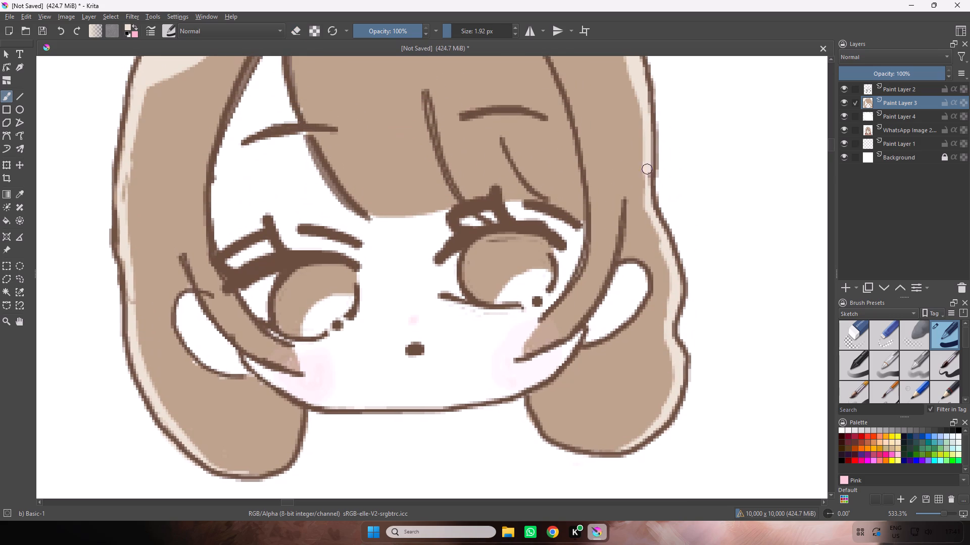
drag(645, 159, 668, 259)
key(space)
key(space)
key(space)
key(space)
key(space)
drag(663, 195, 687, 289)
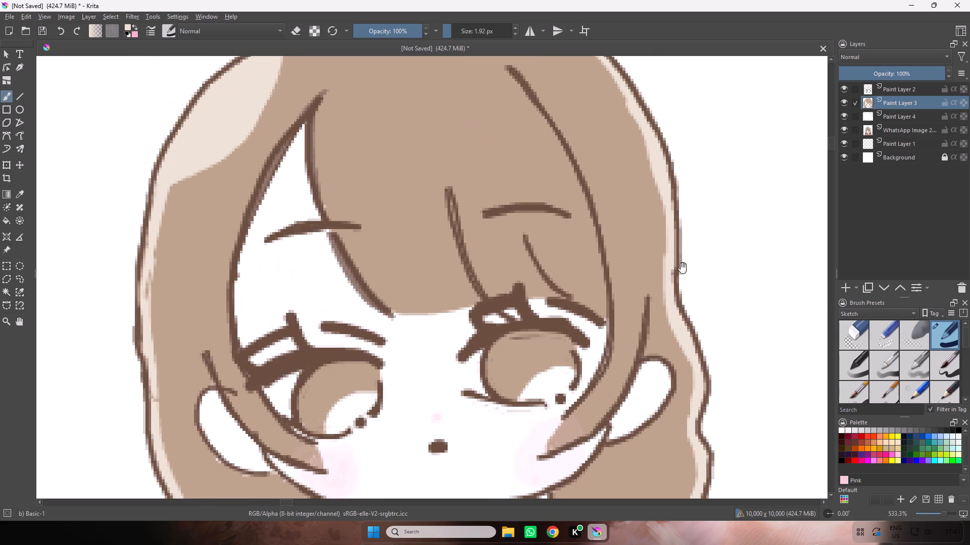
drag(647, 134, 666, 261)
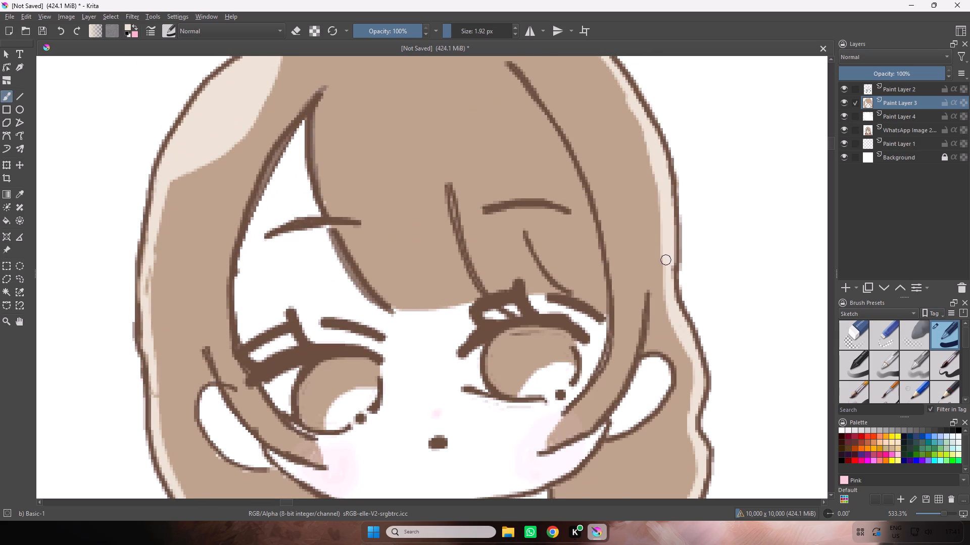
drag(666, 261, 667, 274)
Widen the pale highlight from the crown down the head's upper-right edge with the 1.92 px brush.
key(space)
key(space)
key(space)
key(space)
key(space)
key(space)
key(space)
drag(646, 153, 695, 307)
drag(497, 152, 499, 152)
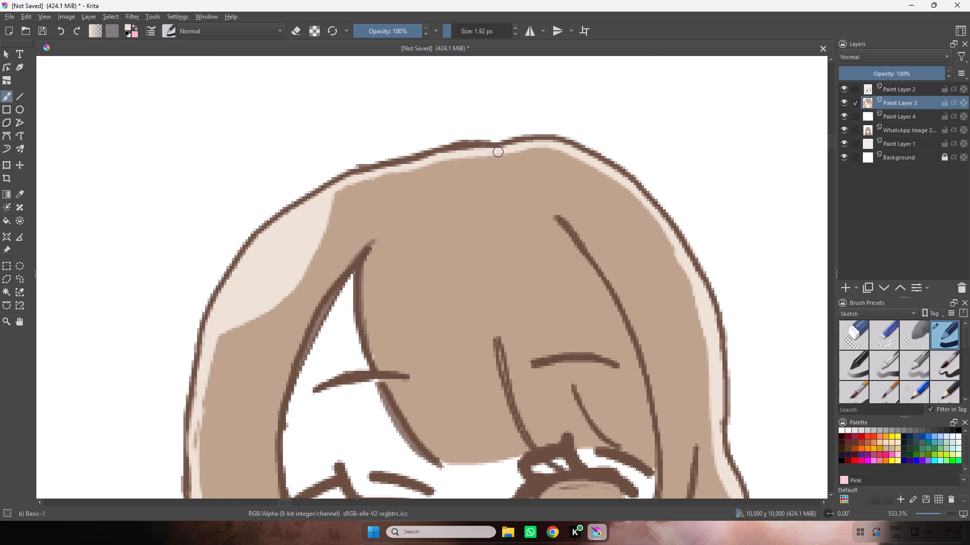
drag(499, 152, 658, 225)
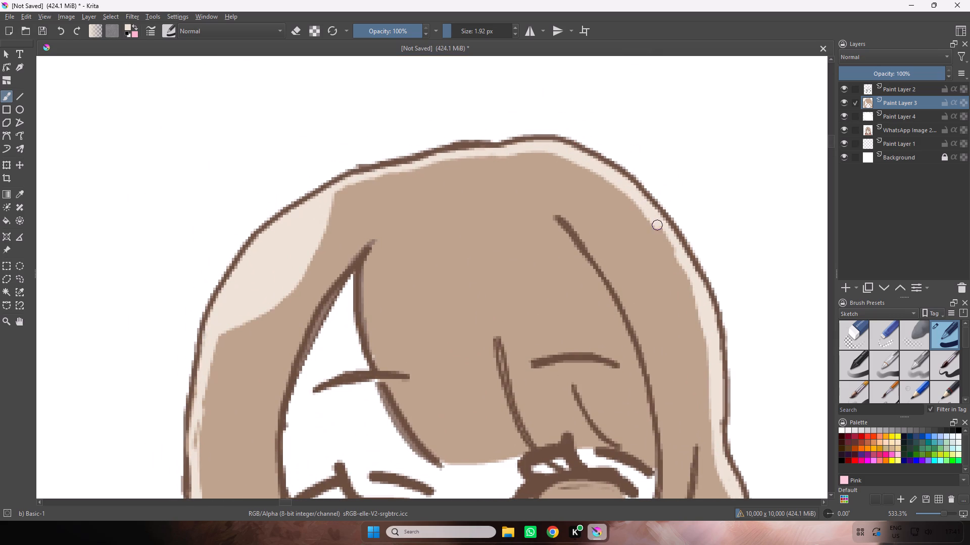
drag(658, 225, 698, 285)
Widen the pale highlight along the top of the hair between the upper-left patch and the crown.
key(space)
key(space)
key(space)
key(space)
key(space)
key(space)
drag(465, 175, 575, 212)
drag(423, 243, 594, 195)
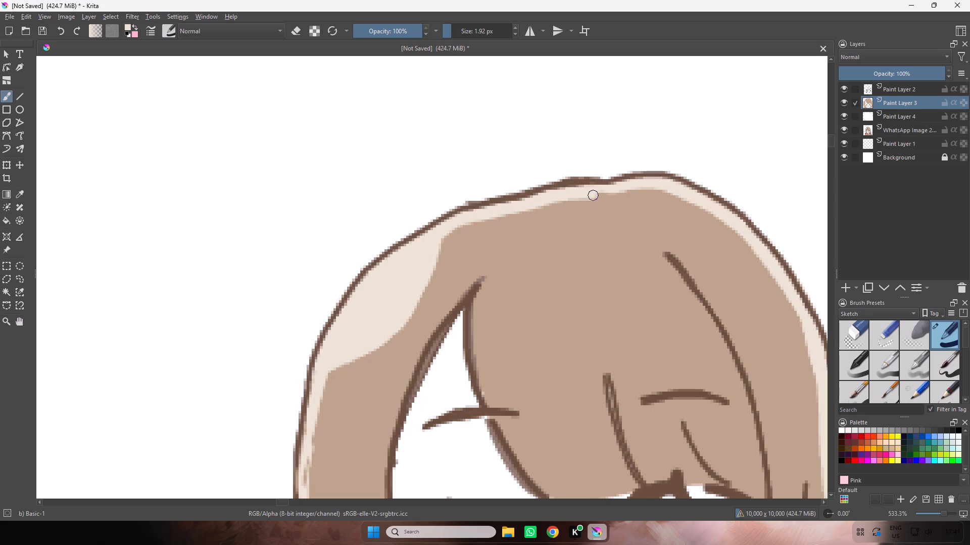
drag(594, 195, 720, 213)
Paint over the pale highlight along the hair's left edge below the large patch to even it out.
key(space)
key(space)
key(space)
key(space)
key(space)
key(space)
key(space)
key(space)
key(space)
drag(518, 236, 669, 117)
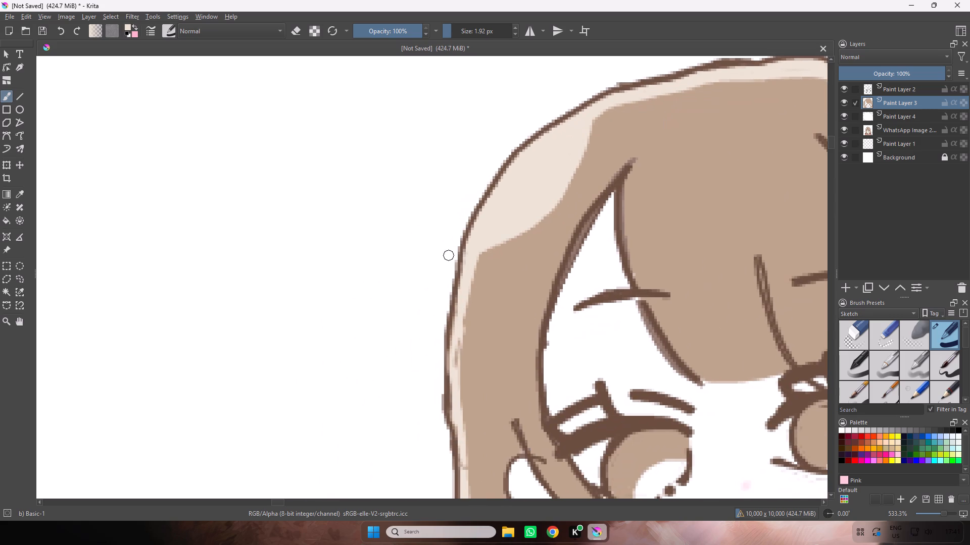
drag(476, 252, 458, 383)
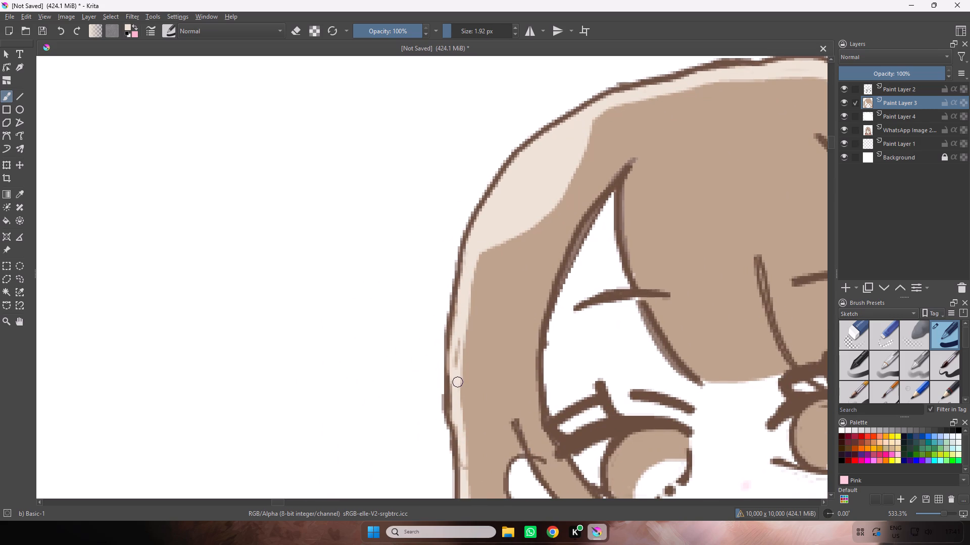
drag(458, 383, 466, 443)
Erase the stray marks on Paint Layer 2 inside the highlight on the hair's left edge.
click(868, 89)
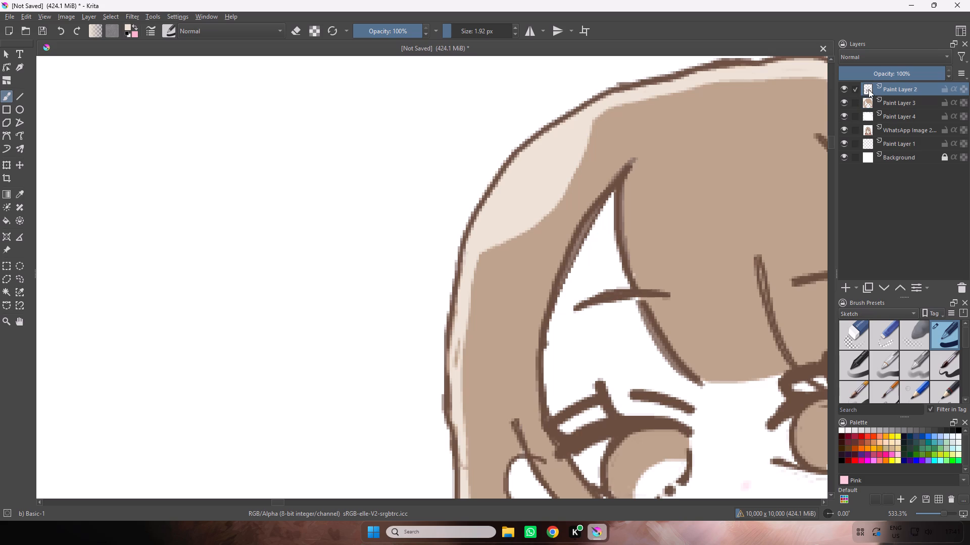
key(e)
drag(458, 341, 459, 363)
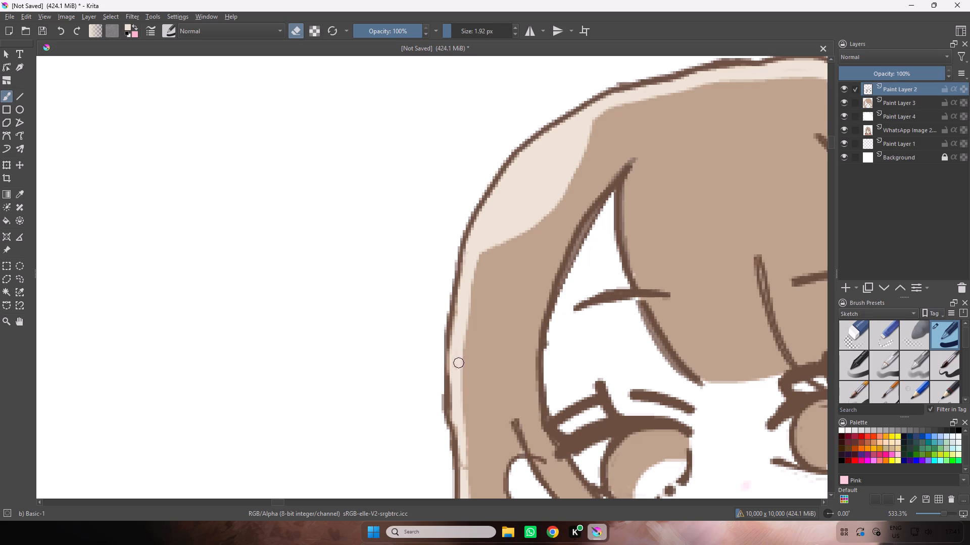
drag(459, 363, 465, 452)
drag(465, 452, 464, 330)
key(space)
drag(477, 373, 491, 238)
drag(480, 295, 481, 346)
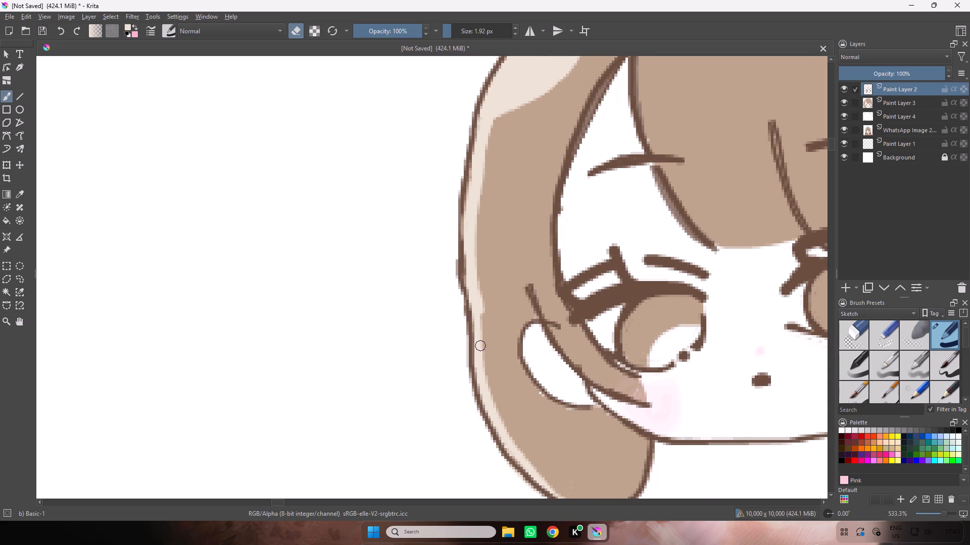
drag(481, 346, 481, 352)
Widen and smooth the pale highlight down the hair's lower left edge on Paint Layer 3 with the 1.92 px brush.
click(893, 103)
key(e)
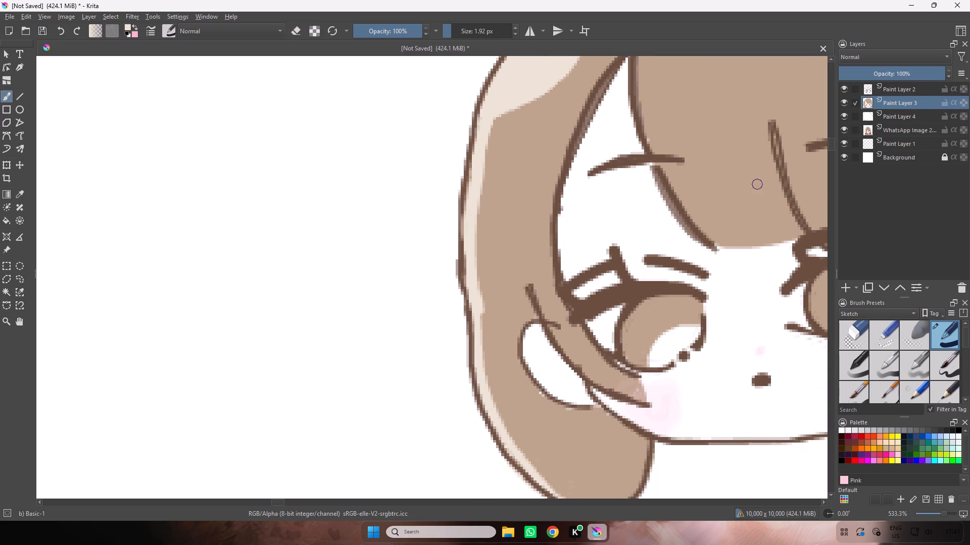
drag(477, 312, 489, 397)
drag(489, 397, 477, 287)
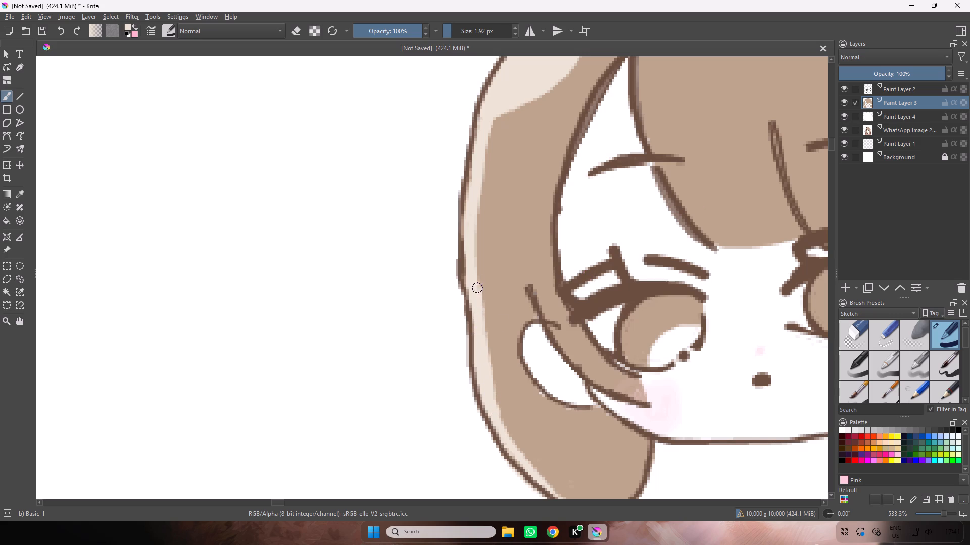
drag(477, 287, 479, 186)
key(ctrl+minus)
key(ctrl+minus)
key(ctrl+minus)
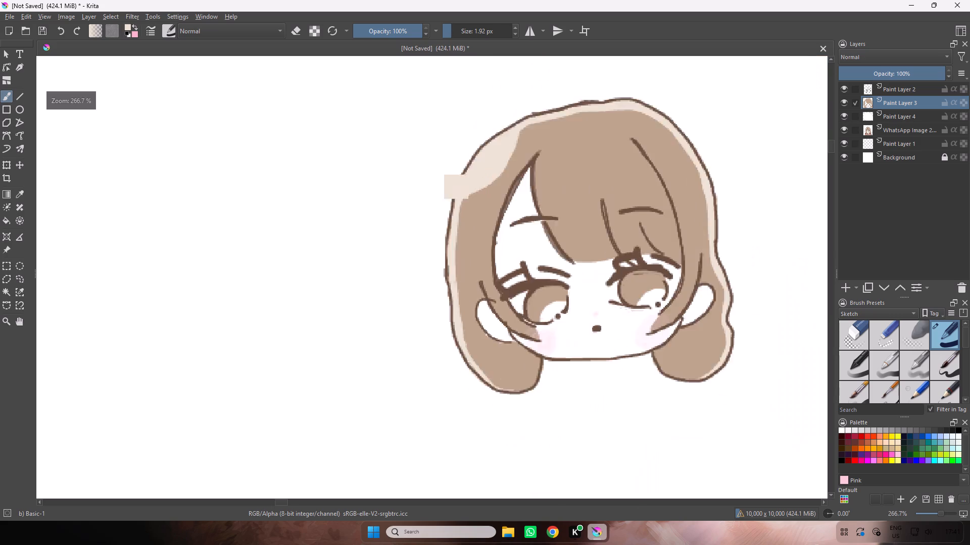
key(ctrl+equal)
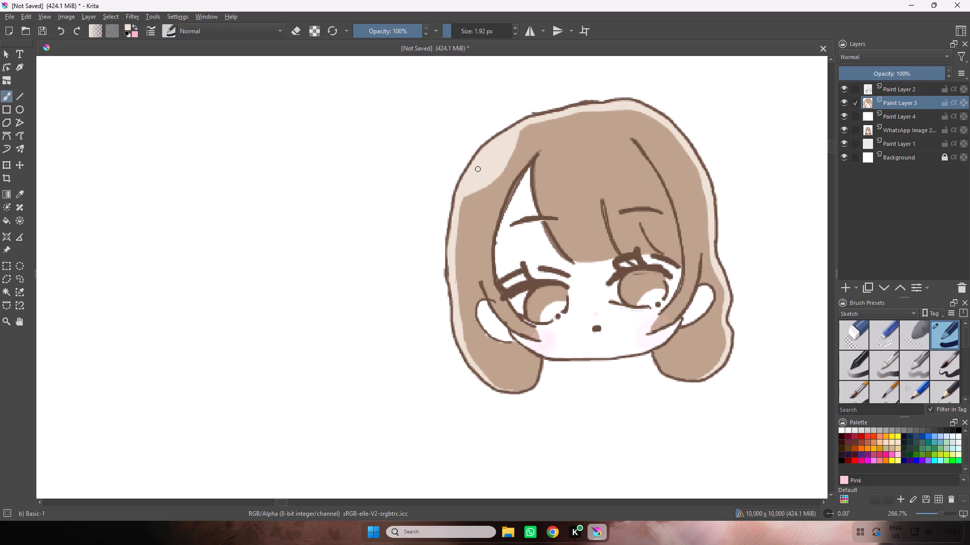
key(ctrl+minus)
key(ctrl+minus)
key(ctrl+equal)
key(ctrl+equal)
On Paint Layer 2, thicken the fringe's lower left edge line using the brown sampled from the face-side hair outline.
click(920, 89)
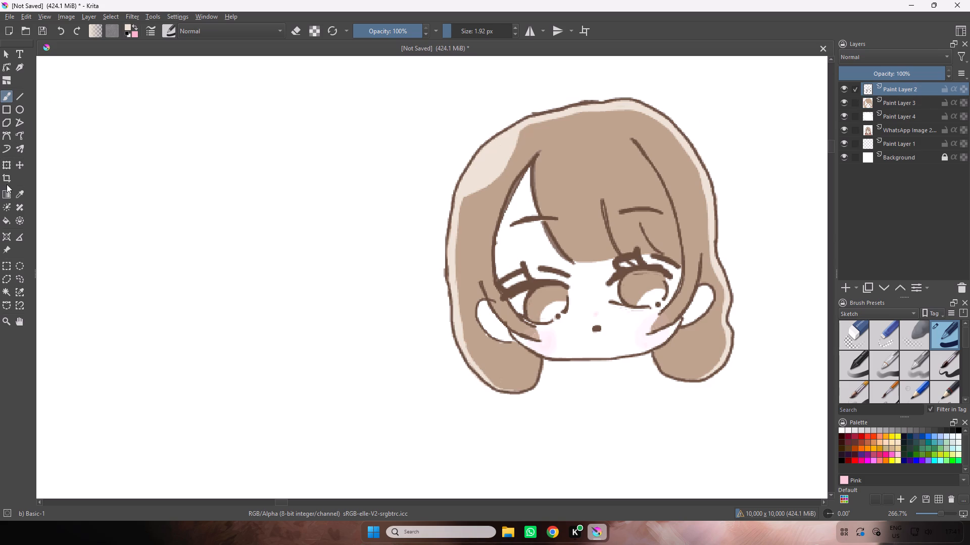
click(20, 197)
click(492, 248)
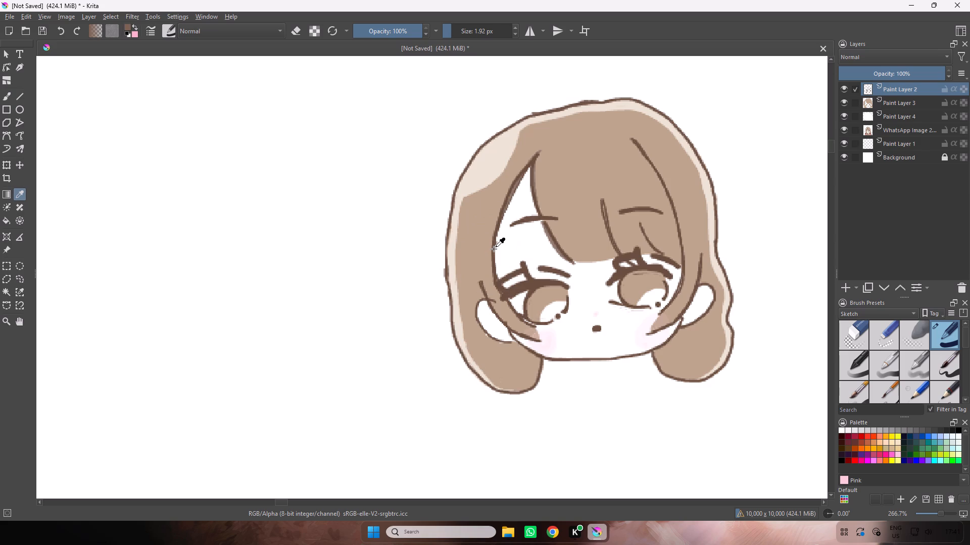
click(7, 91)
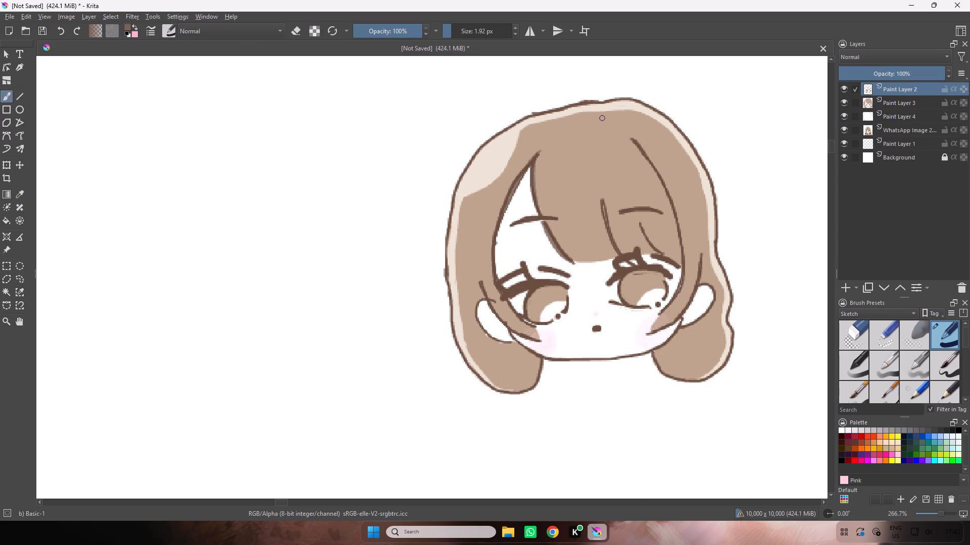
key(ctrl+equal)
key(ctrl+equal)
key(space)
key(space)
key(space)
key(space)
key(space)
key(space)
key(space)
key(space)
key(space)
key(space)
key(space)
key(space)
key(space)
drag(733, 155, 388, 189)
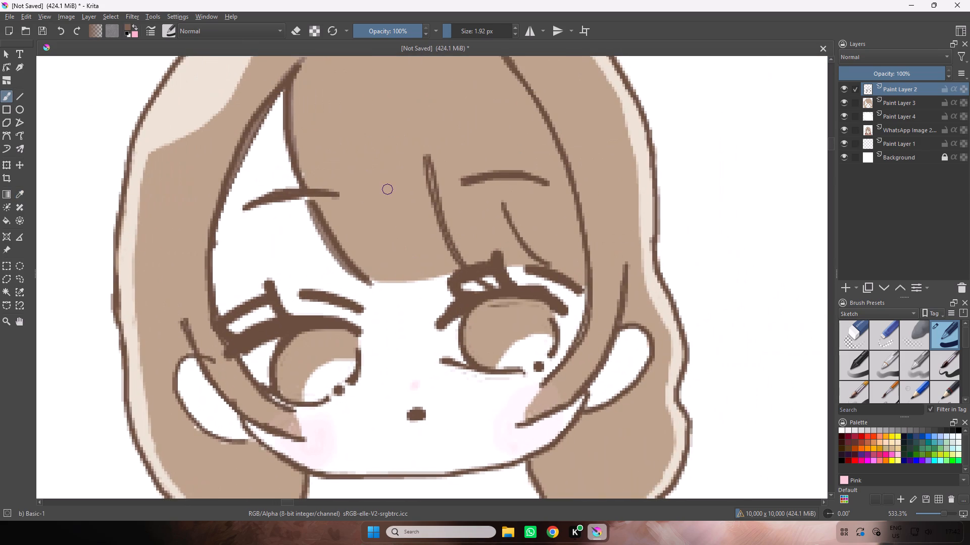
drag(347, 262, 385, 283)
drag(385, 283, 318, 215)
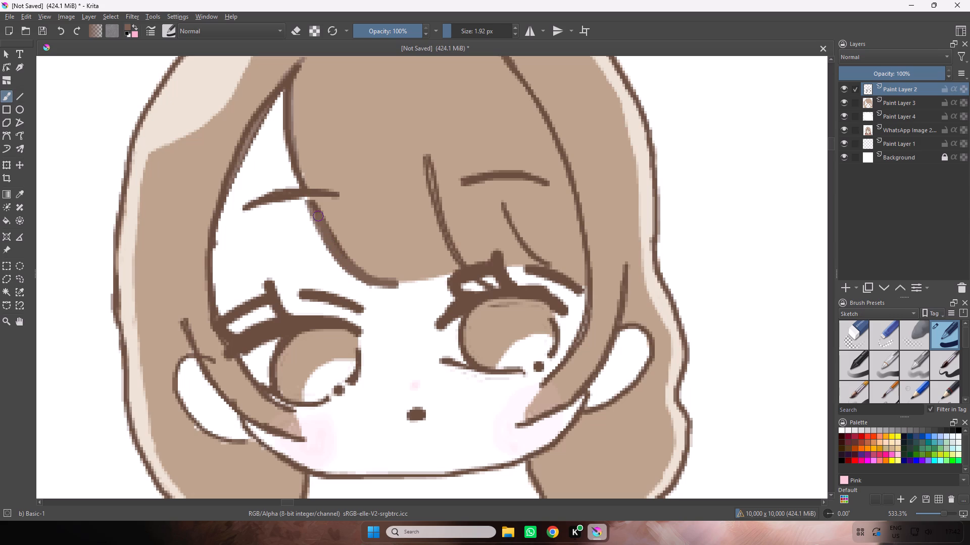
drag(318, 215, 353, 265)
Thicken the two short strand lines in the fringe above the right eye, erasing the excess near the lashes.
drag(425, 159, 455, 255)
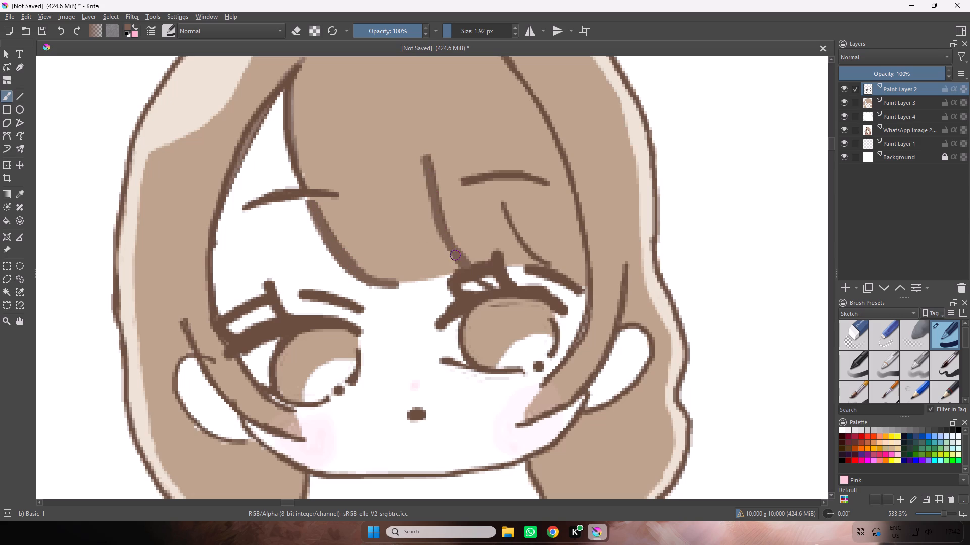
drag(455, 255, 455, 255)
drag(455, 255, 466, 262)
click(506, 210)
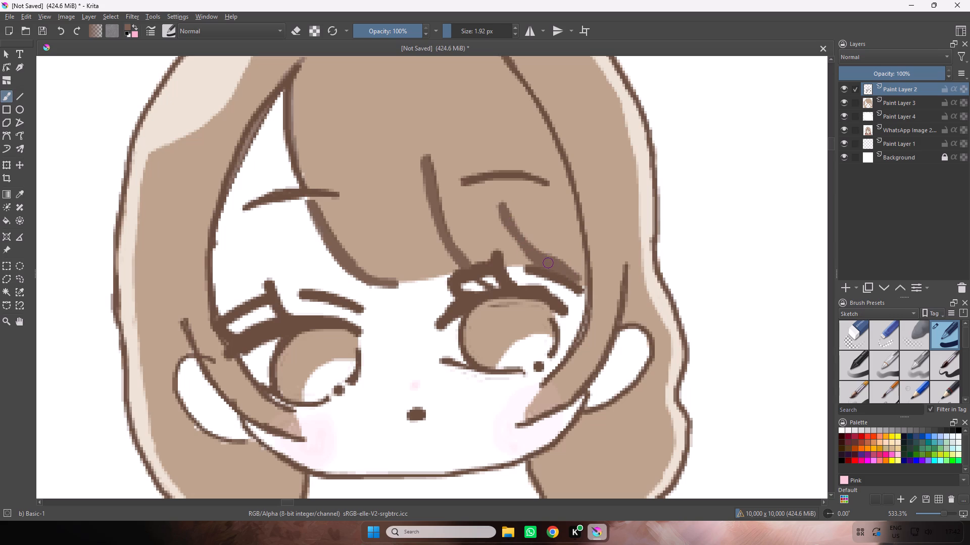
key(e)
drag(545, 251, 576, 270)
key(e)
Thicken the long right strand line from the crown to the cheek and the outer line of that side lock.
key(space)
drag(561, 183, 549, 279)
click(466, 129)
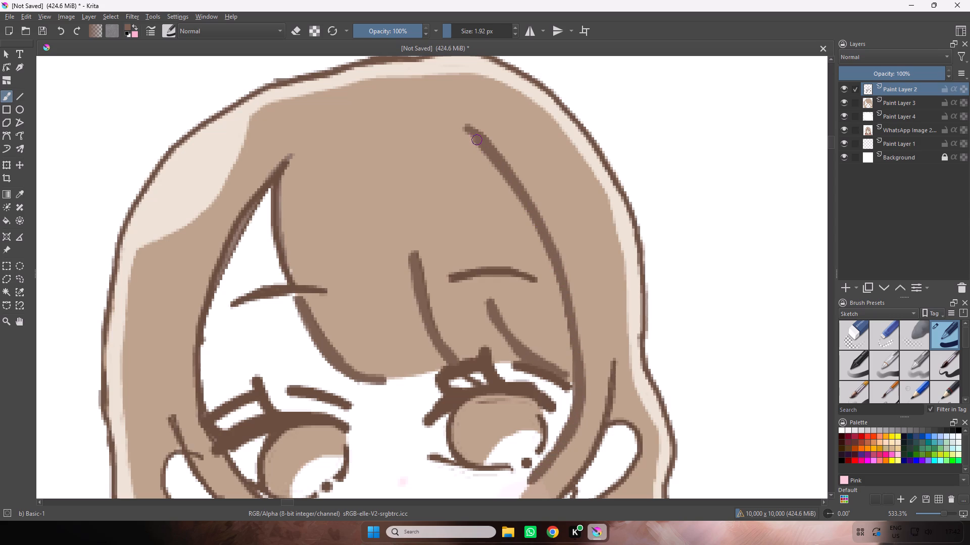
key(space)
key(space)
key(space)
key(space)
key(space)
key(space)
key(space)
key(space)
key(space)
key(space)
key(space)
key(space)
key(space)
key(space)
key(space)
key(space)
key(space)
key(space)
key(space)
key(space)
drag(508, 260, 406, 114)
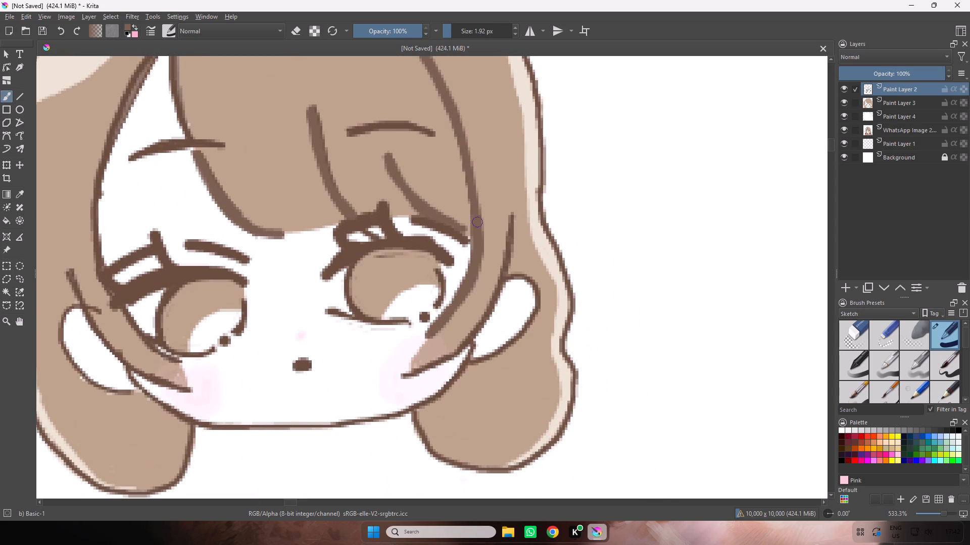
drag(404, 373, 444, 355)
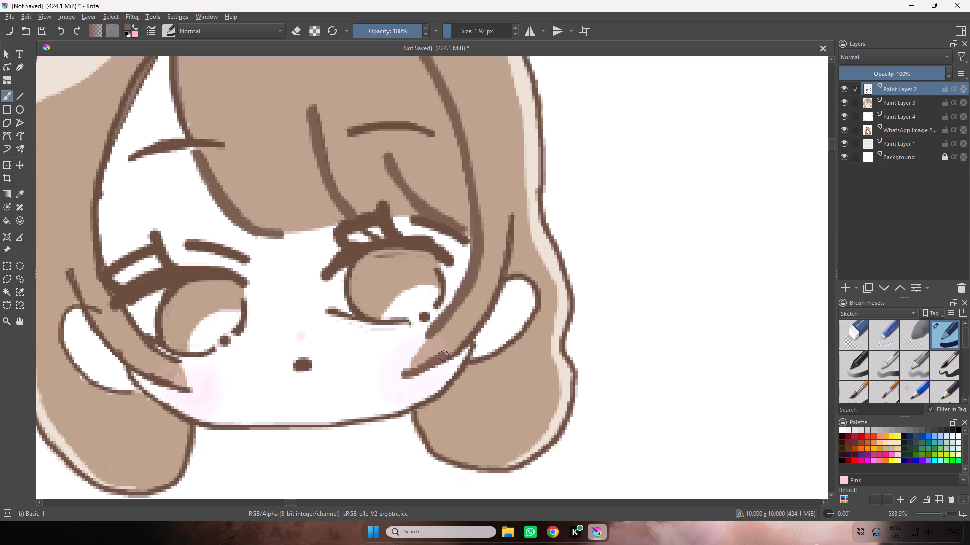
drag(444, 355, 509, 243)
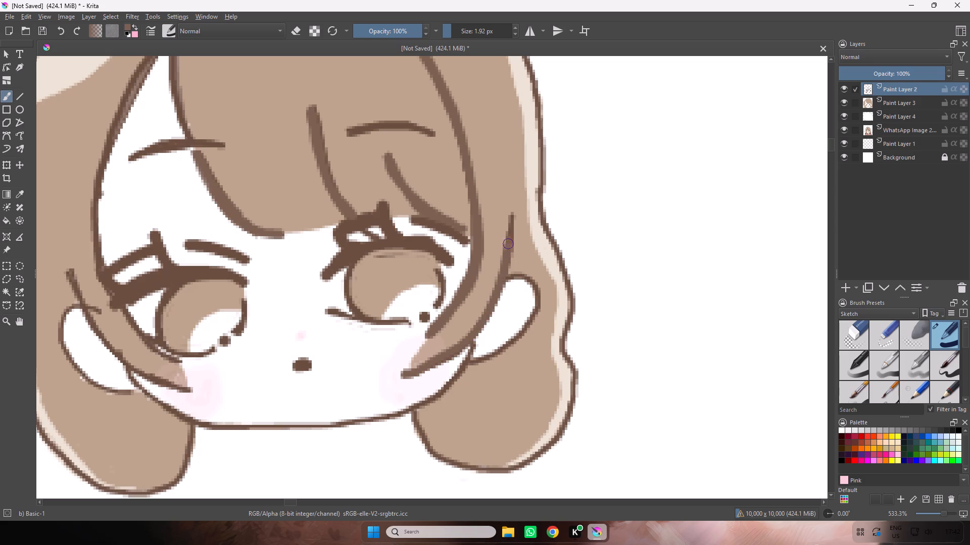
drag(509, 243, 511, 211)
Thicken the outline of the right ear in the same brown.
key(space)
drag(529, 270, 524, 233)
drag(504, 241, 509, 304)
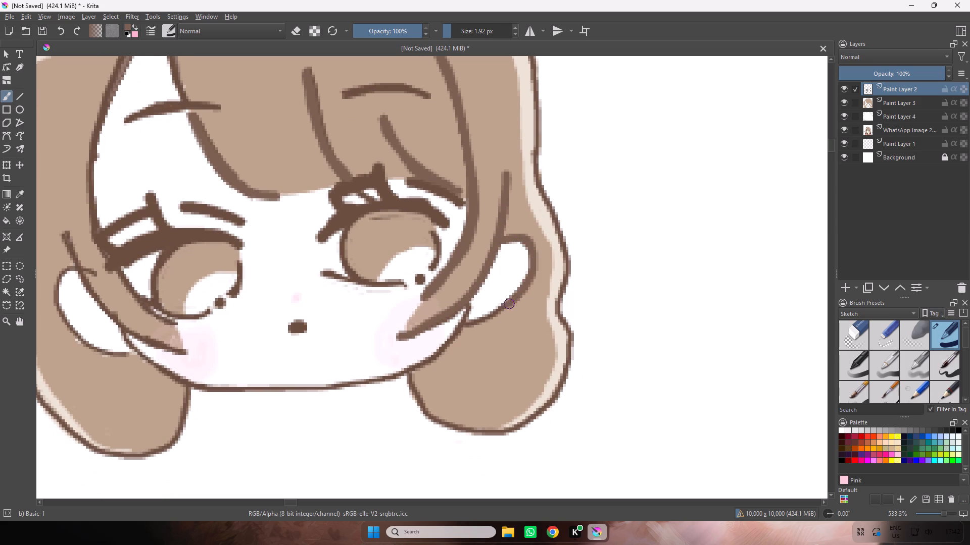
drag(509, 304, 465, 321)
Thicken the left side lock's inner line from the parting down past the eye to its tip, filling its thin gaps.
key(space)
key(space)
key(space)
key(space)
key(space)
key(space)
key(space)
key(space)
key(space)
key(space)
key(space)
key(space)
key(space)
key(space)
key(space)
key(space)
key(space)
key(space)
key(space)
key(space)
drag(489, 225, 472, 365)
drag(460, 230, 511, 351)
drag(483, 336, 637, 221)
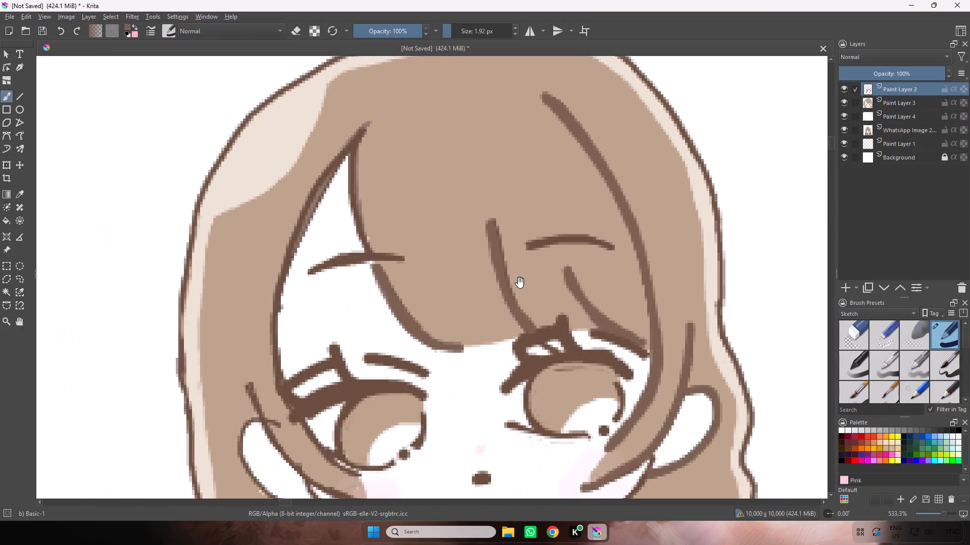
drag(470, 299, 563, 271)
drag(468, 90, 425, 131)
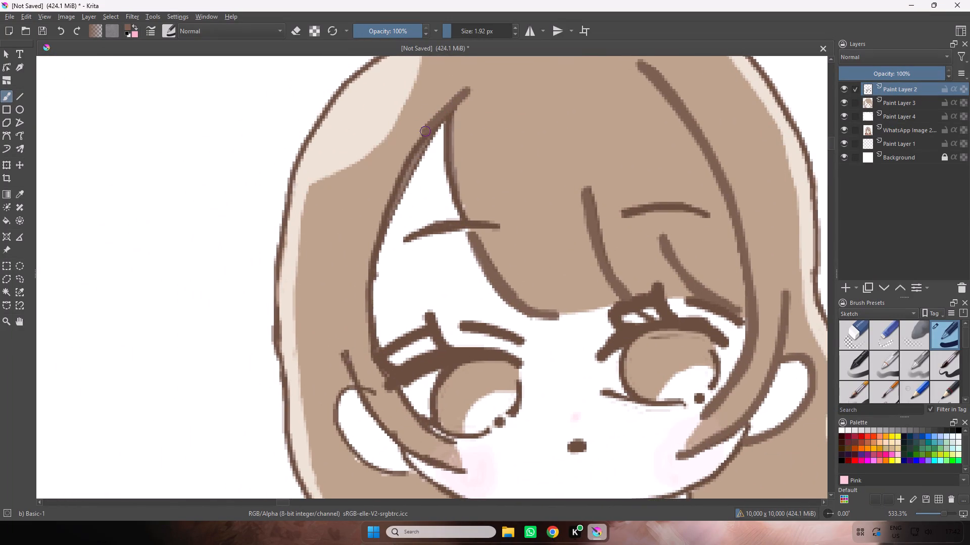
drag(425, 131, 370, 286)
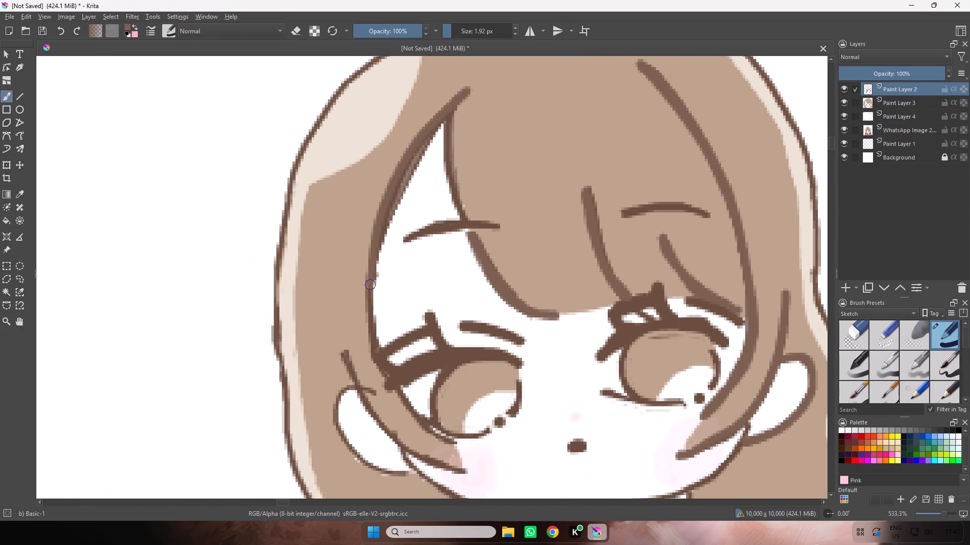
drag(370, 286, 437, 431)
drag(437, 431, 454, 442)
drag(377, 238, 385, 215)
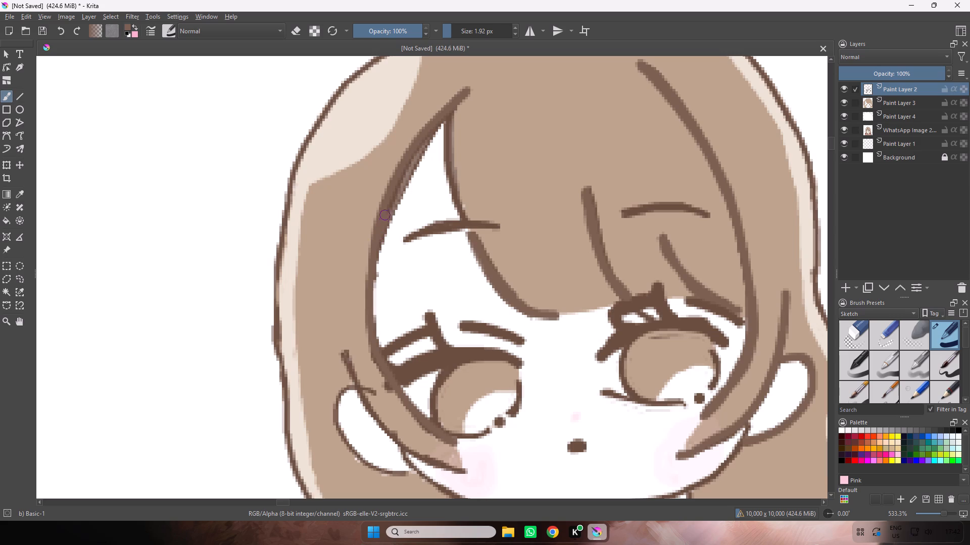
drag(385, 215, 454, 120)
Thicken the fringe's left edge line from the parting down across the eyebrow to the fringe's lower curve.
drag(454, 120, 476, 245)
right_drag(456, 200, 464, 218)
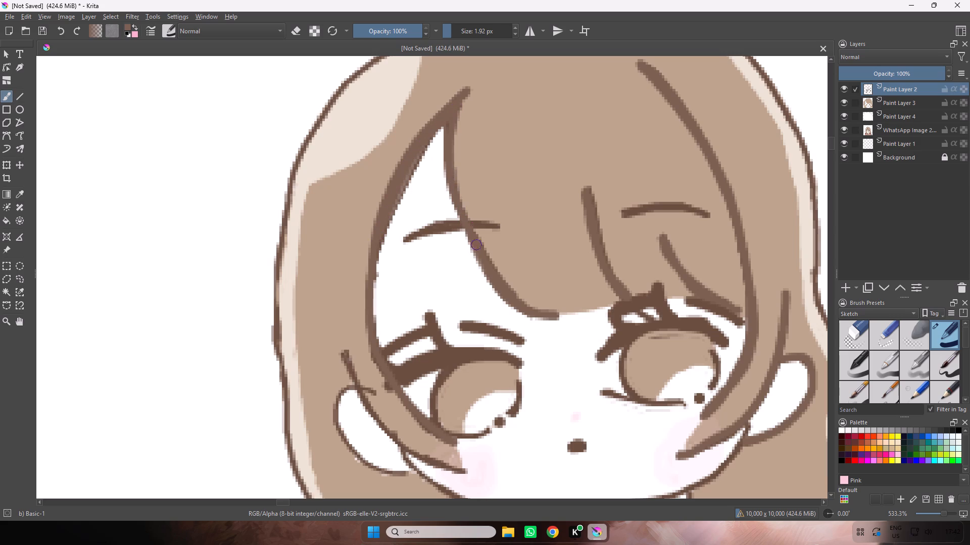
drag(476, 245, 545, 317)
Retrace both eyebrows with the sampled brown to thicken them.
drag(405, 241, 469, 226)
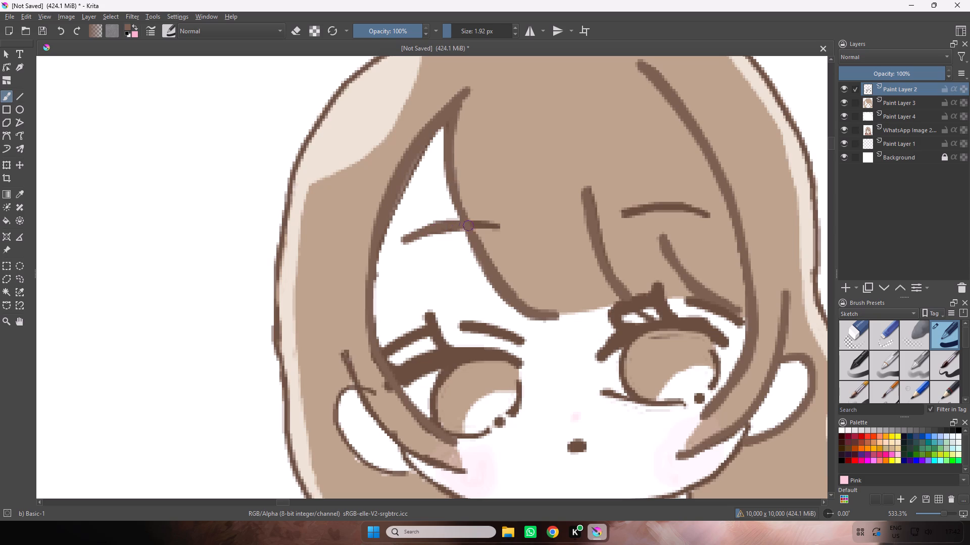
drag(469, 226, 494, 228)
drag(625, 212, 685, 209)
drag(685, 209, 705, 215)
Thicken the left side lock's outer line from beside the ear down to its tip on the cheek.
key(space)
key(space)
key(space)
key(space)
key(space)
key(space)
key(space)
key(space)
key(space)
key(space)
key(space)
key(space)
key(space)
key(space)
key(space)
key(space)
key(space)
key(space)
key(space)
key(space)
drag(656, 262, 660, 165)
drag(559, 229, 614, 193)
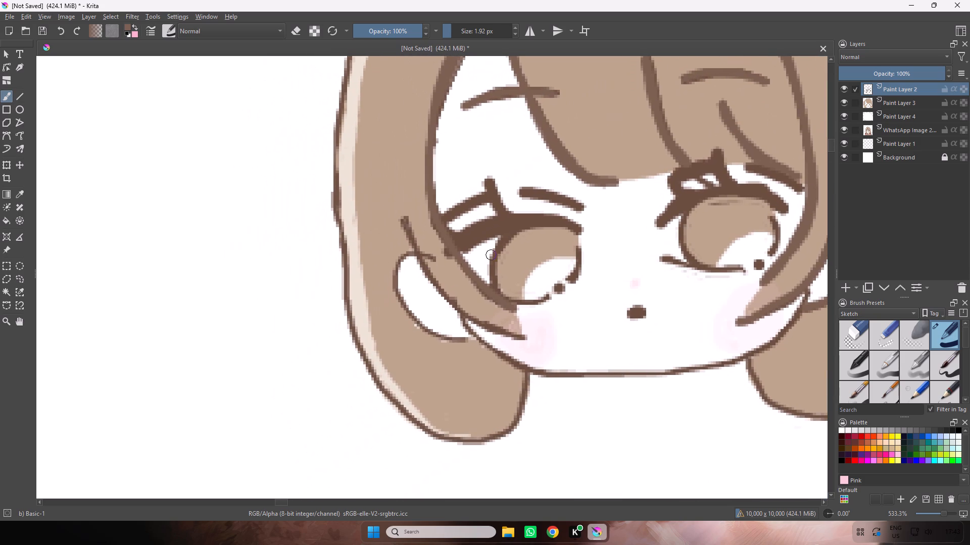
drag(403, 215, 453, 300)
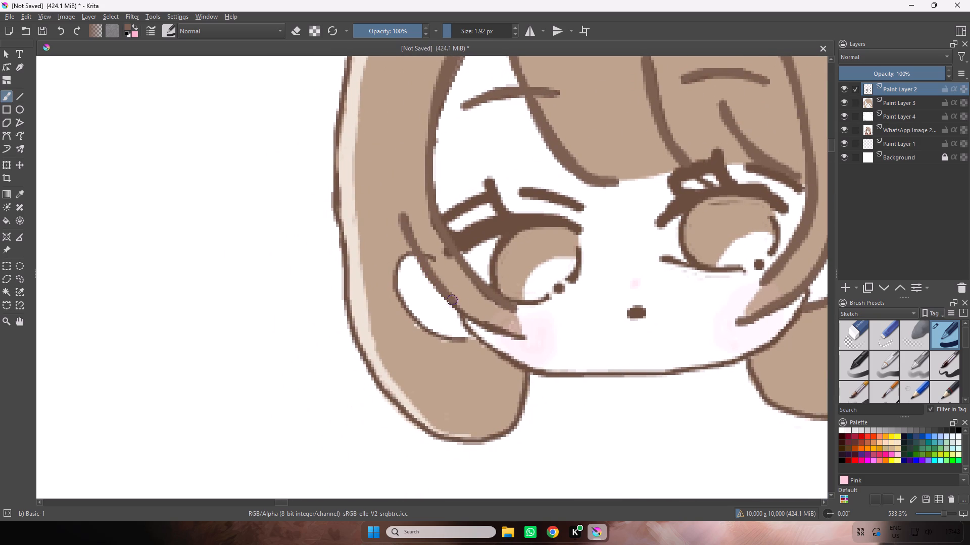
drag(453, 300, 526, 341)
Thicken the outline of the left ear from its top around to the jaw.
key(space)
key(space)
key(space)
drag(512, 245, 417, 242)
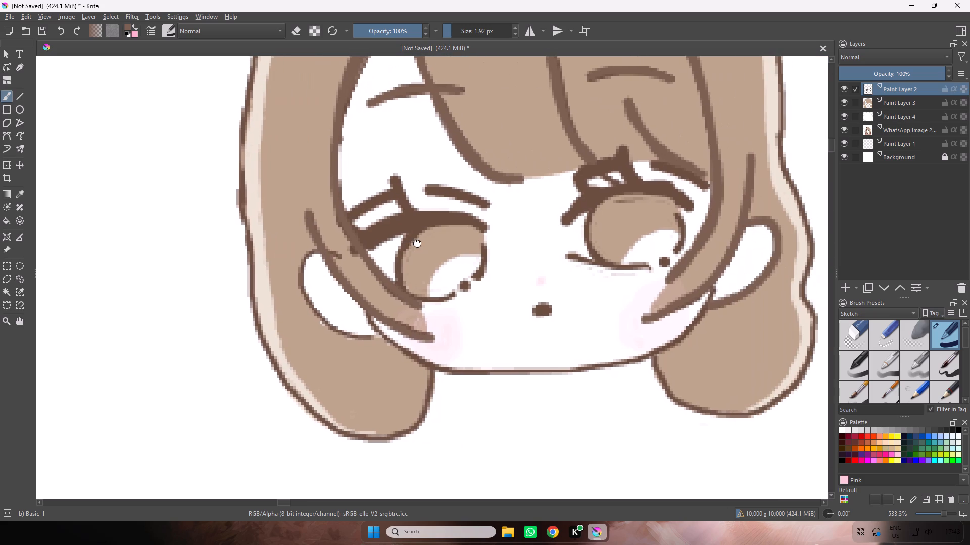
drag(330, 256, 298, 263)
drag(298, 263, 346, 335)
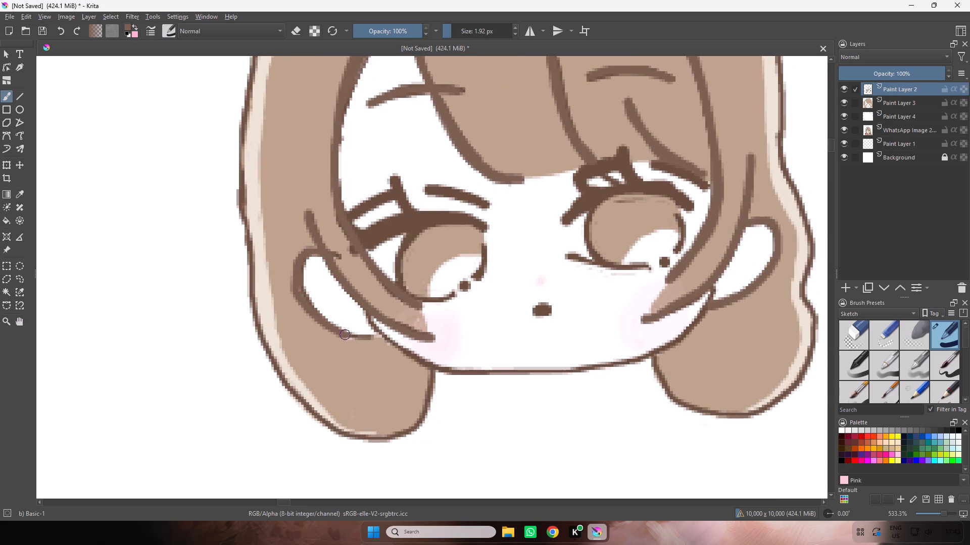
drag(346, 335, 383, 339)
Thicken the face outline from below the left ear along the chin and up to the right ear.
drag(365, 308, 390, 340)
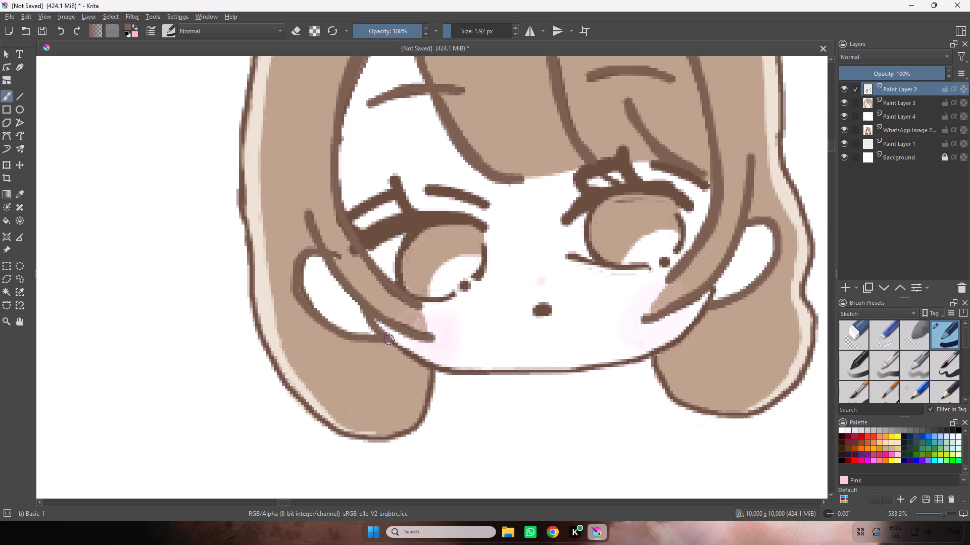
drag(390, 340, 548, 373)
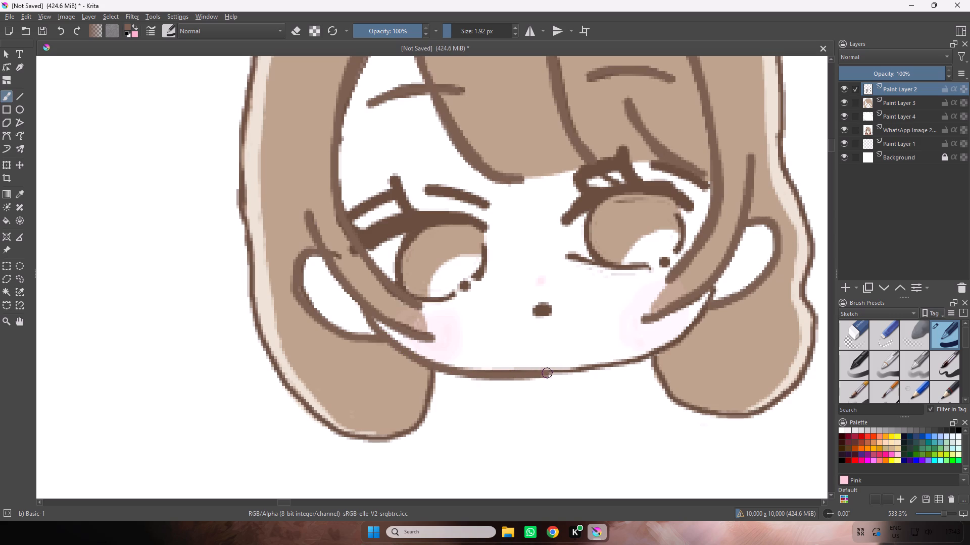
drag(548, 373, 691, 334)
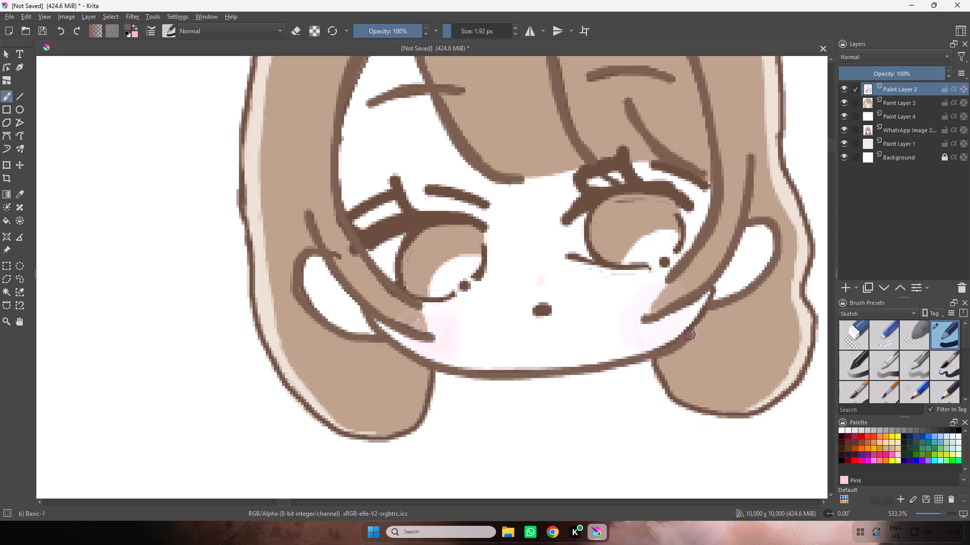
drag(691, 334, 714, 288)
Thicken the outer hair outline across the top of the head, over the crown to the start of the right slope.
key(space)
key(space)
key(space)
key(space)
key(space)
key(space)
key(space)
key(space)
key(space)
key(space)
key(space)
key(space)
key(space)
key(space)
key(space)
key(space)
drag(379, 187, 496, 360)
drag(503, 239, 469, 319)
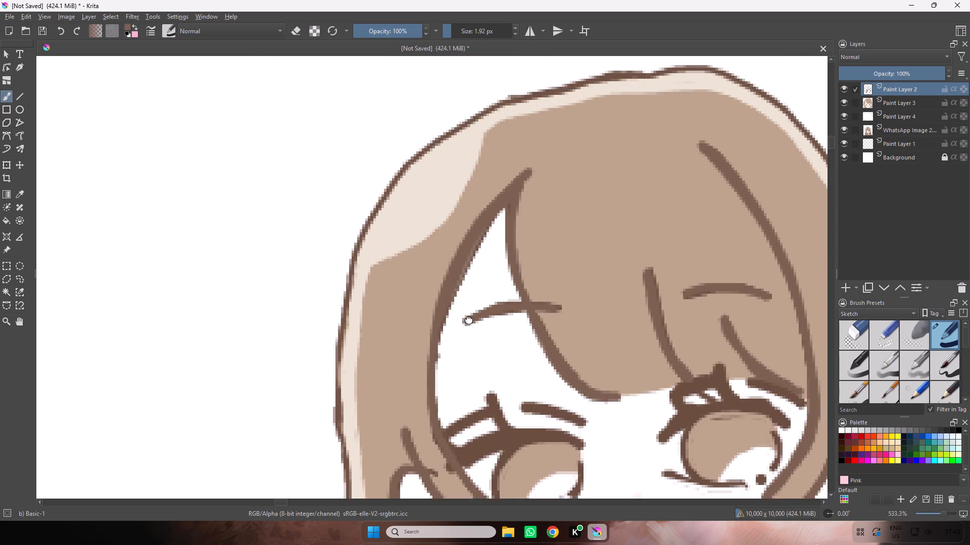
drag(469, 319, 461, 338)
drag(470, 160, 553, 140)
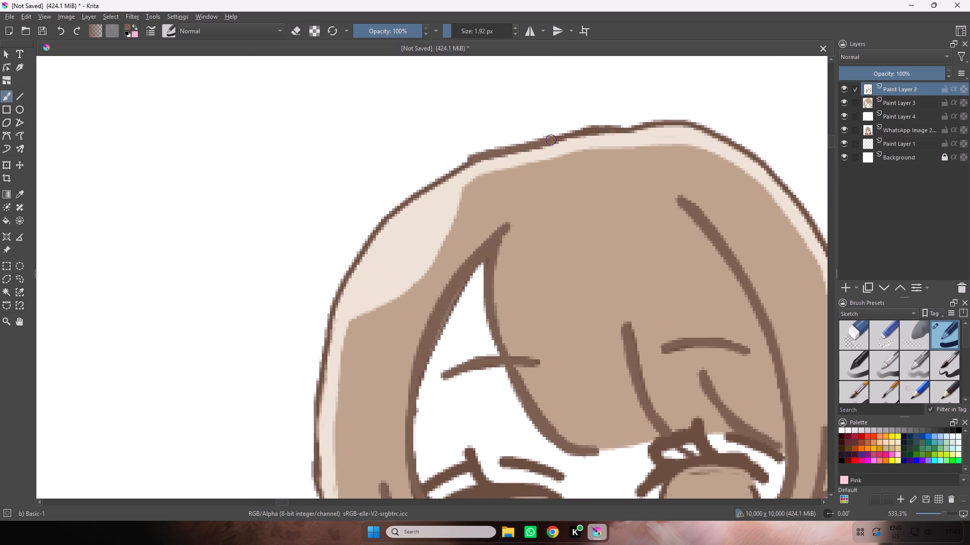
drag(553, 140, 738, 148)
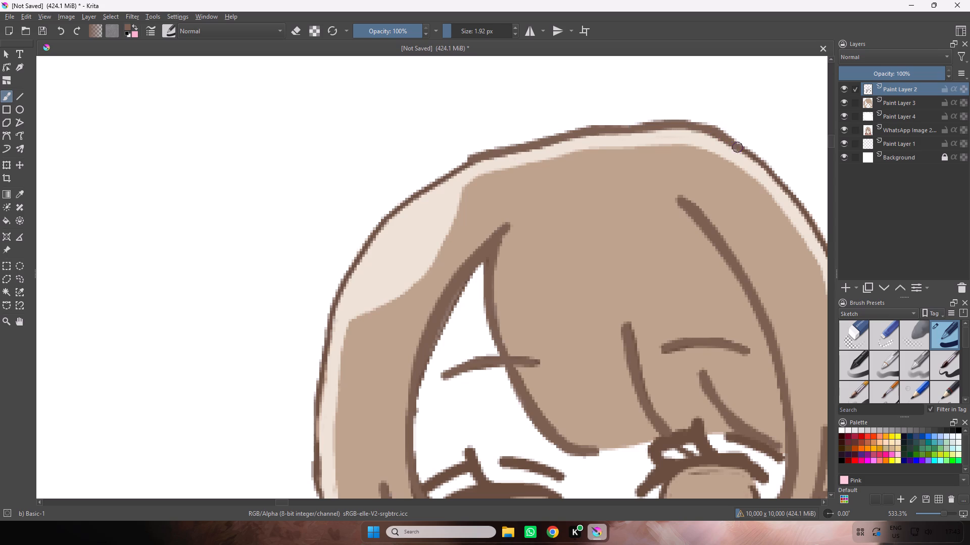
drag(738, 148, 748, 155)
Thicken the right outer hair outline from the crown down to where the hair flares outward beside the ear.
key(space)
key(space)
key(space)
key(space)
drag(732, 154, 480, 125)
drag(486, 119, 533, 154)
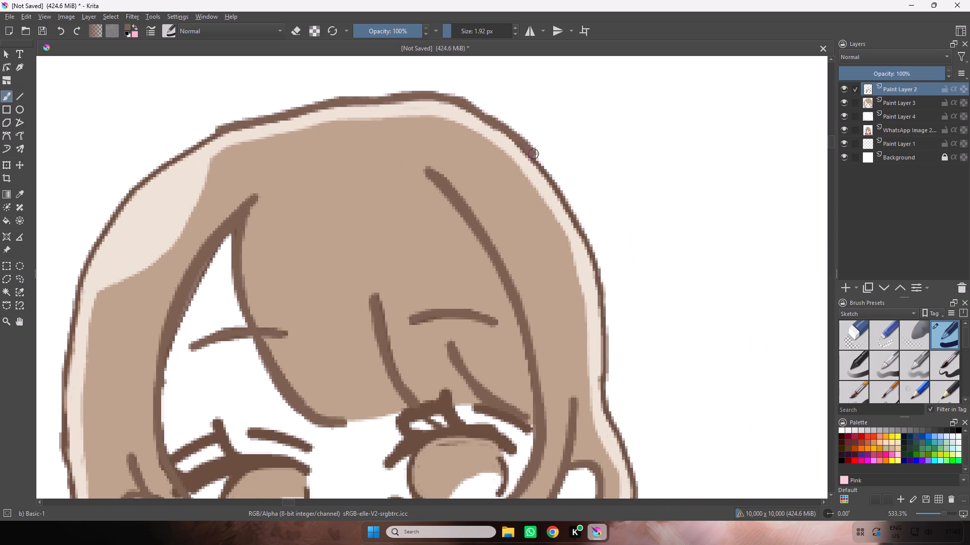
drag(533, 154, 602, 287)
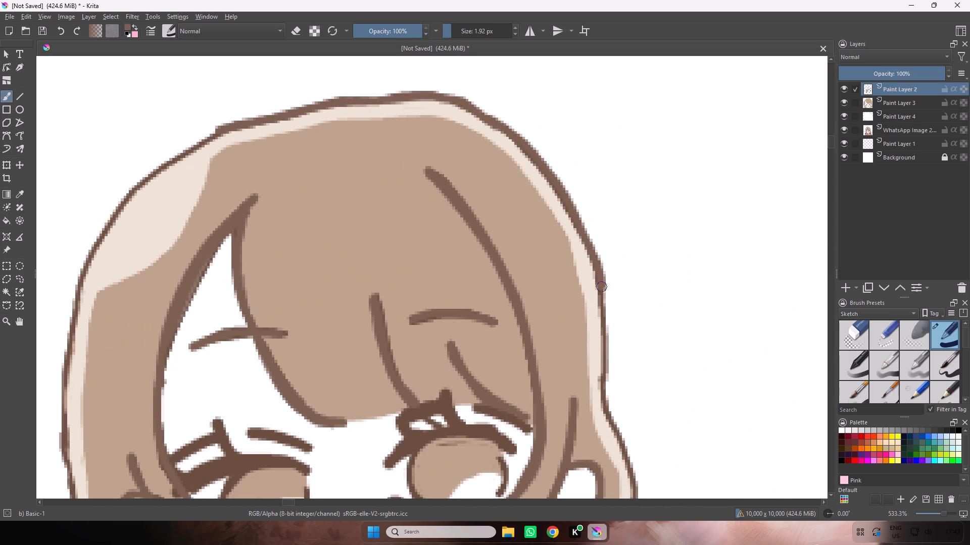
drag(602, 287, 617, 430)
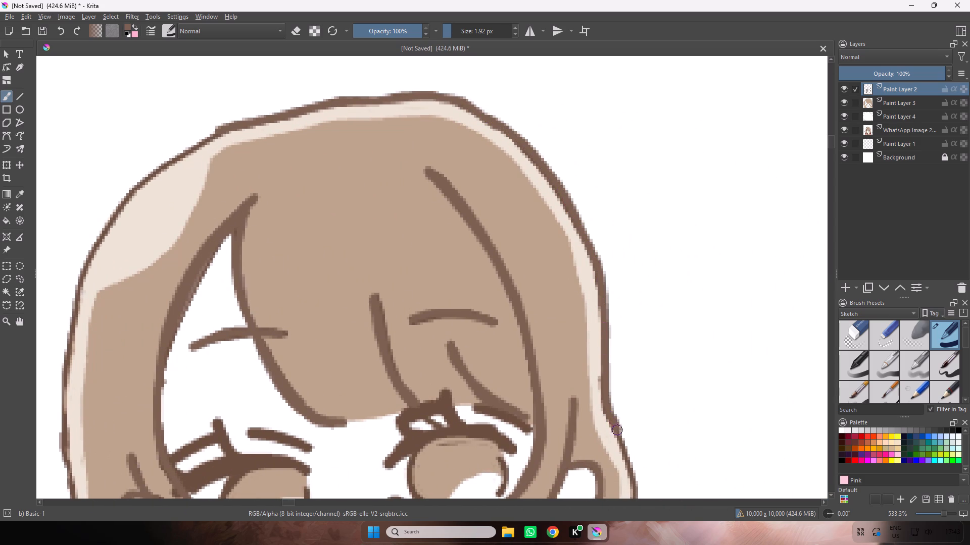
Thicken the right hair outline along its wavy edge and around the bottom curl up to the jaw.
key(space)
key(space)
key(space)
key(space)
key(space)
key(space)
key(space)
key(space)
drag(611, 402, 508, 131)
drag(509, 143, 532, 211)
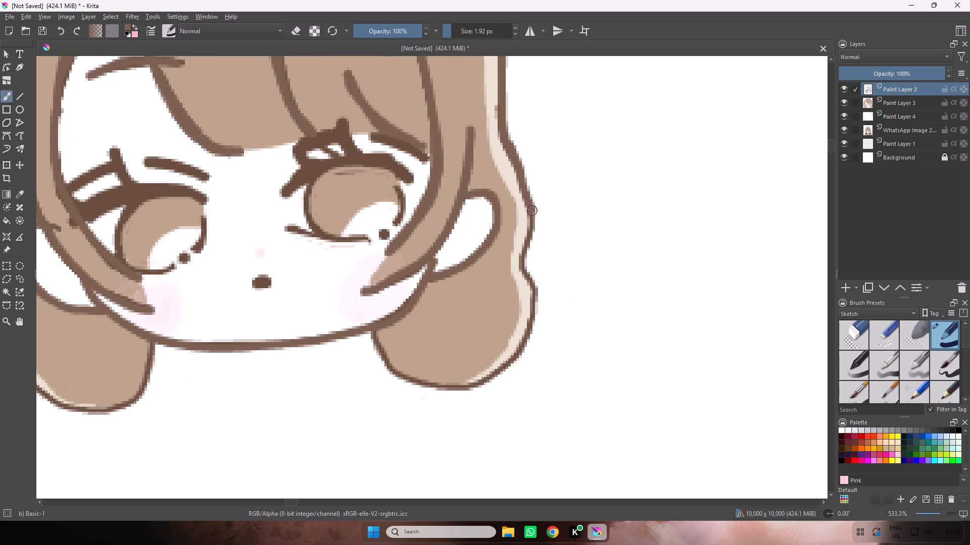
drag(532, 211, 514, 362)
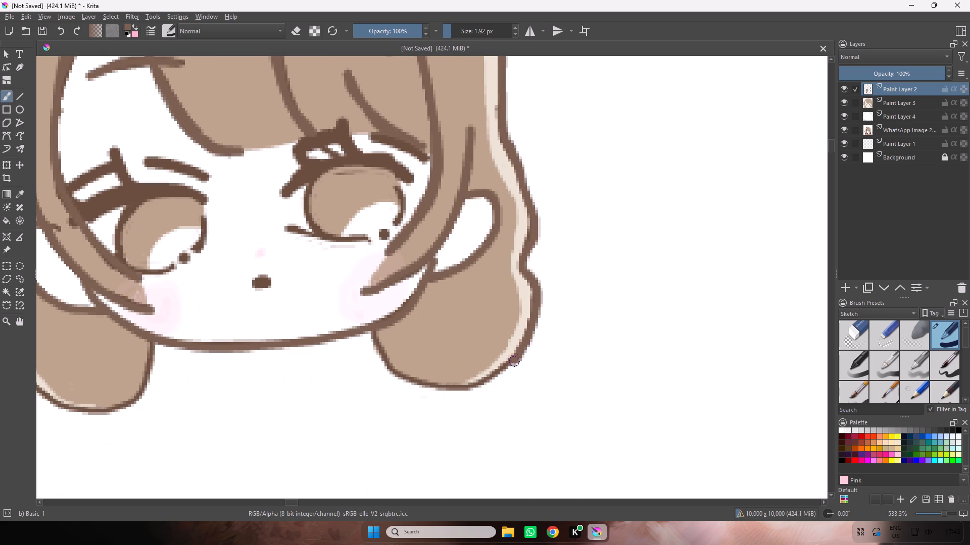
drag(514, 362, 375, 339)
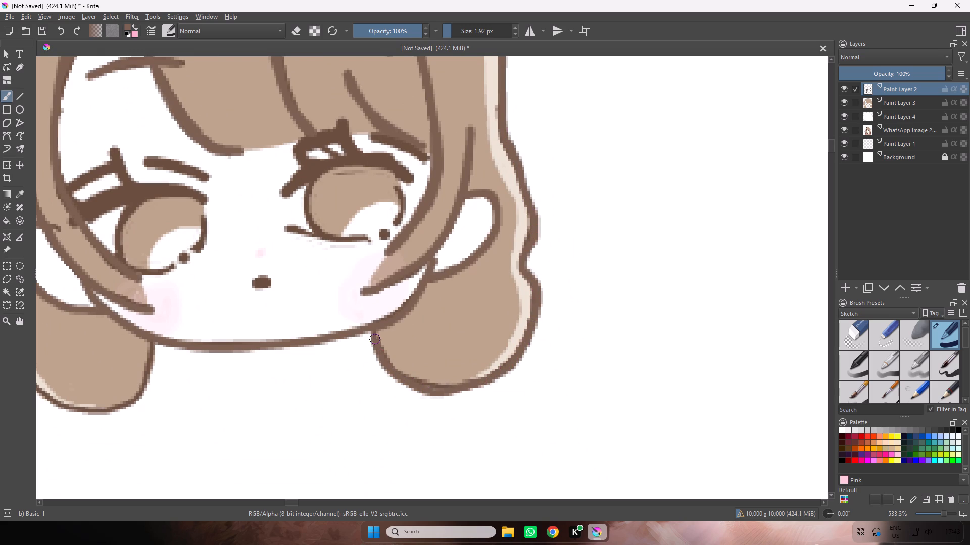
drag(375, 339, 373, 331)
Thicken the left hair outline from the jaw around the bottom curl and up past ear level.
key(space)
key(space)
key(space)
key(space)
key(space)
key(space)
key(space)
key(space)
key(space)
key(space)
key(space)
drag(280, 323, 453, 269)
drag(344, 250, 451, 236)
drag(435, 277, 429, 295)
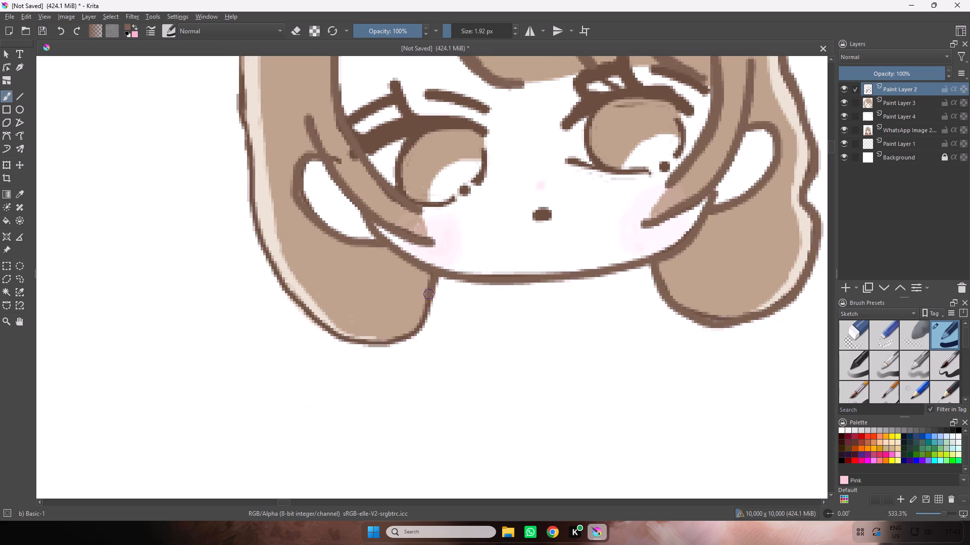
drag(429, 295, 303, 310)
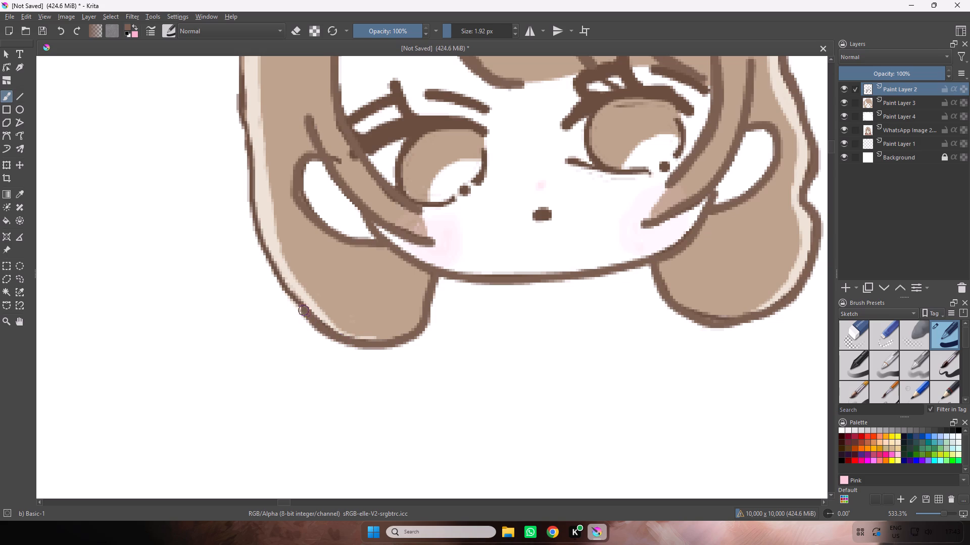
drag(303, 310, 249, 155)
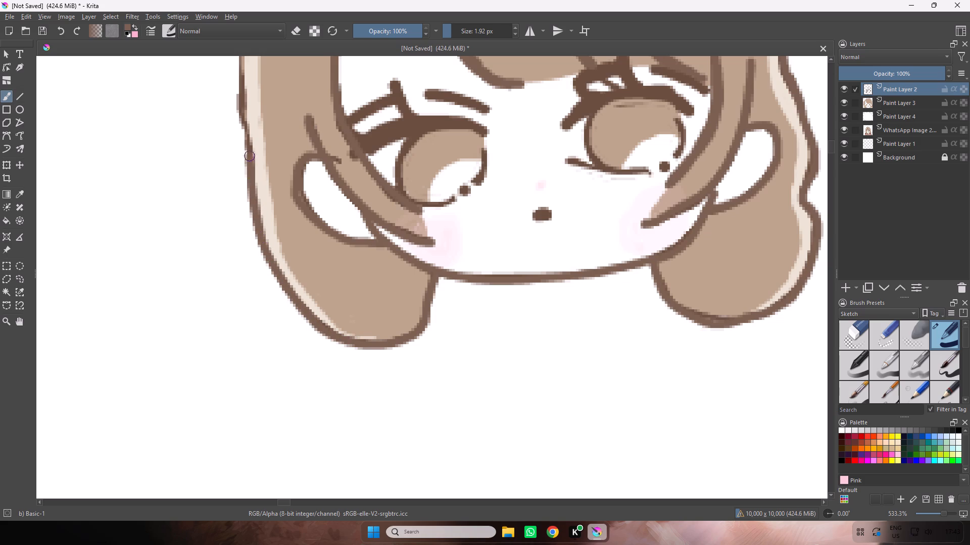
drag(249, 155, 240, 95)
Thicken the left outer hair outline from ear level up past the pale highlight to the line at the crown.
key(space)
key(space)
key(space)
key(space)
key(space)
key(space)
key(space)
key(space)
key(space)
key(space)
key(space)
drag(242, 95, 258, 293)
drag(258, 294, 276, 135)
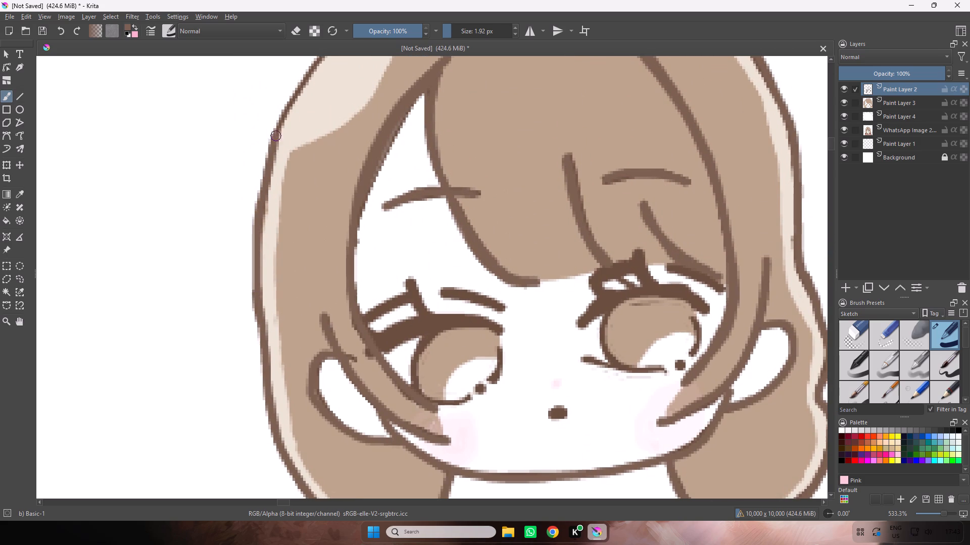
drag(276, 135, 303, 87)
key(space)
key(space)
key(space)
key(space)
key(space)
key(space)
key(space)
drag(376, 84, 353, 257)
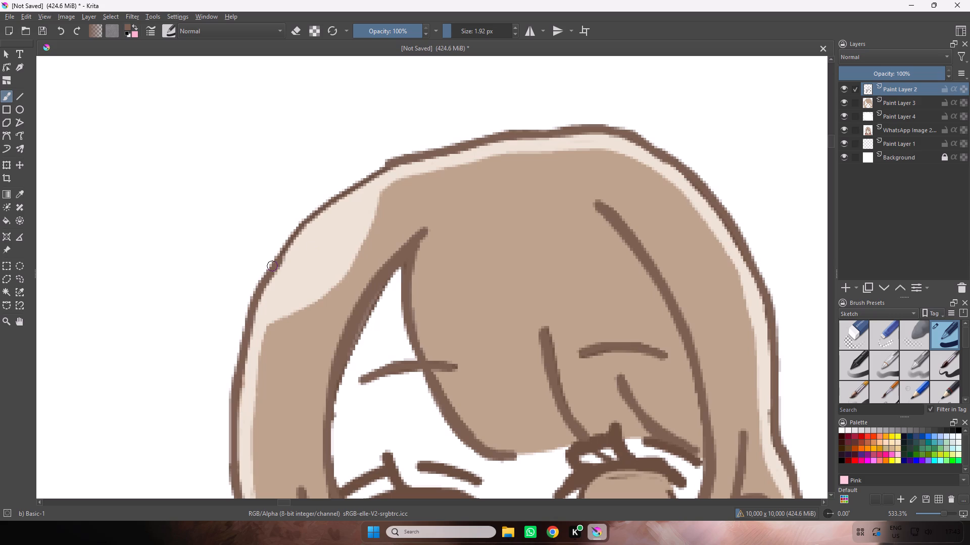
drag(272, 266, 369, 175)
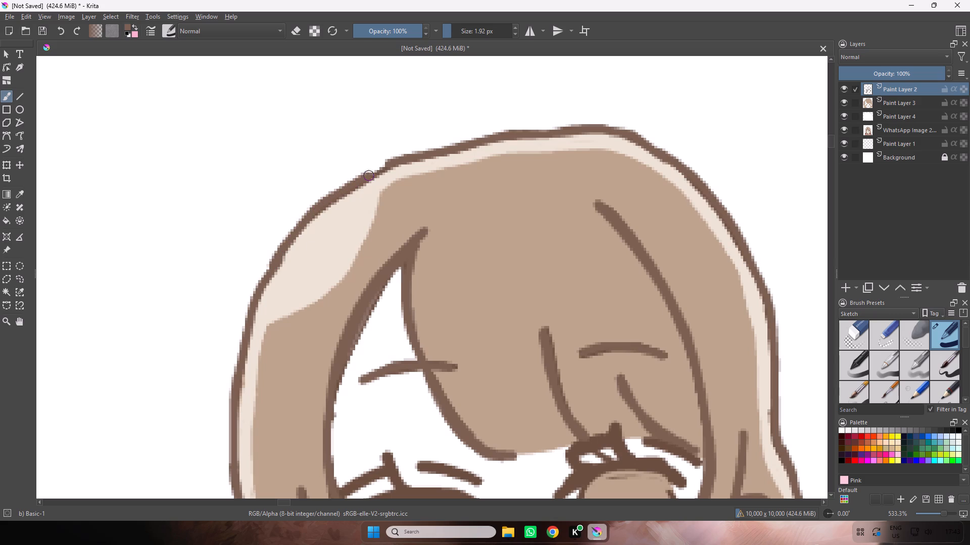
drag(369, 175, 396, 160)
click(399, 159)
Thicken the inner hair line framing the left side of the face, from near the parting down beside the eyebrow.
key(ctrl+minus)
key(ctrl+minus)
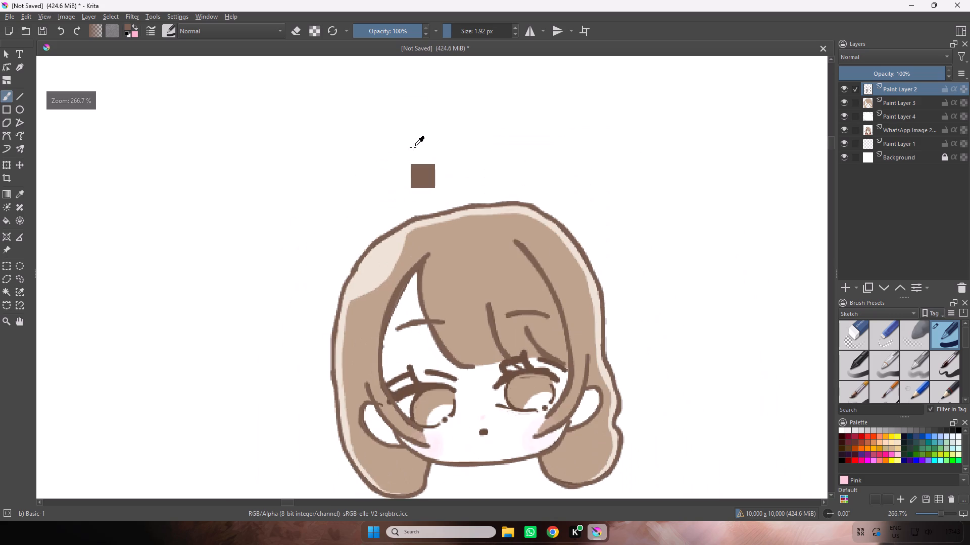
key(ctrl+equal)
key(space)
key(space)
drag(485, 285, 461, 160)
drag(371, 156, 343, 207)
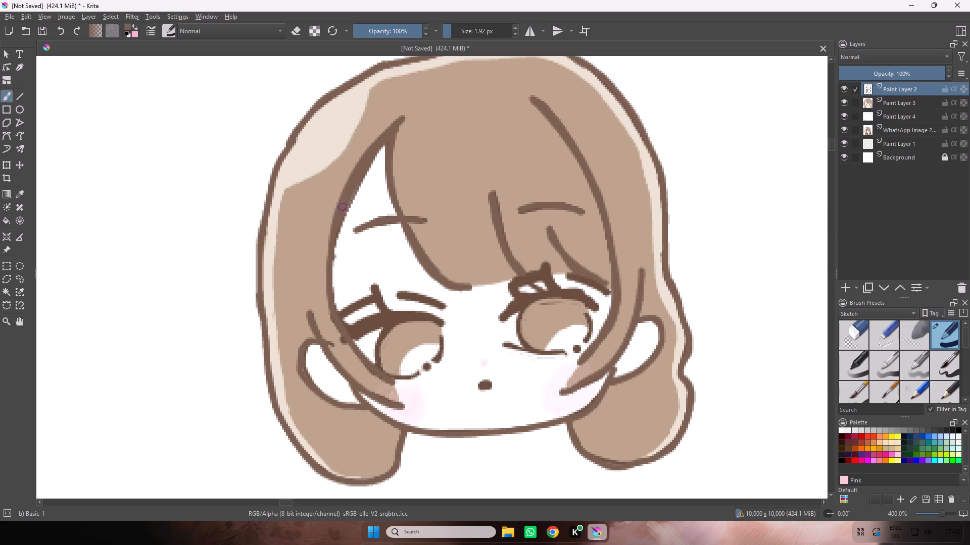
drag(343, 207, 334, 225)
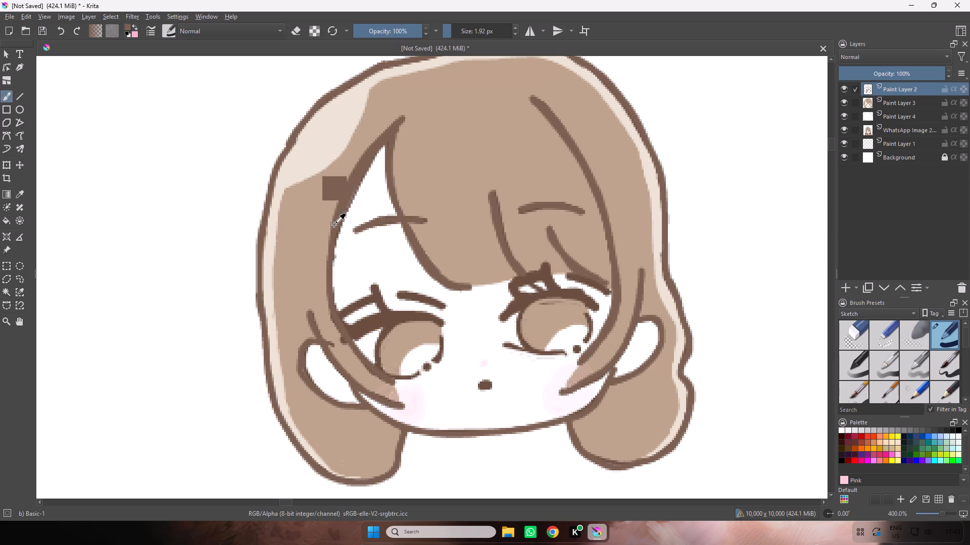
Erase around the top end of the left side lock's outer line to taper it to a fine point.
key(ctrl+minus)
key(ctrl+equal)
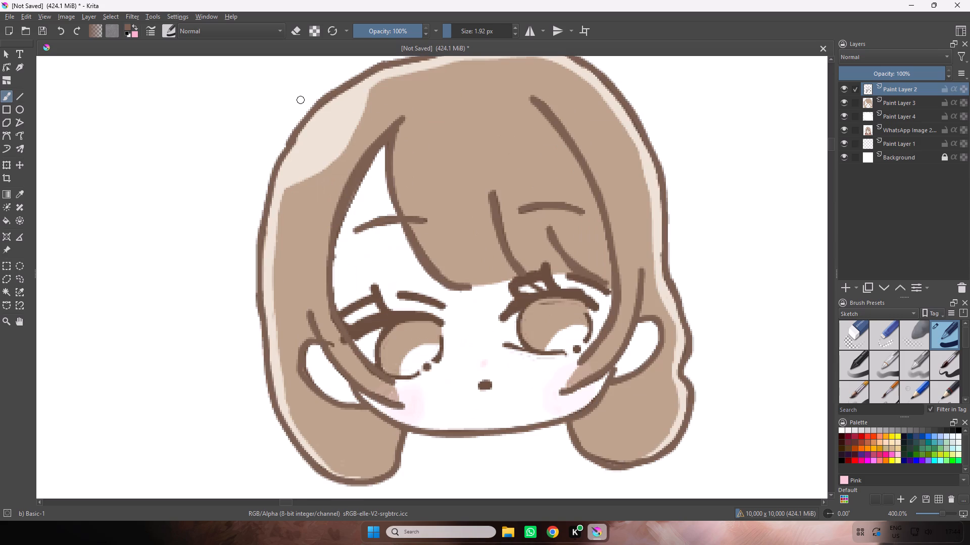
key(e)
key(ctrl+equal)
key(ctrl+equal)
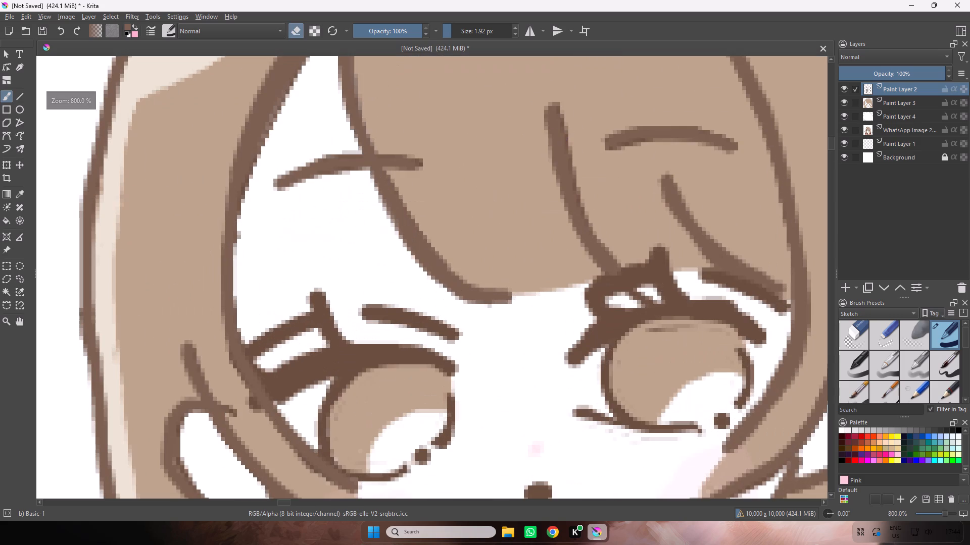
key(space)
drag(304, 291, 417, 222)
key(ctrl+equal)
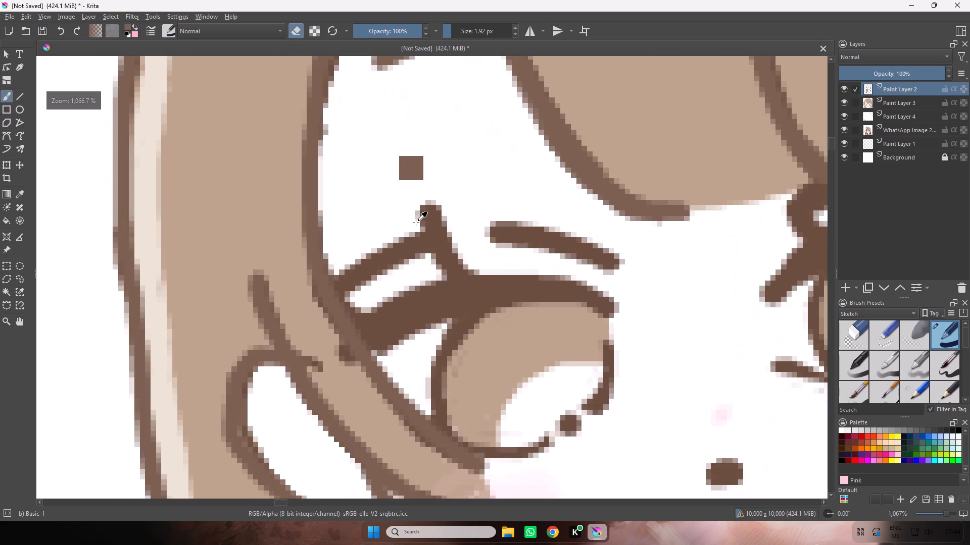
key(ctrl+equal)
key(space)
key(space)
drag(183, 335, 234, 269)
drag(203, 187, 205, 217)
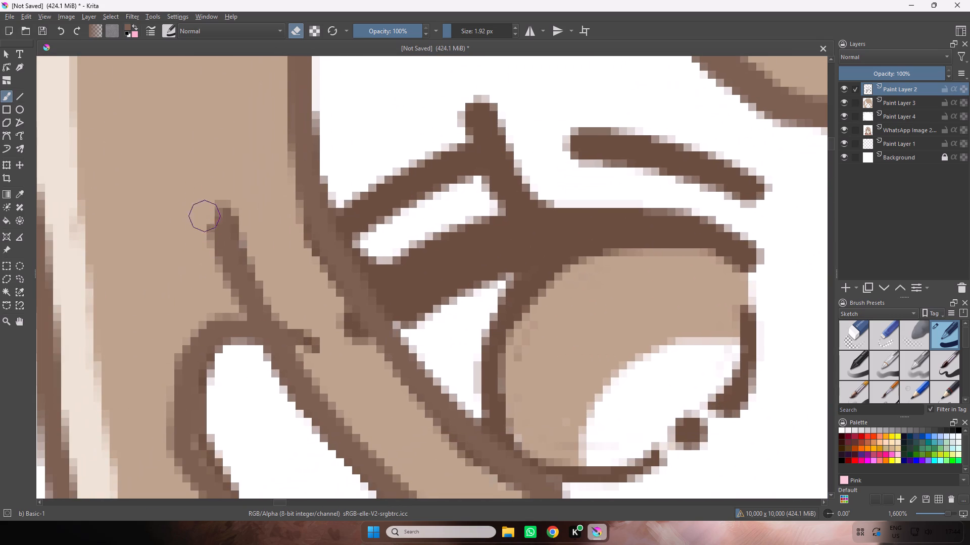
drag(205, 217, 239, 214)
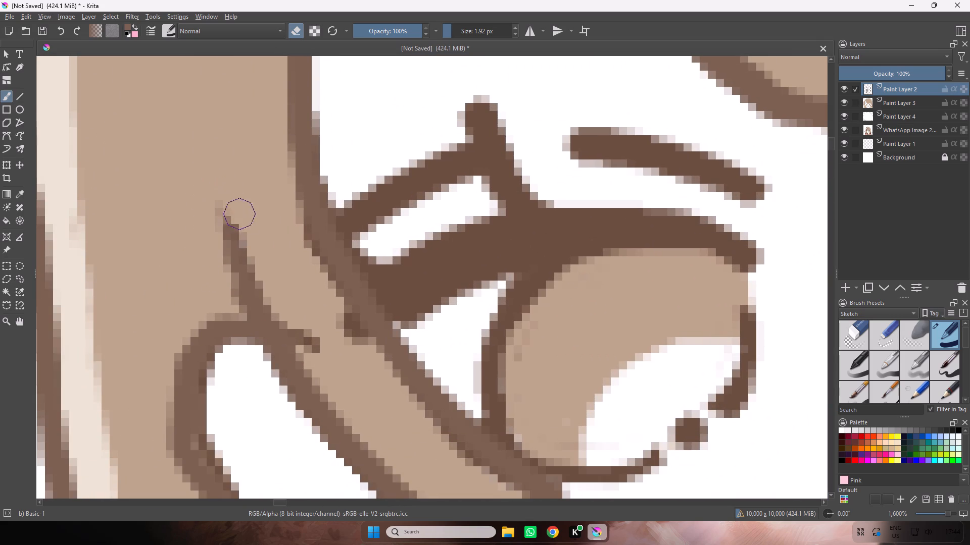
drag(239, 214, 282, 280)
Erase around the top end of the right side lock's outer line, above the ear, to taper it to a point.
key(space)
key(space)
key(space)
key(space)
key(space)
key(space)
key(space)
key(space)
key(space)
key(space)
key(space)
key(space)
key(space)
key(space)
key(space)
key(space)
key(space)
key(space)
key(space)
key(space)
drag(340, 258, 147, 218)
drag(540, 231, 156, 234)
drag(599, 213, 126, 235)
drag(477, 213, 417, 216)
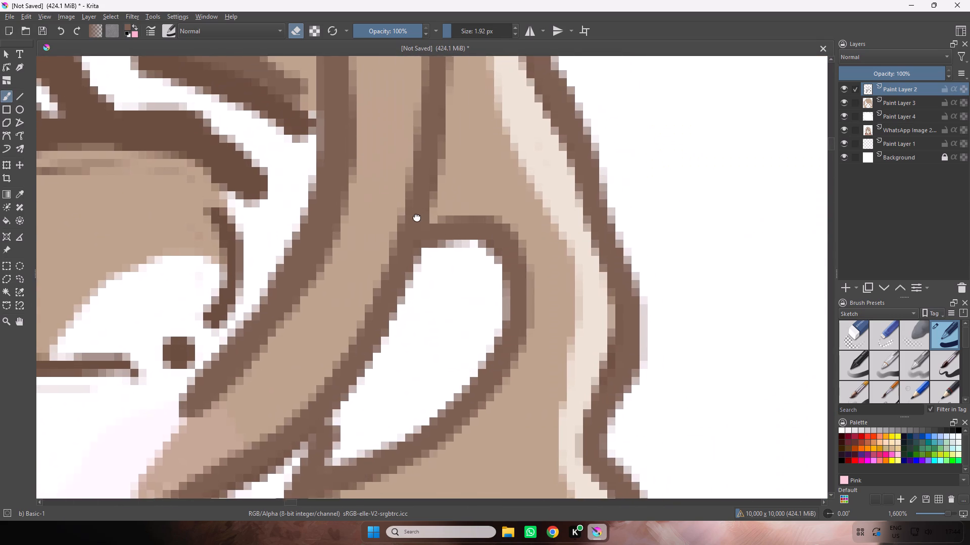
drag(417, 216, 339, 138)
drag(397, 142, 587, 342)
drag(587, 342, 601, 404)
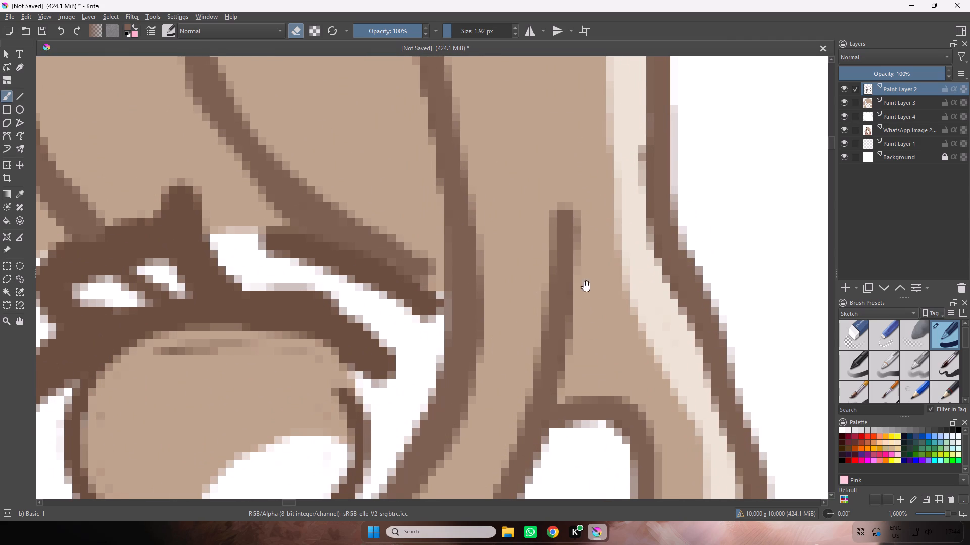
drag(553, 178, 516, 323)
drag(577, 173, 579, 203)
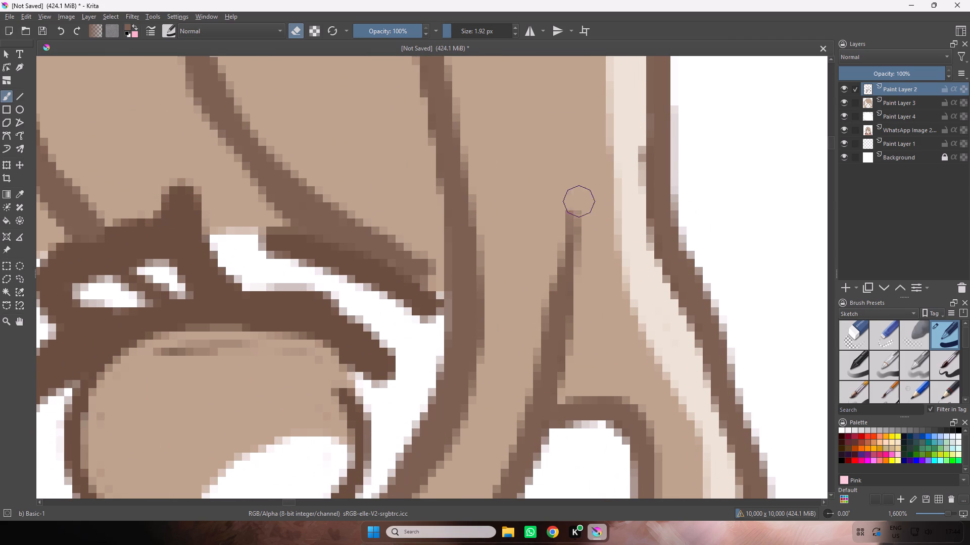
drag(579, 203, 595, 322)
Erase along both sides of the right face-framing hair line near the crown to taper its top end to a fine point.
key(space)
key(space)
key(space)
key(space)
key(space)
key(space)
key(space)
key(space)
key(space)
key(space)
key(space)
key(space)
key(space)
key(space)
key(space)
key(space)
key(space)
key(space)
key(space)
key(space)
drag(451, 97, 528, 369)
drag(474, 234, 586, 440)
drag(416, 187, 634, 413)
drag(445, 220, 467, 246)
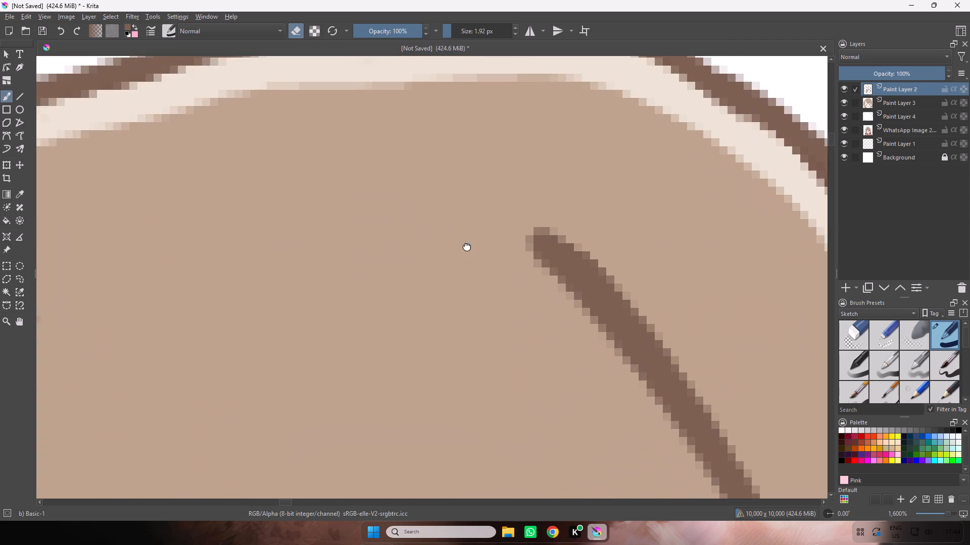
drag(467, 246, 474, 255)
drag(536, 242, 682, 361)
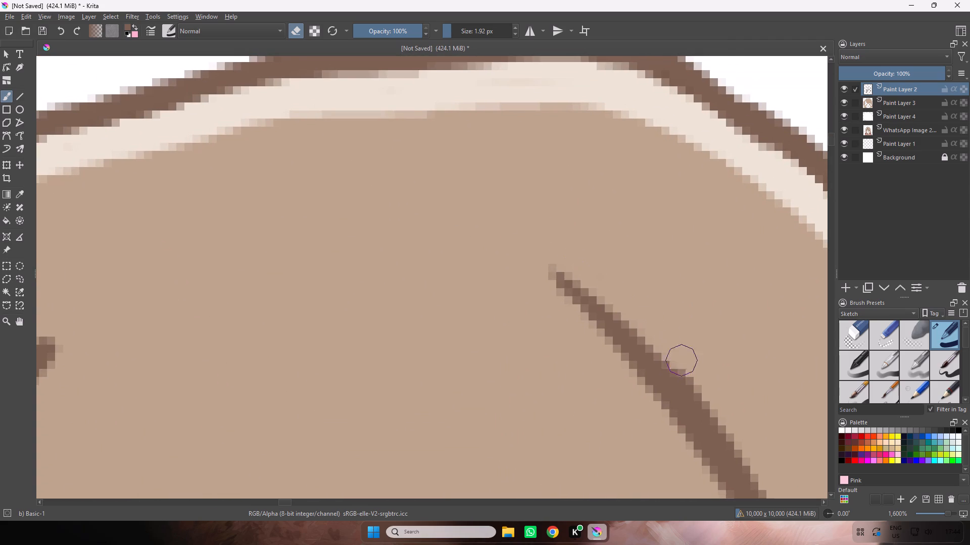
drag(682, 361, 758, 453)
drag(521, 283, 659, 413)
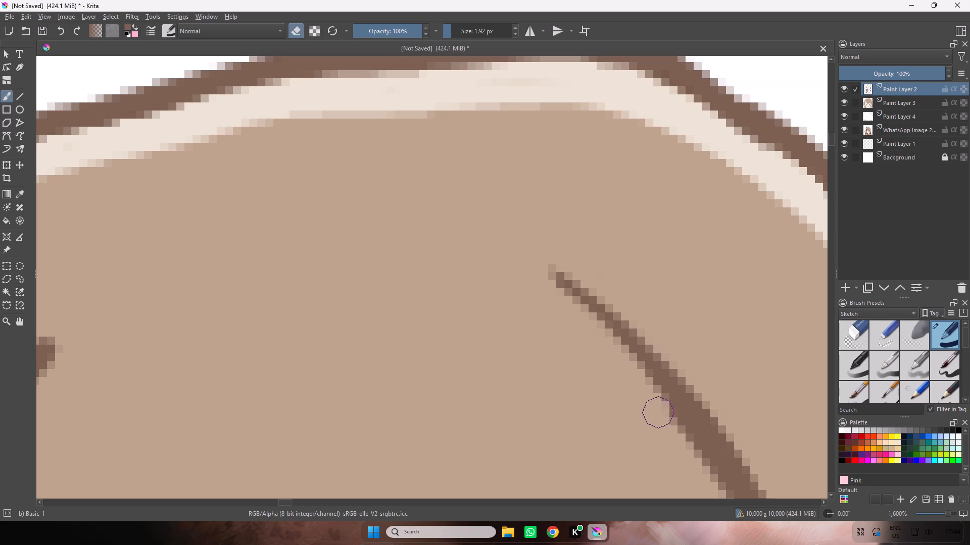
drag(659, 413, 710, 511)
Erase along the upper end of the middle fringe line, beside the right eyebrow, to taper it to a thin point.
key(space)
key(space)
key(space)
key(space)
key(space)
key(space)
key(space)
key(space)
key(space)
key(space)
key(space)
key(space)
key(space)
key(space)
key(space)
key(space)
drag(549, 377, 700, 59)
drag(567, 270, 405, 102)
drag(403, 107, 489, 347)
drag(366, 99, 369, 203)
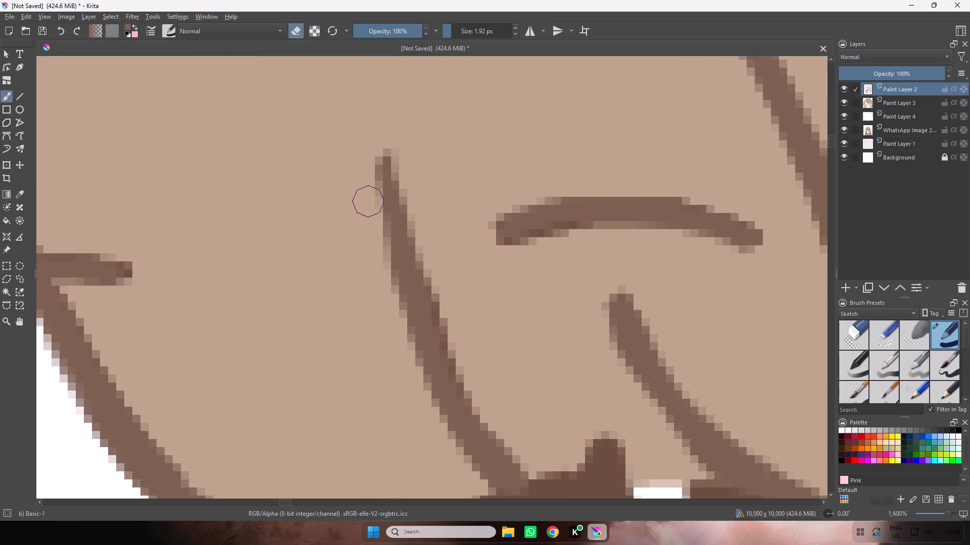
drag(369, 203, 363, 291)
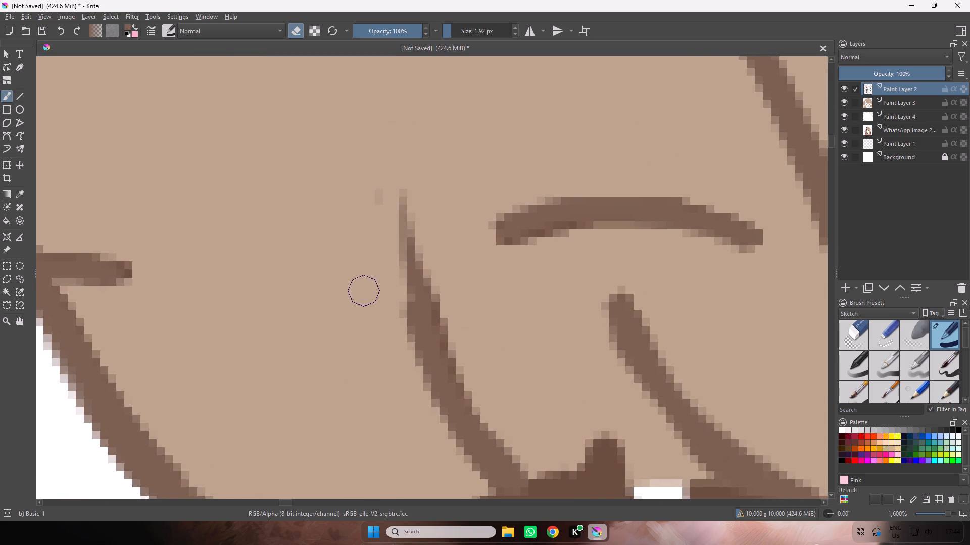
drag(363, 291, 361, 291)
drag(383, 224, 400, 312)
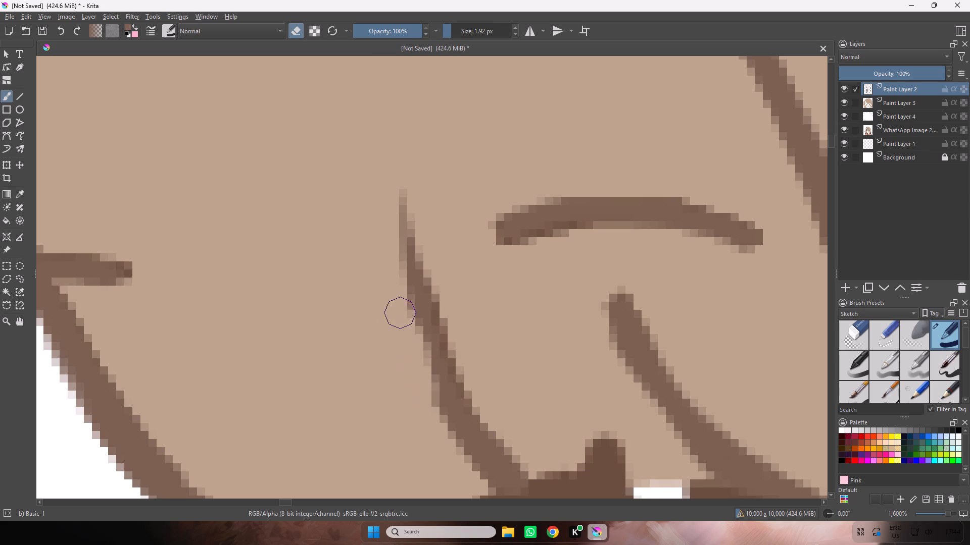
drag(400, 312, 381, 208)
Taper the peak of the hair parting to a point and thin the upper part of the adjoining left fringe line by erasing.
key(space)
key(space)
key(space)
key(space)
key(space)
key(space)
key(space)
key(space)
key(space)
key(space)
key(space)
key(space)
key(space)
key(space)
key(space)
key(space)
key(space)
key(space)
drag(303, 195, 547, 244)
drag(345, 168, 512, 296)
drag(388, 171, 393, 308)
drag(288, 300, 317, 273)
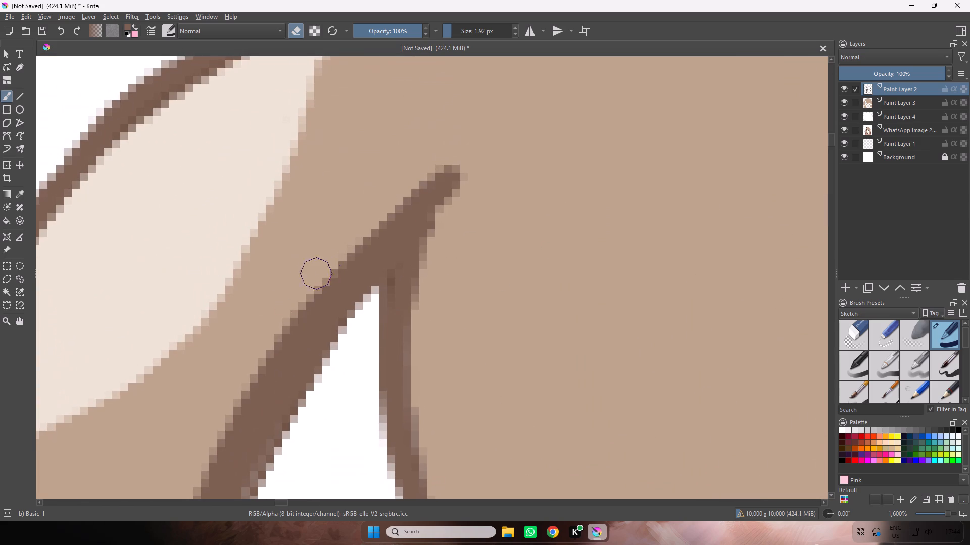
drag(317, 273, 411, 311)
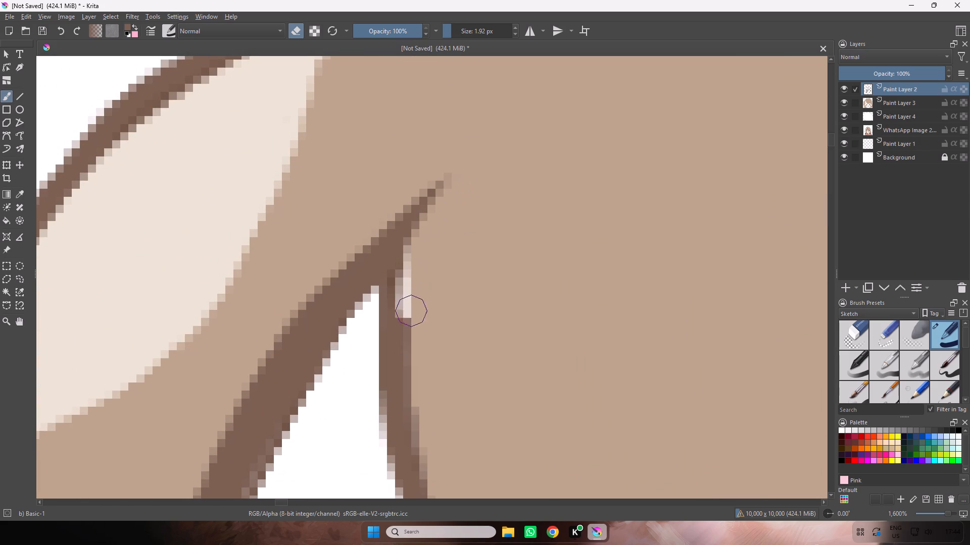
drag(411, 311, 446, 427)
drag(447, 319, 467, 269)
Erase around the lower ends of the middle and left fringe lines above the eyes to taper their tips.
key(space)
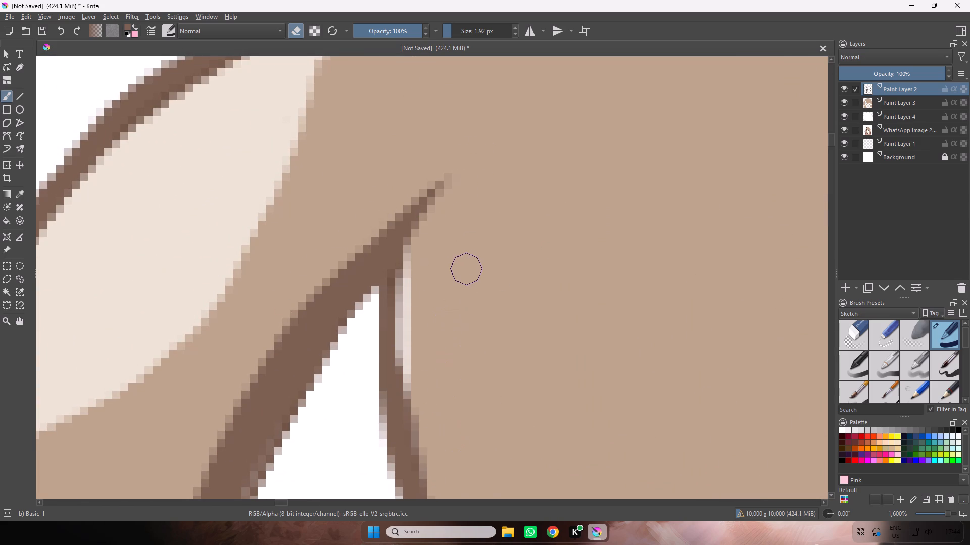
key(ctrl+minus)
key(ctrl+minus)
key(ctrl+minus)
key(ctrl+minus)
key(space)
key(space)
key(space)
key(space)
key(space)
drag(466, 271, 419, 177)
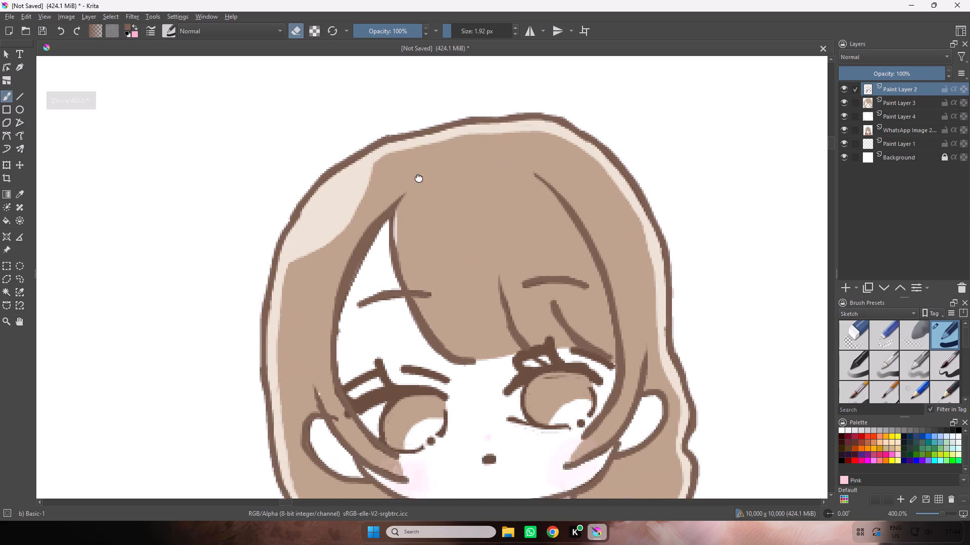
drag(419, 177, 398, 127)
key(ctrl+equal)
key(ctrl+equal)
key(ctrl+equal)
key(ctrl+equal)
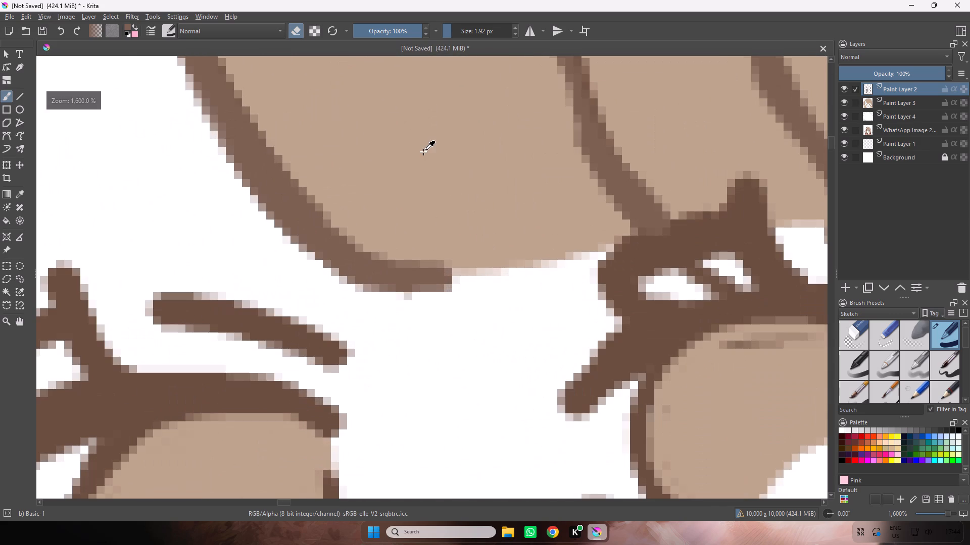
drag(614, 220, 656, 226)
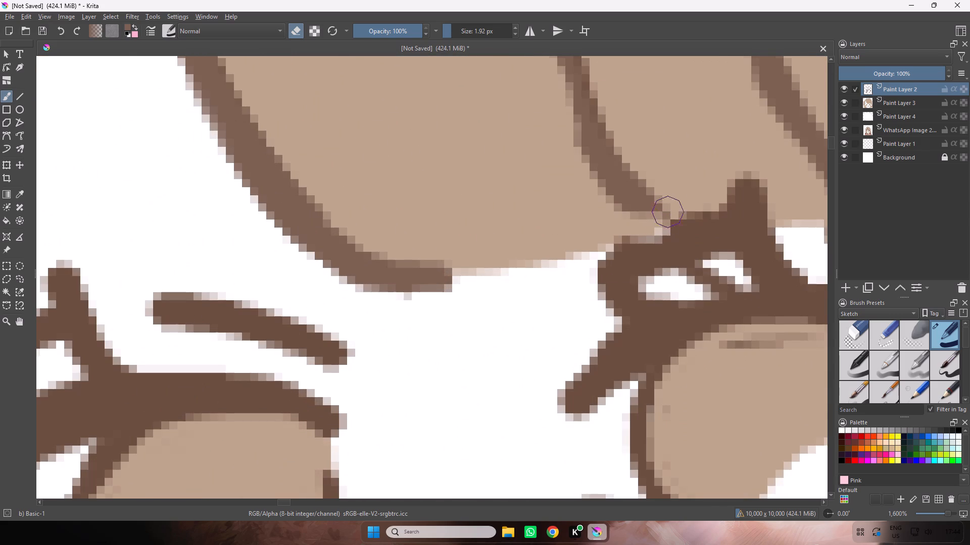
drag(333, 302, 440, 287)
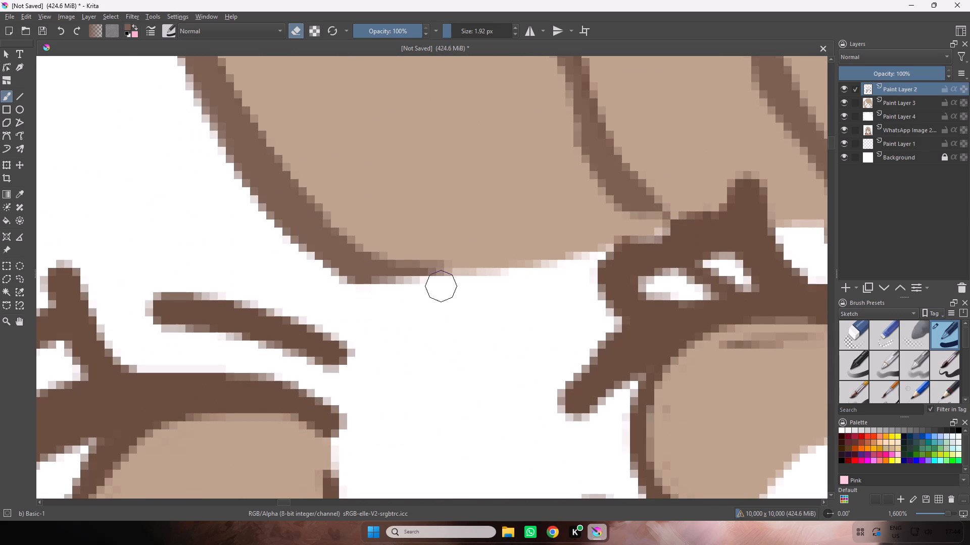
drag(440, 287, 256, 238)
Erase along the outer and inner lines of the right face-framing lock beside the cheek to thin them towards its tip.
key(ctrl+minus)
key(ctrl+minus)
key(ctrl+minus)
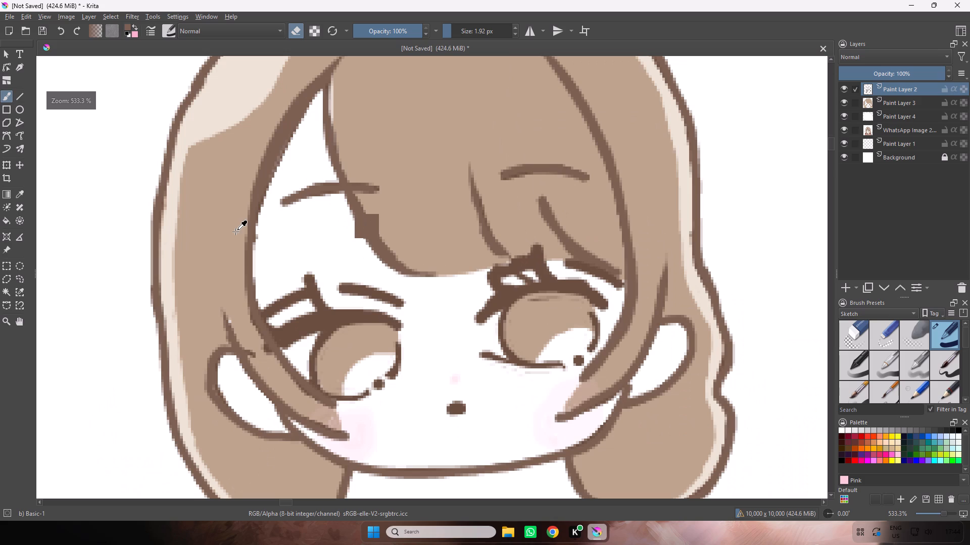
key(ctrl+equal)
key(ctrl+equal)
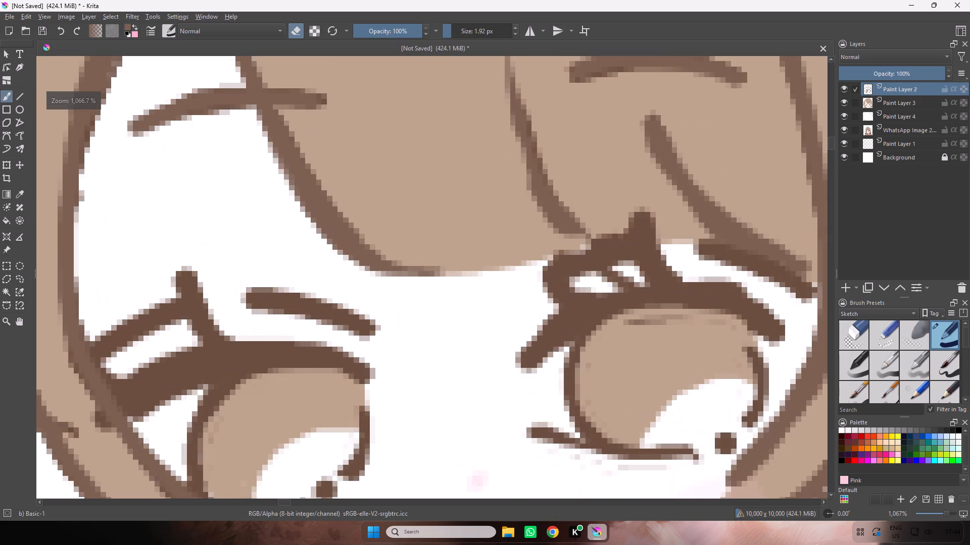
key(space)
key(space)
key(space)
key(space)
key(space)
key(space)
key(space)
key(space)
key(space)
key(space)
key(space)
key(space)
key(space)
key(space)
key(space)
key(space)
key(space)
drag(317, 297, 94, 147)
drag(327, 306, 211, 231)
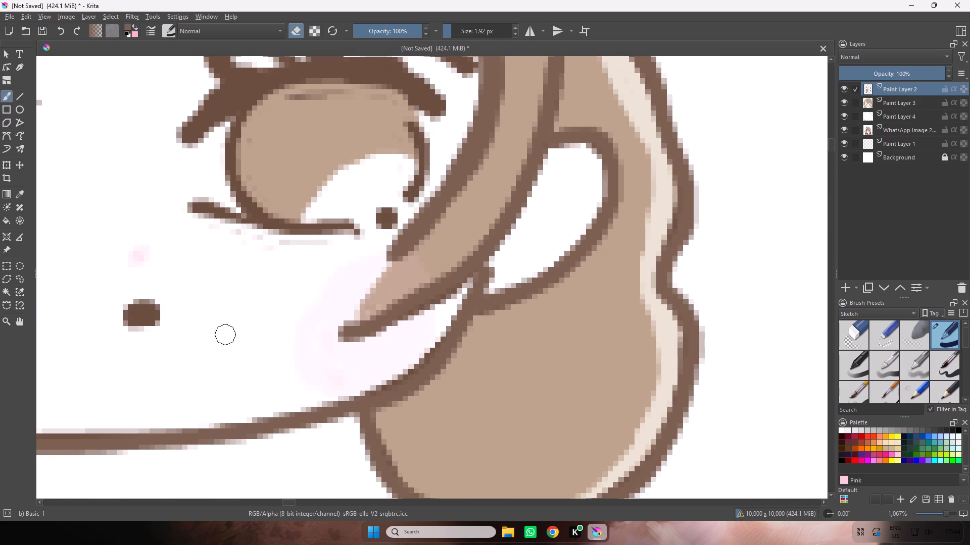
drag(326, 352, 439, 299)
drag(448, 298, 529, 209)
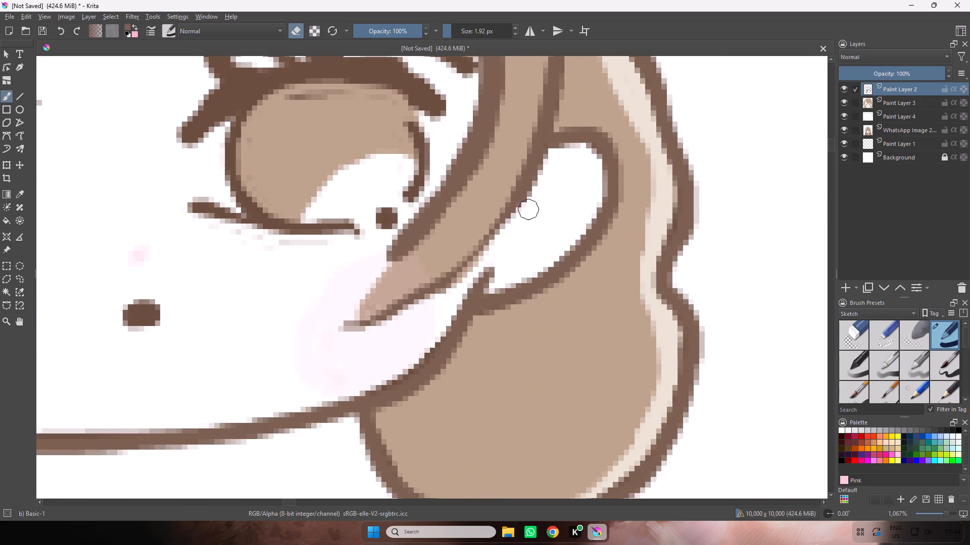
drag(529, 209, 552, 176)
click(552, 176)
drag(367, 254, 418, 215)
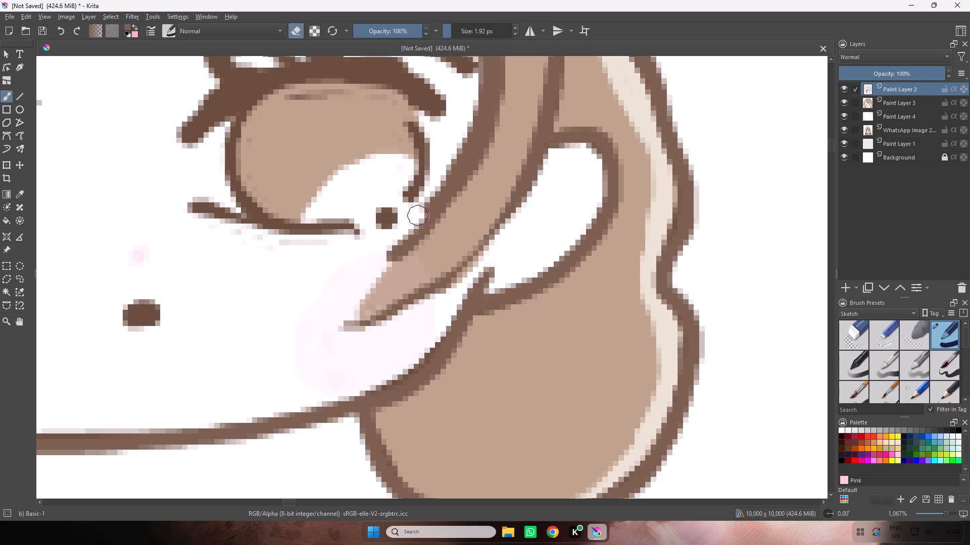
drag(418, 215, 446, 170)
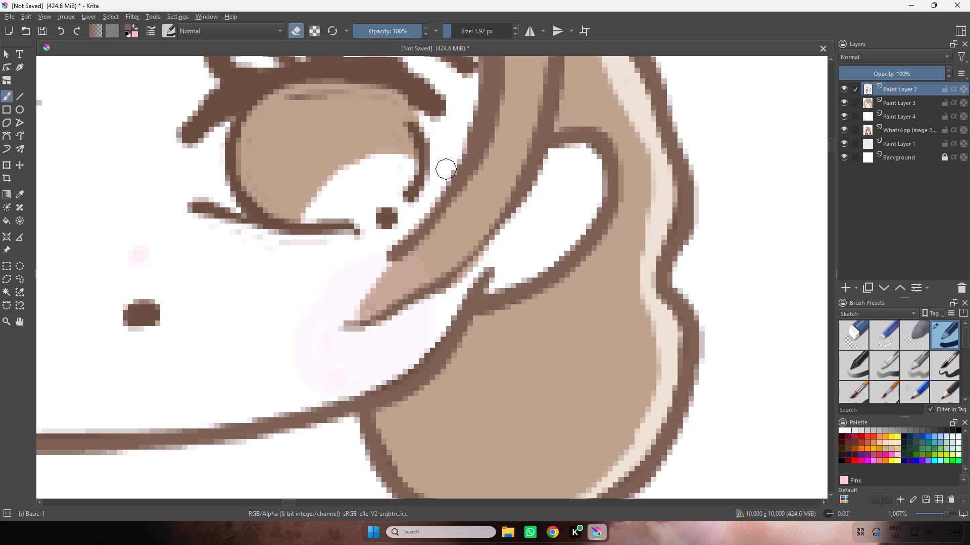
drag(446, 170, 442, 174)
Erase along both lines of the left face-framing lock, below the eye and beside the ear, to taper them towards the tip.
key(space)
key(space)
key(space)
key(space)
key(space)
key(space)
key(space)
key(space)
key(space)
key(space)
key(space)
key(space)
key(space)
key(space)
key(space)
key(space)
drag(235, 228, 513, 185)
drag(196, 234, 417, 215)
drag(272, 230, 310, 234)
drag(366, 177, 383, 205)
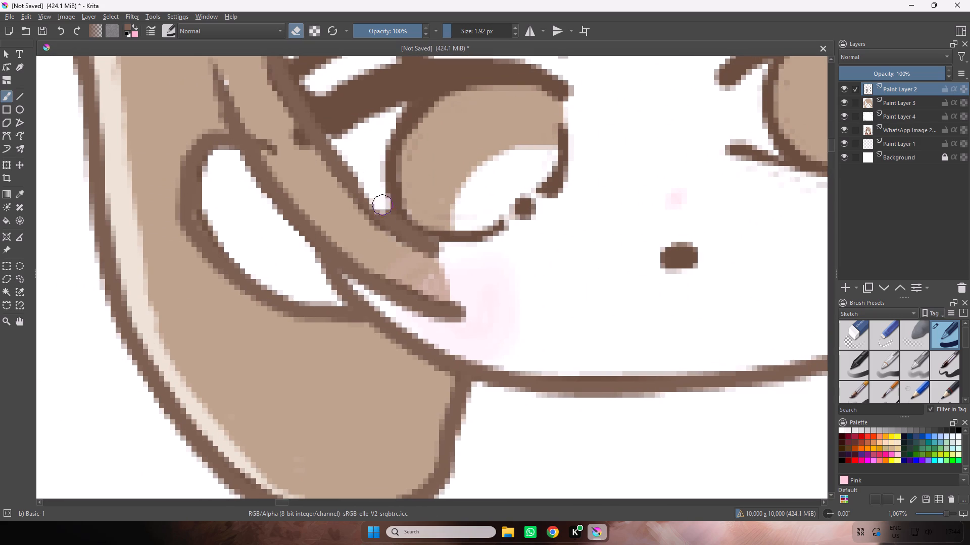
drag(383, 205, 480, 263)
drag(492, 323, 432, 314)
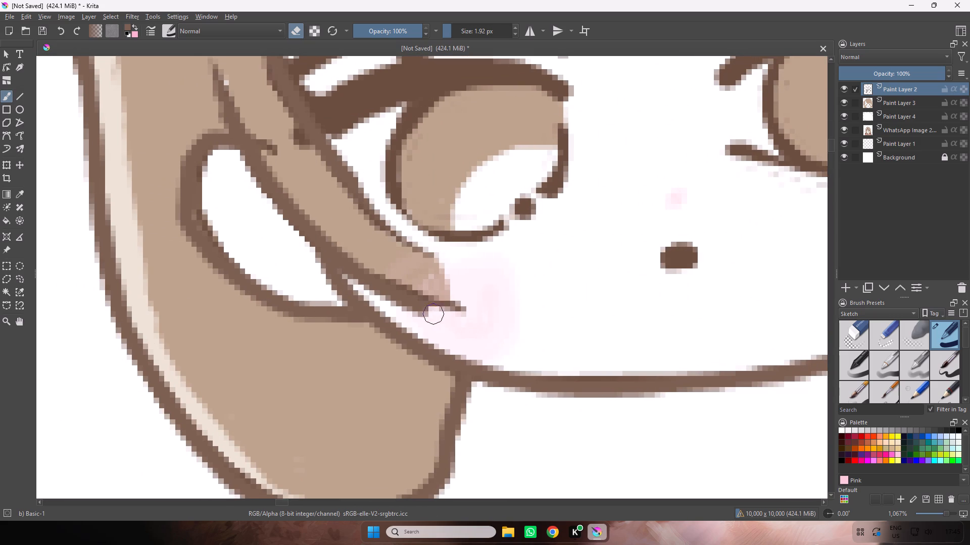
drag(432, 314, 259, 206)
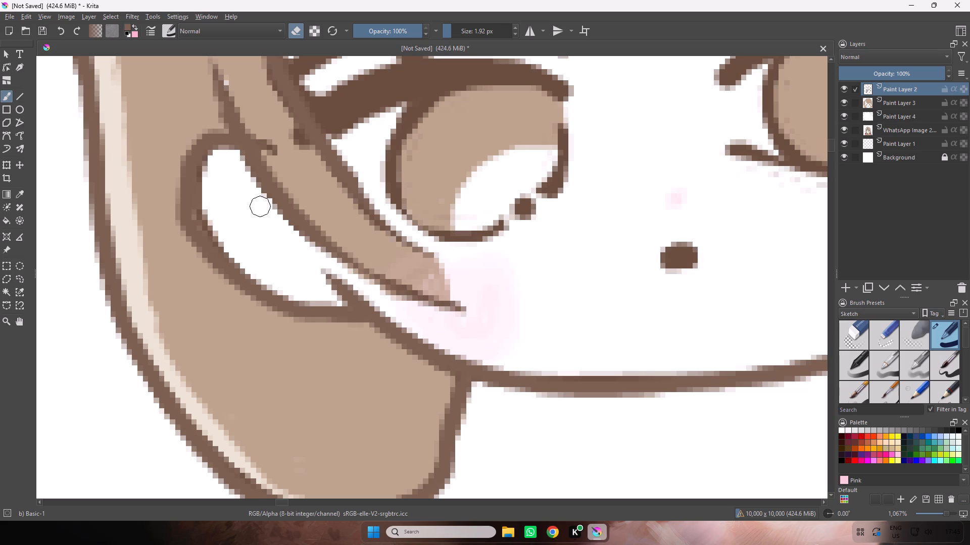
drag(259, 206, 256, 202)
Inspect the thinned hair lines around the cheeks, face and whole head at several magnifications.
key(space)
key(space)
key(space)
key(space)
key(space)
key(space)
key(space)
key(space)
key(space)
key(space)
key(space)
key(space)
key(space)
key(space)
key(space)
key(space)
key(space)
key(space)
key(space)
key(space)
drag(542, 261, 98, 215)
drag(345, 223, 283, 254)
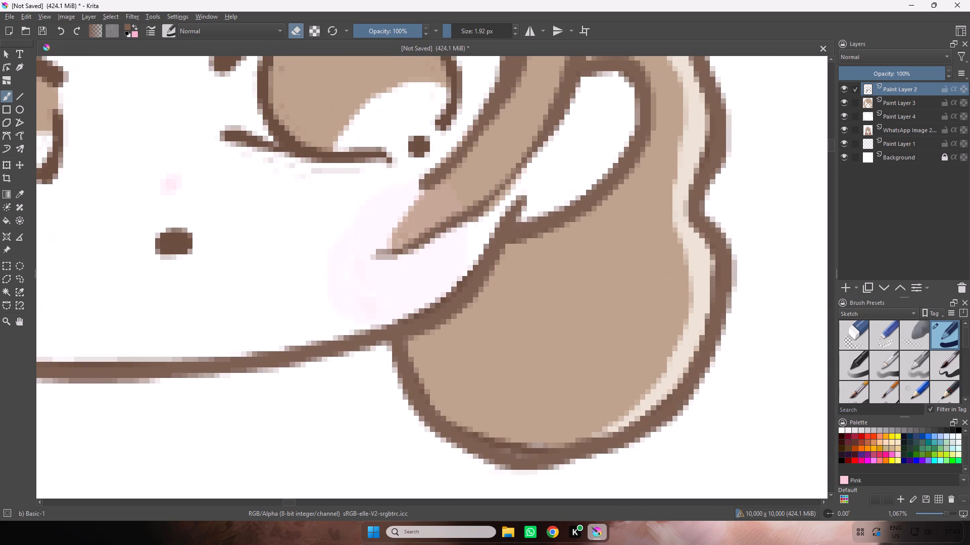
key(ctrl+minus)
key(ctrl+minus)
key(space)
key(space)
key(space)
key(space)
key(space)
key(space)
drag(371, 217, 456, 313)
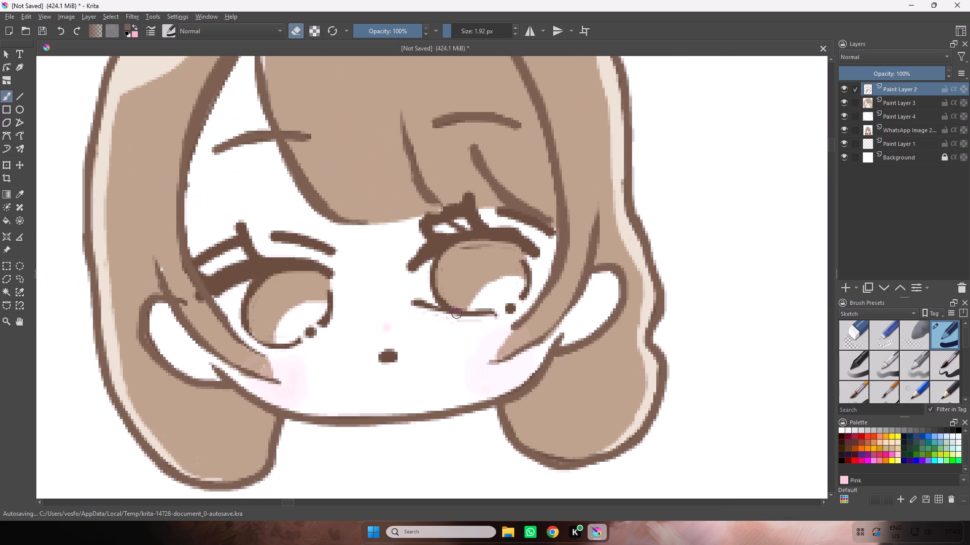
key(ctrl+minus)
key(ctrl+minus)
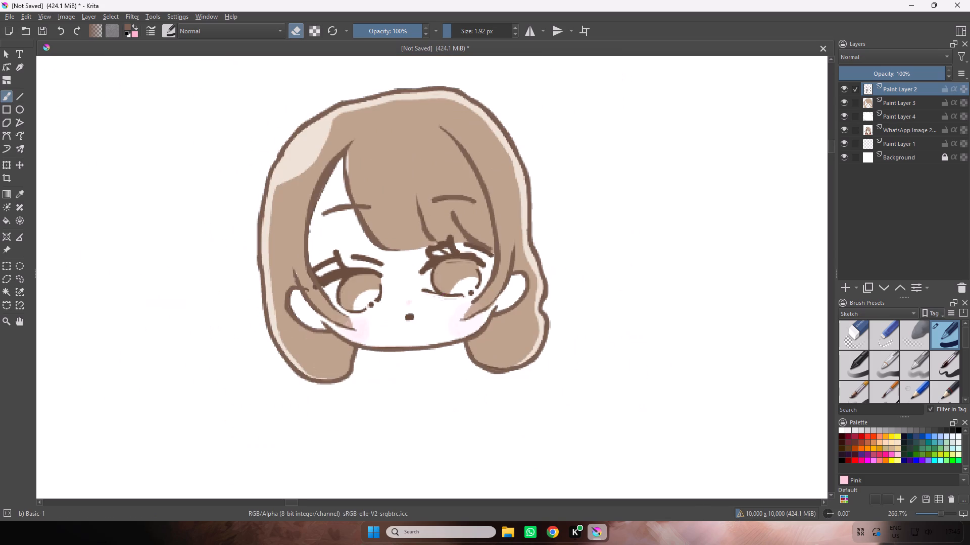
key(ctrl+equal)
key(space)
key(space)
key(space)
key(space)
key(space)
key(space)
key(space)
key(space)
key(space)
drag(371, 480, 421, 404)
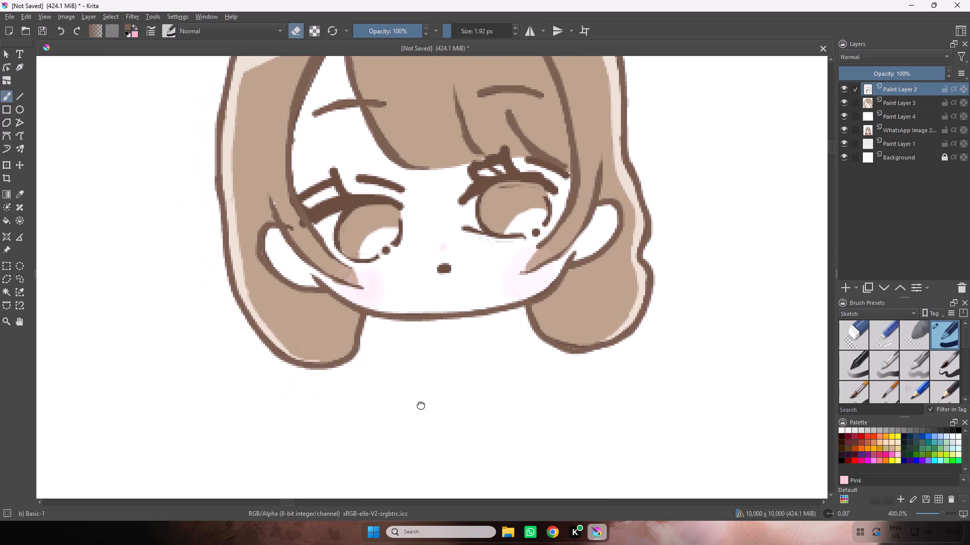
drag(421, 404, 421, 403)
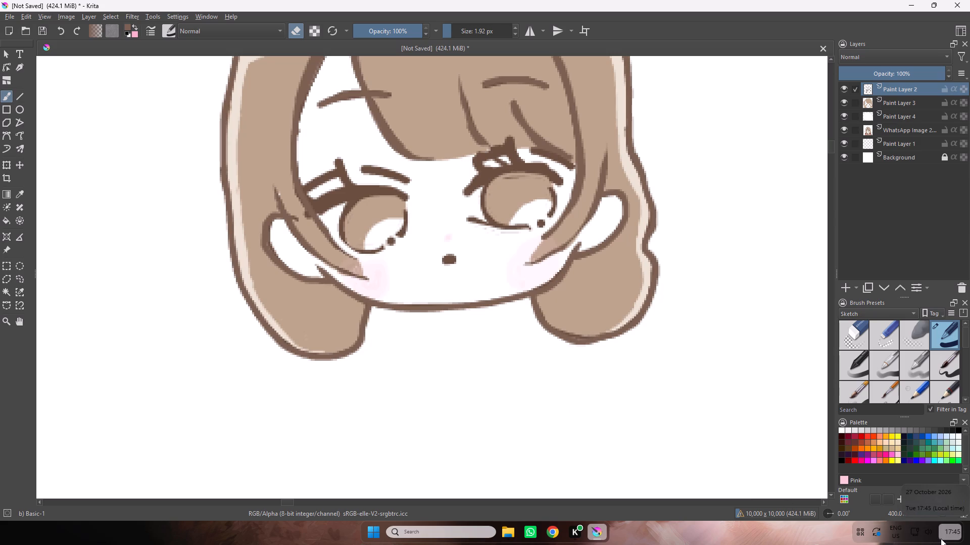
key(ctrl+minus)
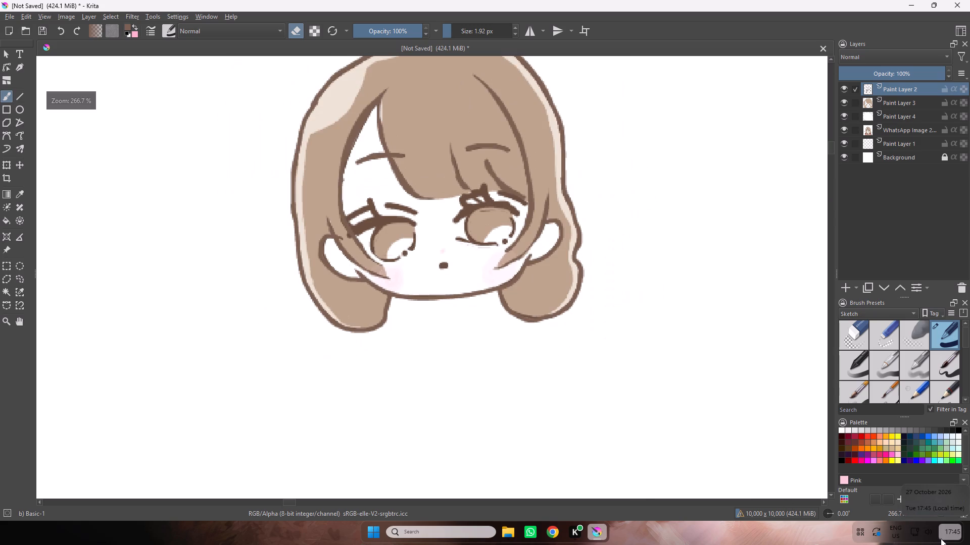
key(space)
key(space)
key(space)
key(space)
key(space)
key(space)
key(space)
key(space)
key(space)
key(space)
key(space)
key(space)
key(space)
key(space)
key(space)
key(space)
key(space)
key(space)
key(space)
drag(658, 297, 667, 380)
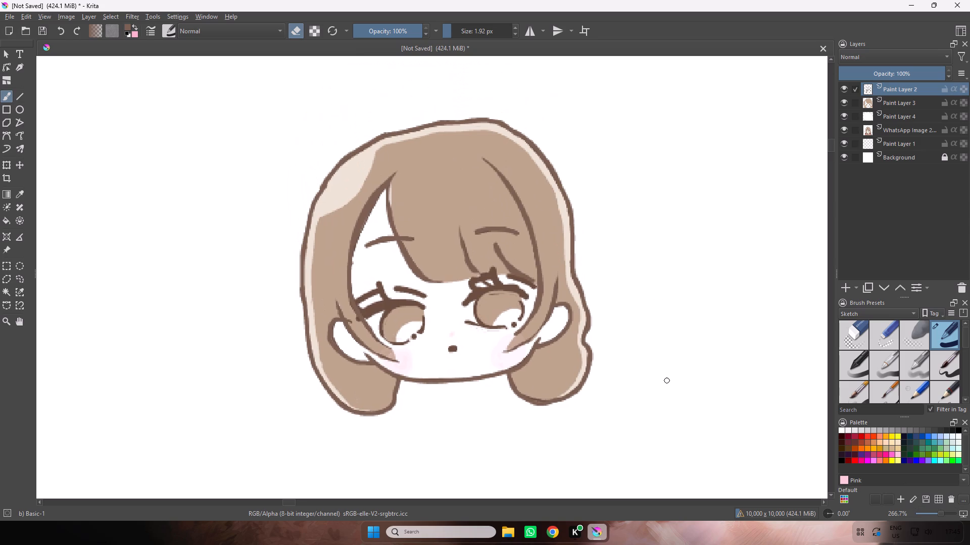
Save the drawing as a Krita document named "free money type shi" in the drawing folder.
key(ctrl+s)
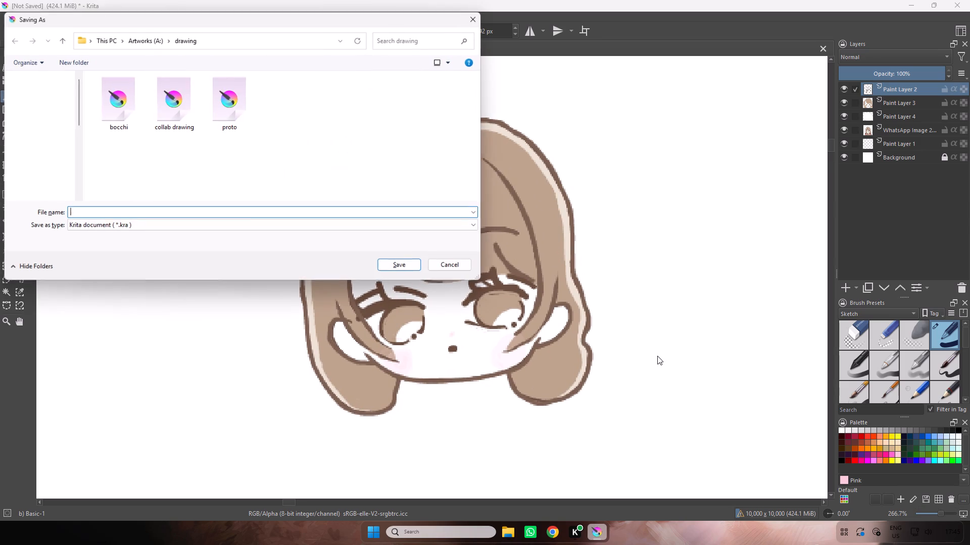
drag(287, 25, 449, 50)
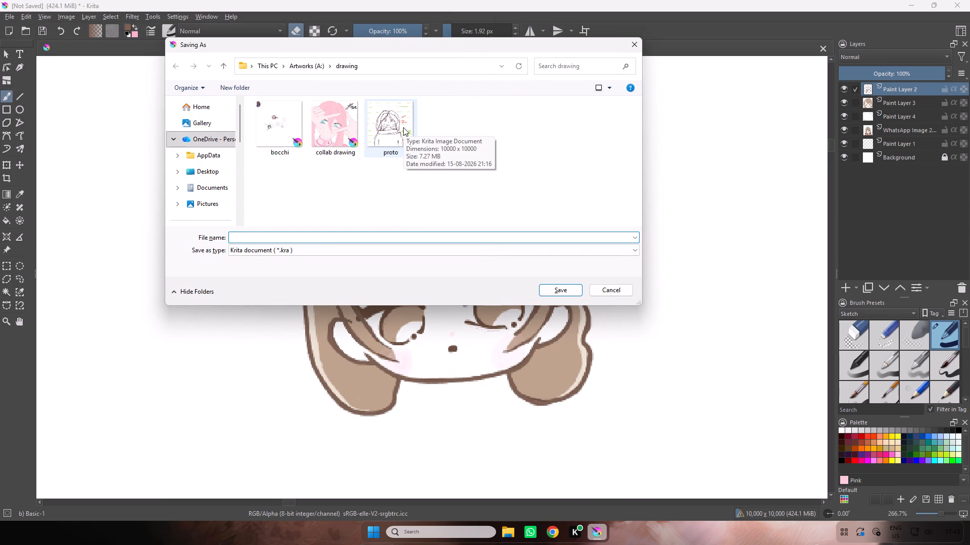
text(free money type shi)
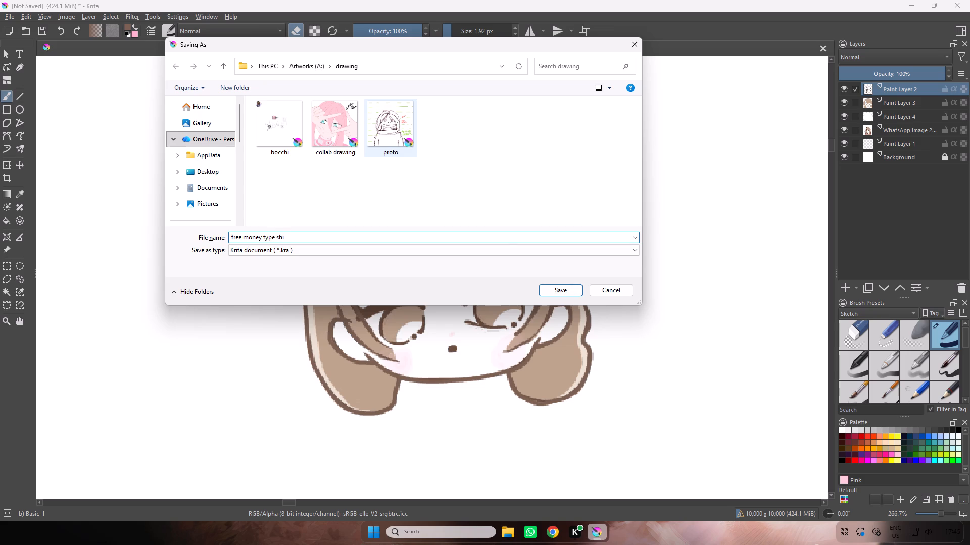
click(576, 296)
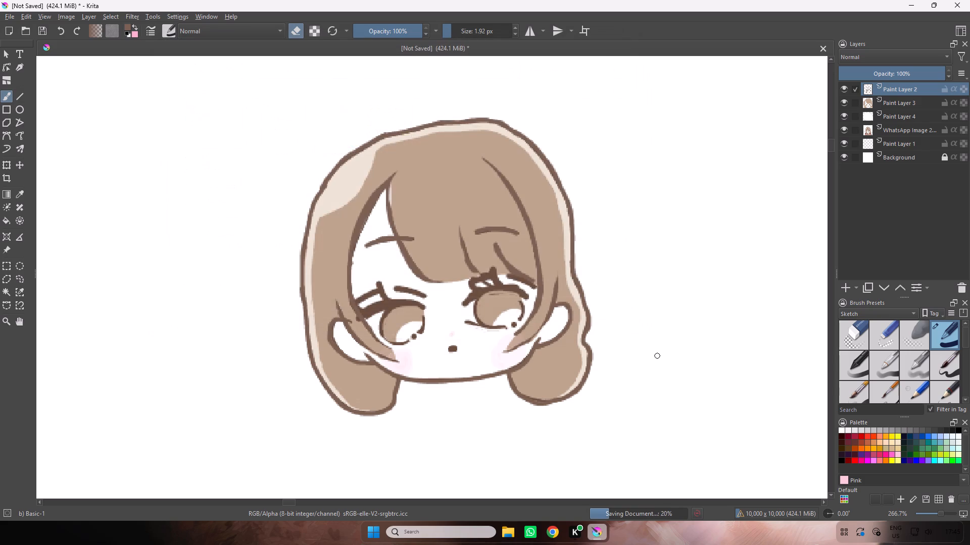